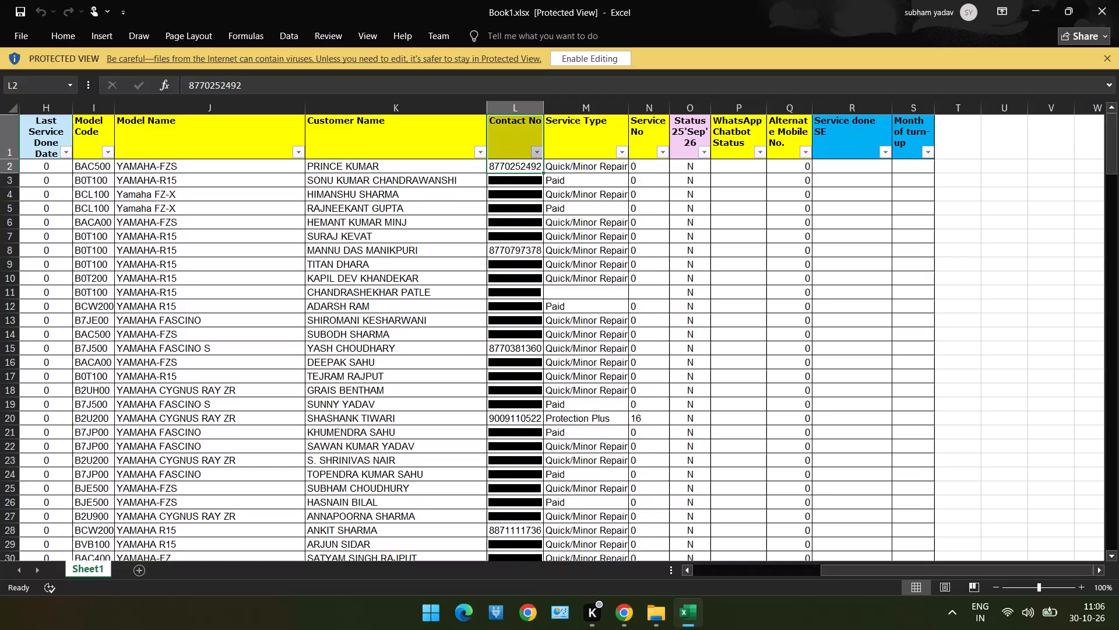
Switch to Chrome and view the job cards available for invoicing on the Job Card Invoice page.
{"action": "key", "text": "alt+Tab"}
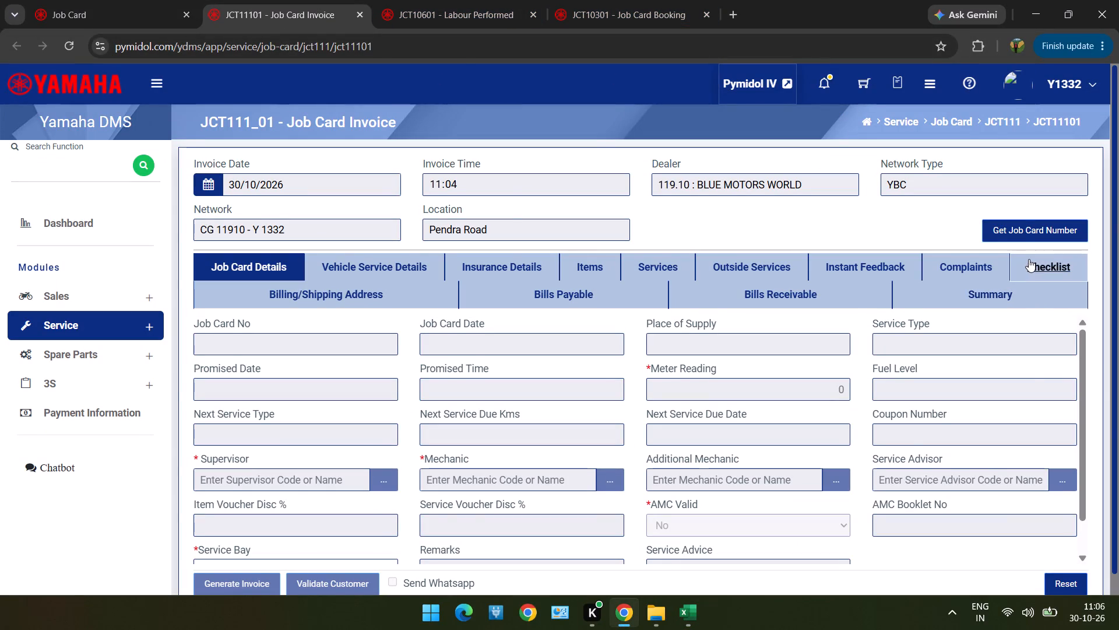
{"action": "left_click", "coordinate": [1015, 229]}
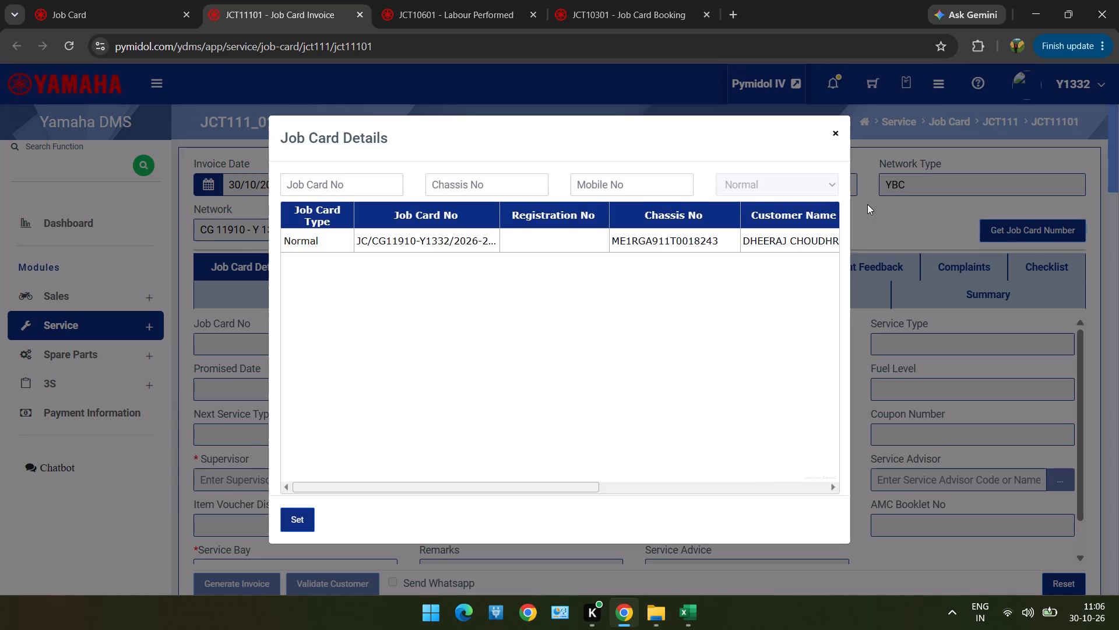
{"action": "left_click", "coordinate": [842, 131]}
Bring up the JCT10301 Job Card Booking page.
{"action": "left_click", "coordinate": [637, 15]}
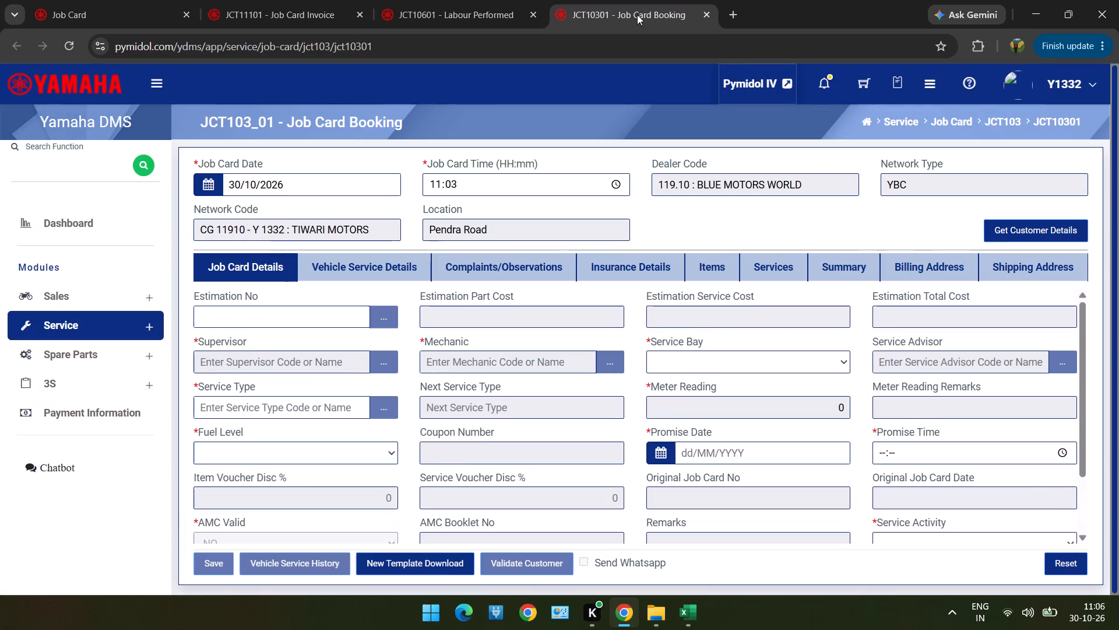
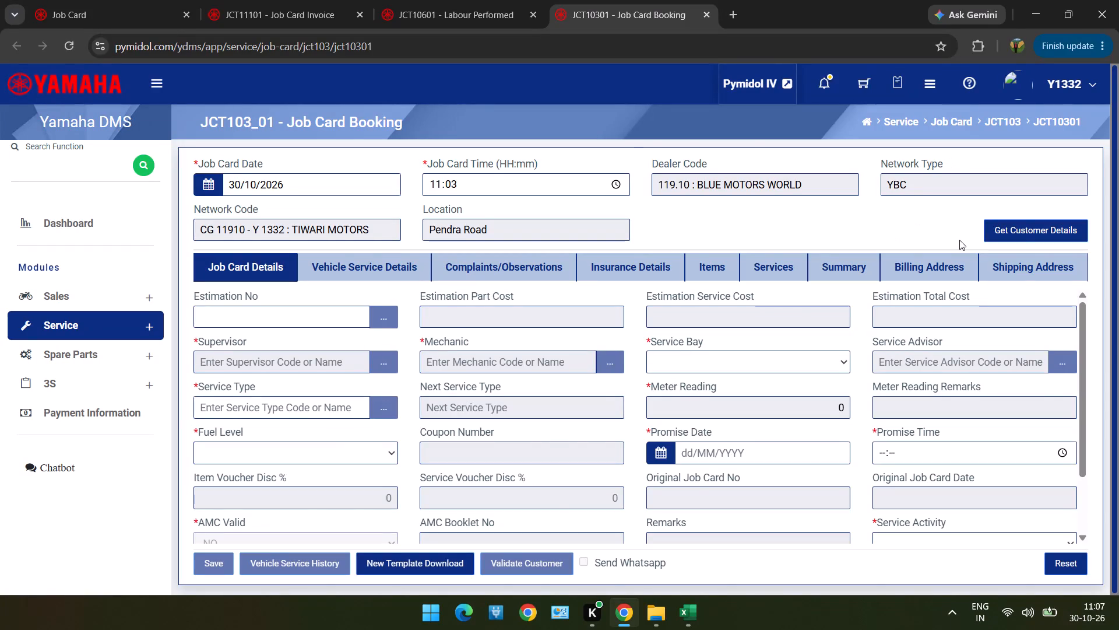
Switch to the Book1 workbook in Excel and look through the upper part of the customer and vehicle list.
{"action": "key", "text": "alt+Tab"}
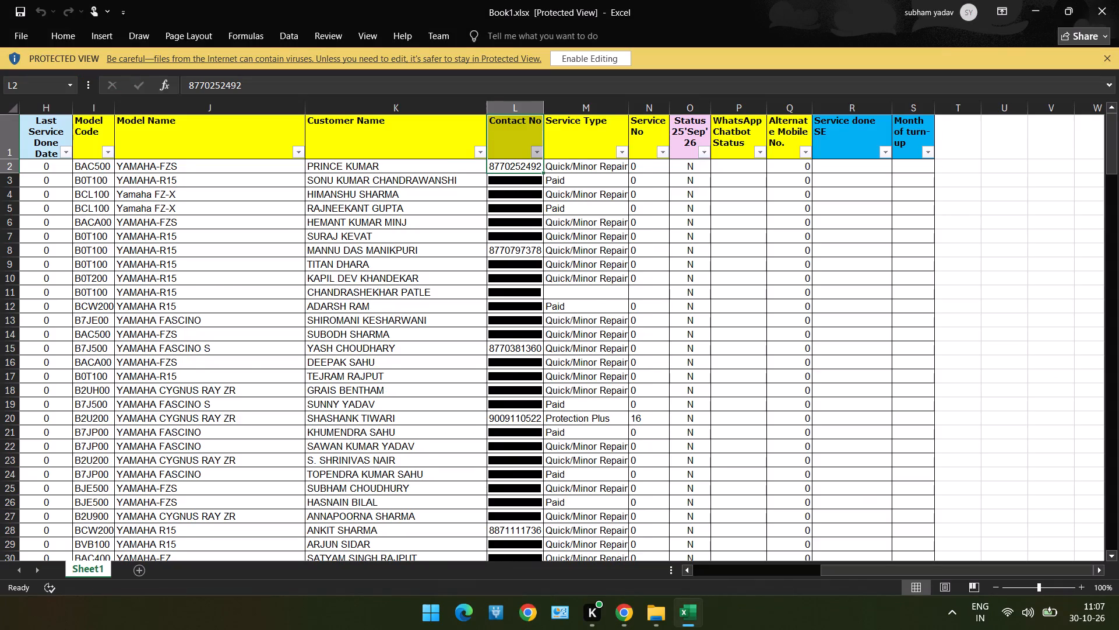
{"action": "scroll", "coordinate": [895, 160], "scroll_direction": "down", "scroll_amount": 6}
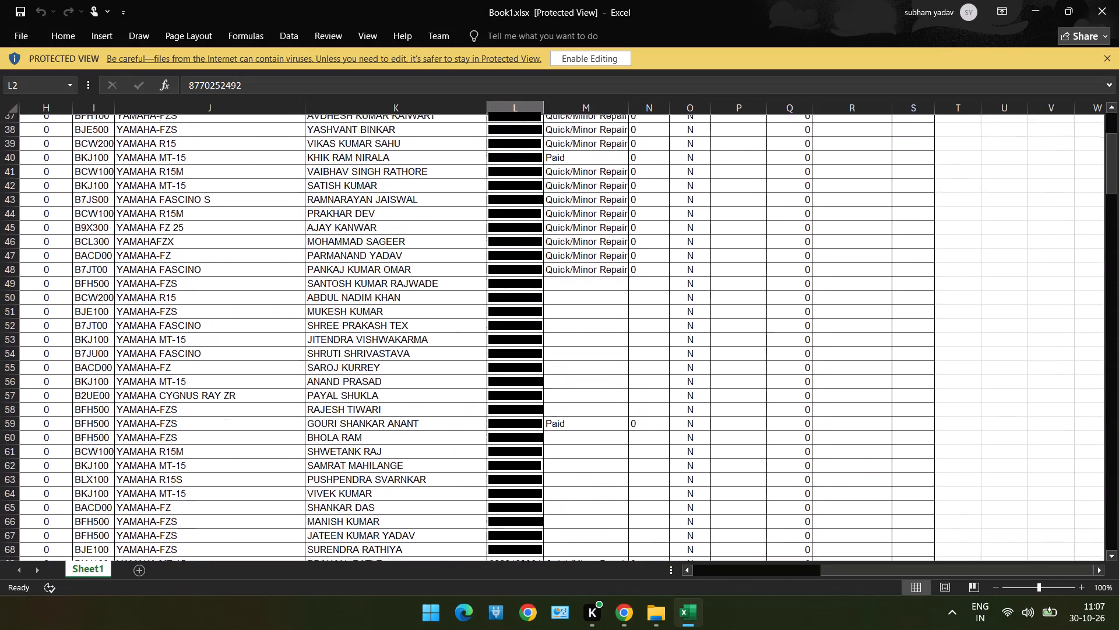
{"action": "scroll", "coordinate": [895, 160], "scroll_direction": "down", "scroll_amount": 3}
{"action": "scroll", "coordinate": [695, 379], "scroll_direction": "right", "scroll_amount": 1}
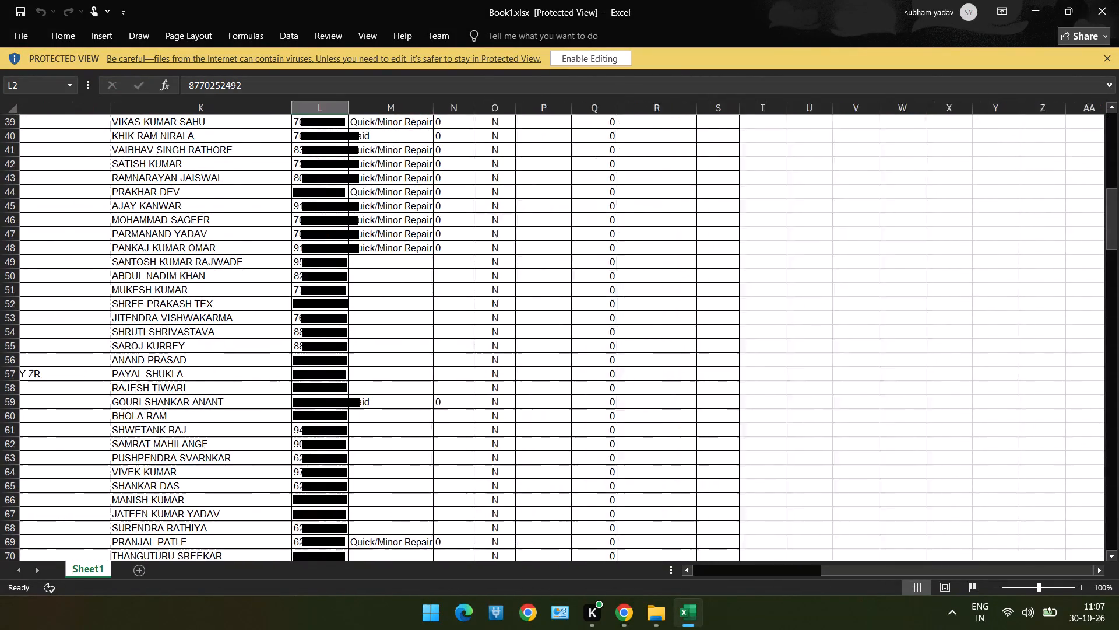
{"action": "scroll", "coordinate": [695, 379], "scroll_direction": "right", "scroll_amount": 1}
{"action": "scroll", "coordinate": [695, 379], "scroll_direction": "down", "scroll_amount": 1}
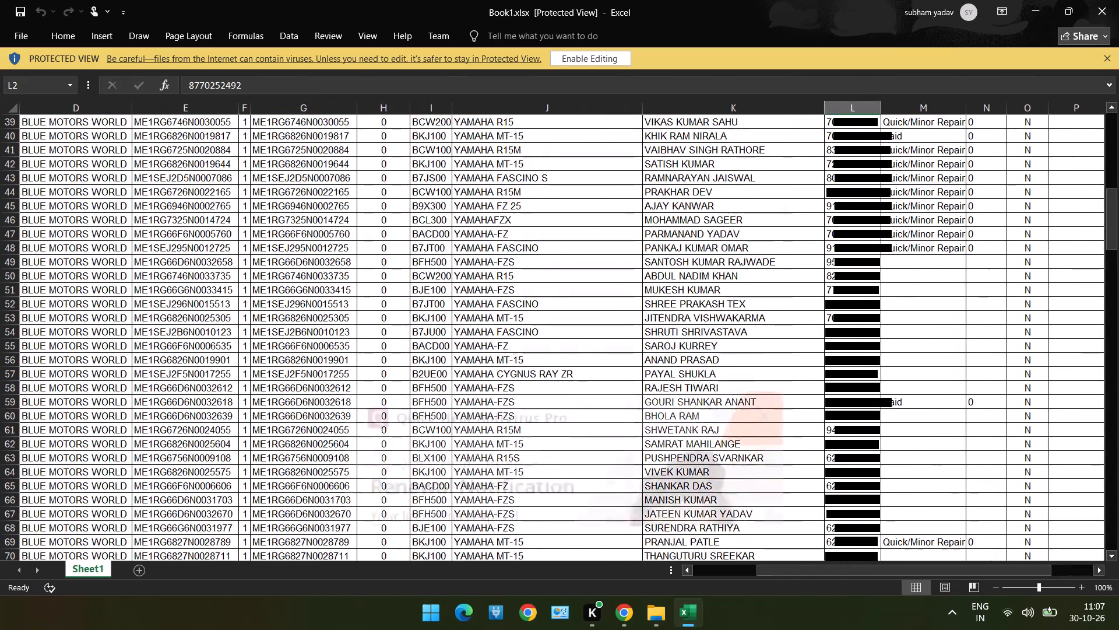
{"action": "scroll", "coordinate": [695, 379], "scroll_direction": "down", "scroll_amount": 5}
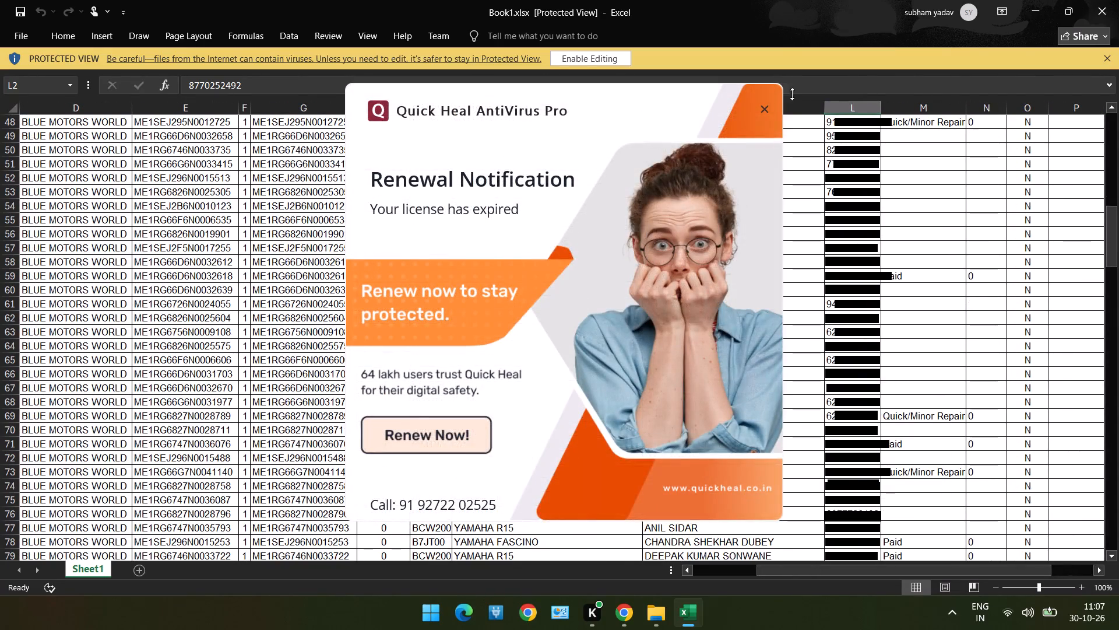
Dismiss the Quick Heal AntiVirus renewal notification.
{"action": "left_click", "coordinate": [768, 104]}
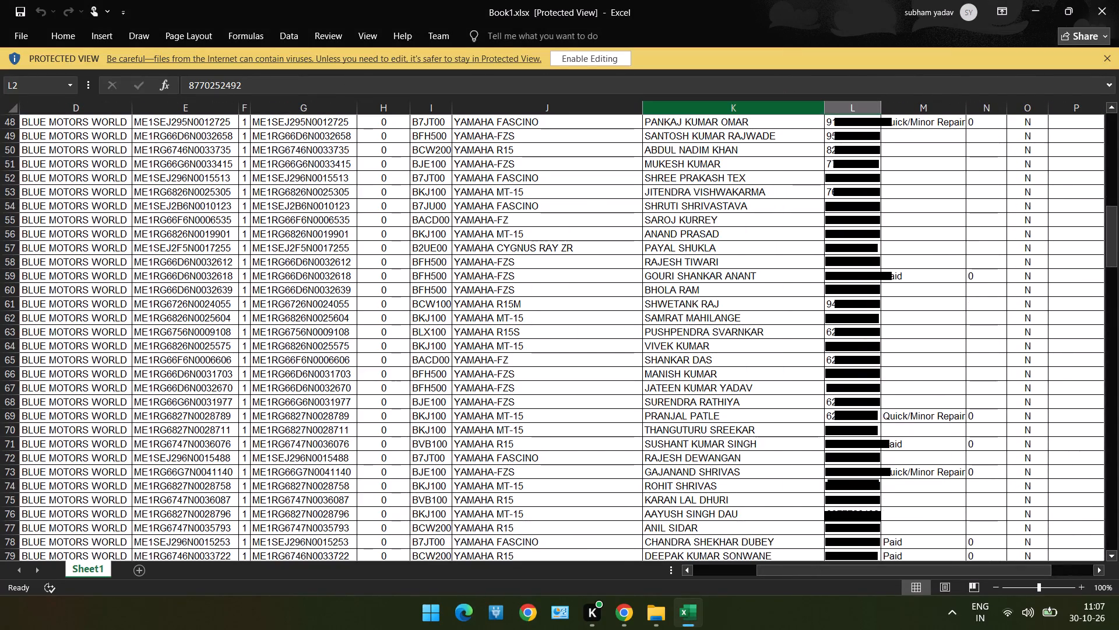
Search the sheet for "vikas" and close the search.
{"action": "key", "text": "ctrl+f"}
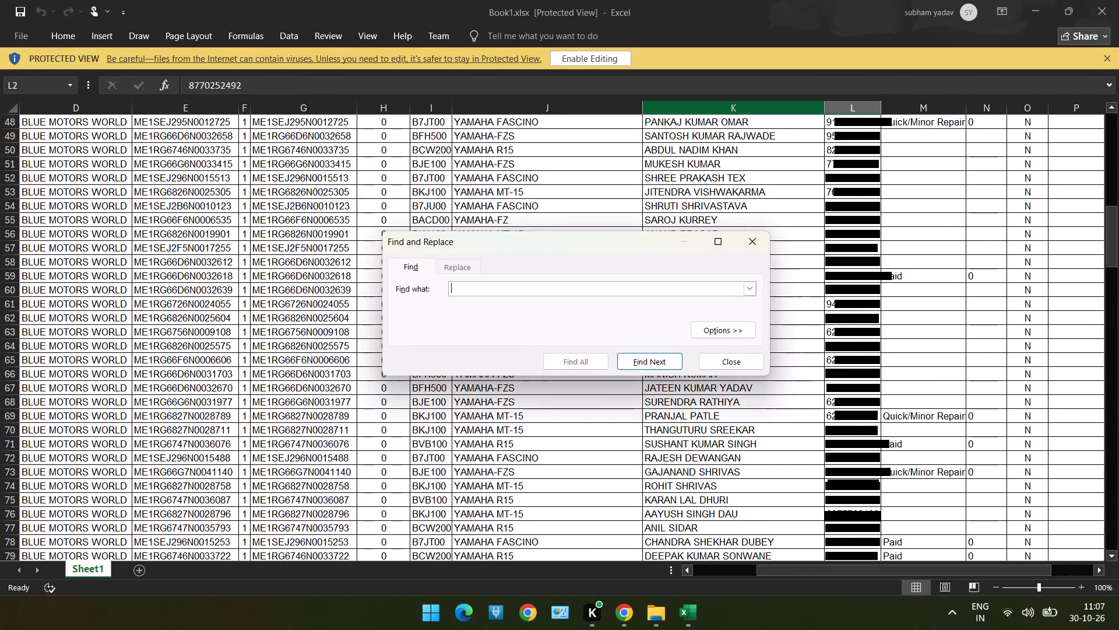
{"action": "key", "text": "v"}
{"action": "type", "text": "ikas"}
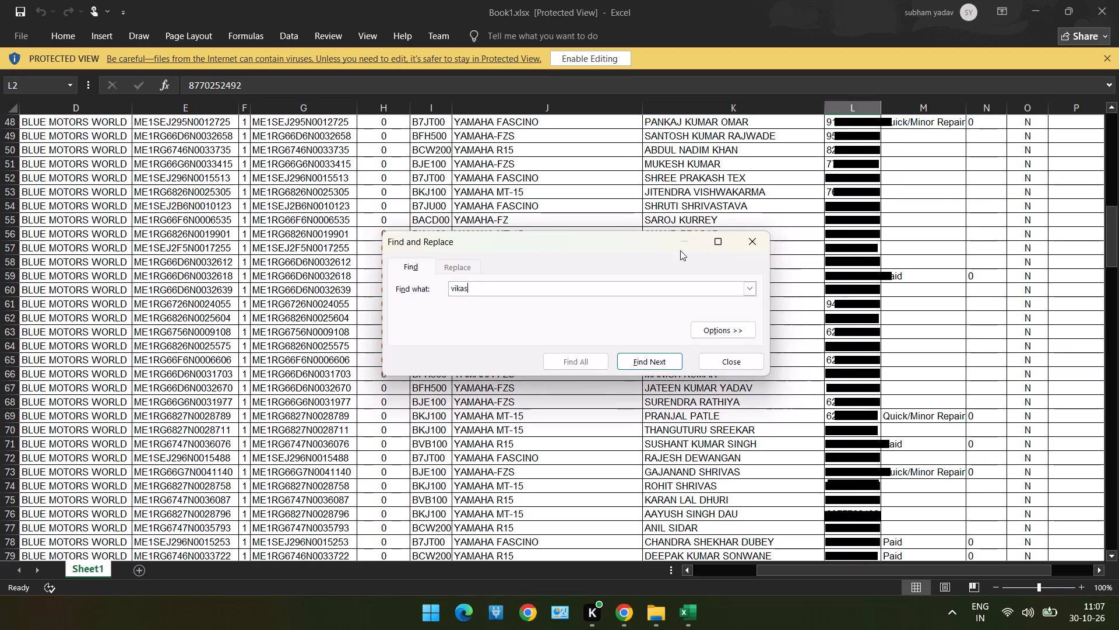
{"action": "left_click", "coordinate": [640, 357]}
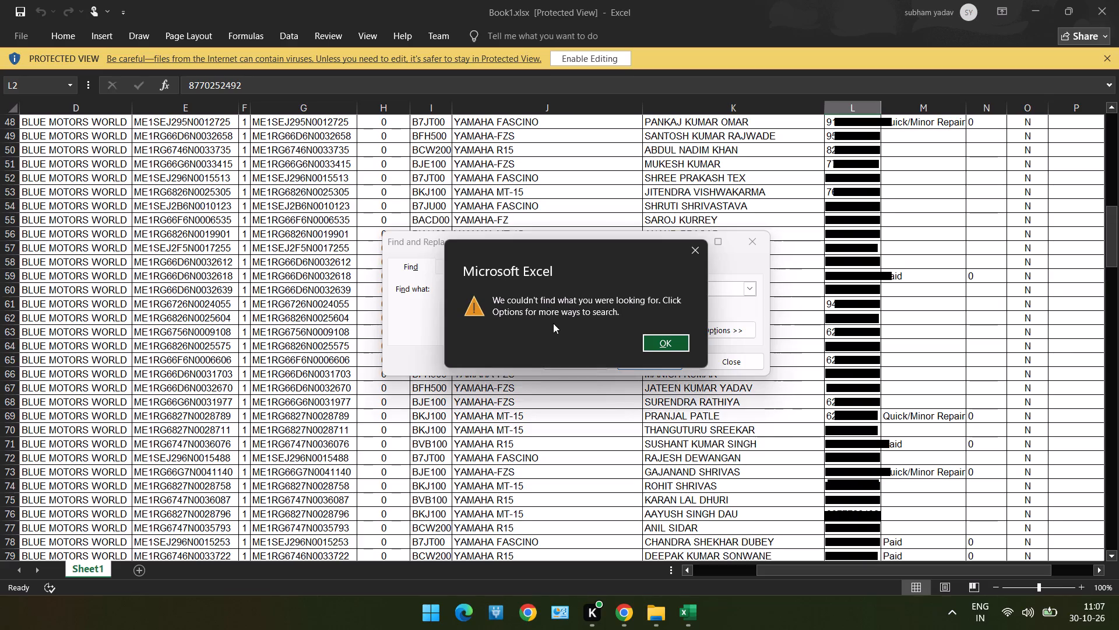
{"action": "left_click", "coordinate": [657, 339]}
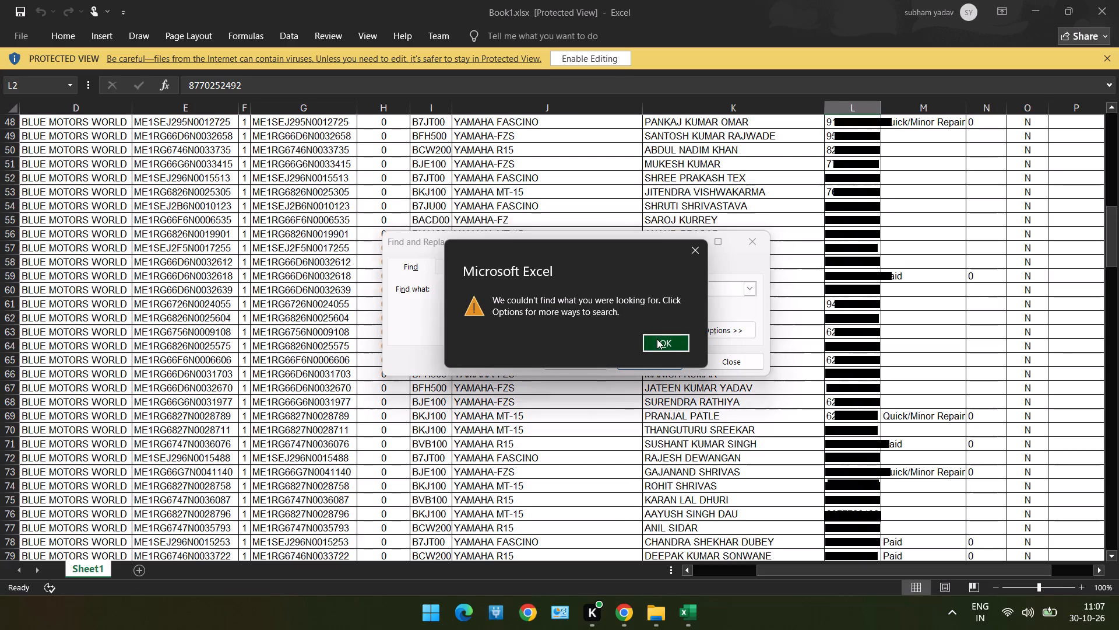
{"action": "left_click", "coordinate": [743, 237]}
Examine the customer names, vehicle models and service types down to the rows past 200 and back up to the rows around 39.
{"action": "scroll", "coordinate": [743, 237], "scroll_direction": "down", "scroll_amount": 2}
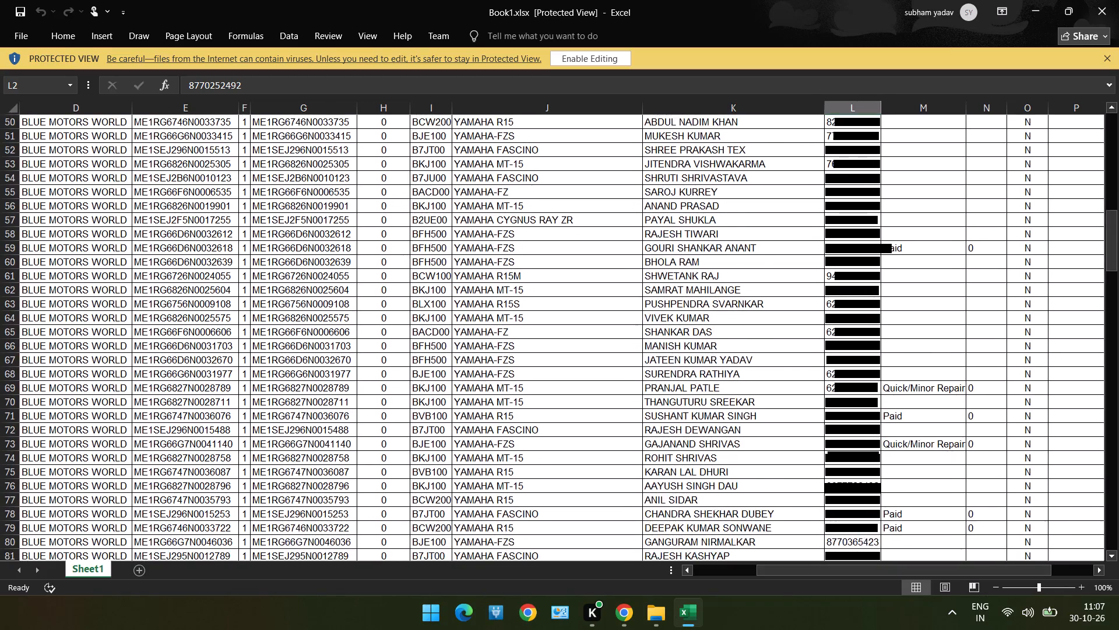
{"action": "scroll", "coordinate": [743, 237], "scroll_direction": "down", "scroll_amount": 3}
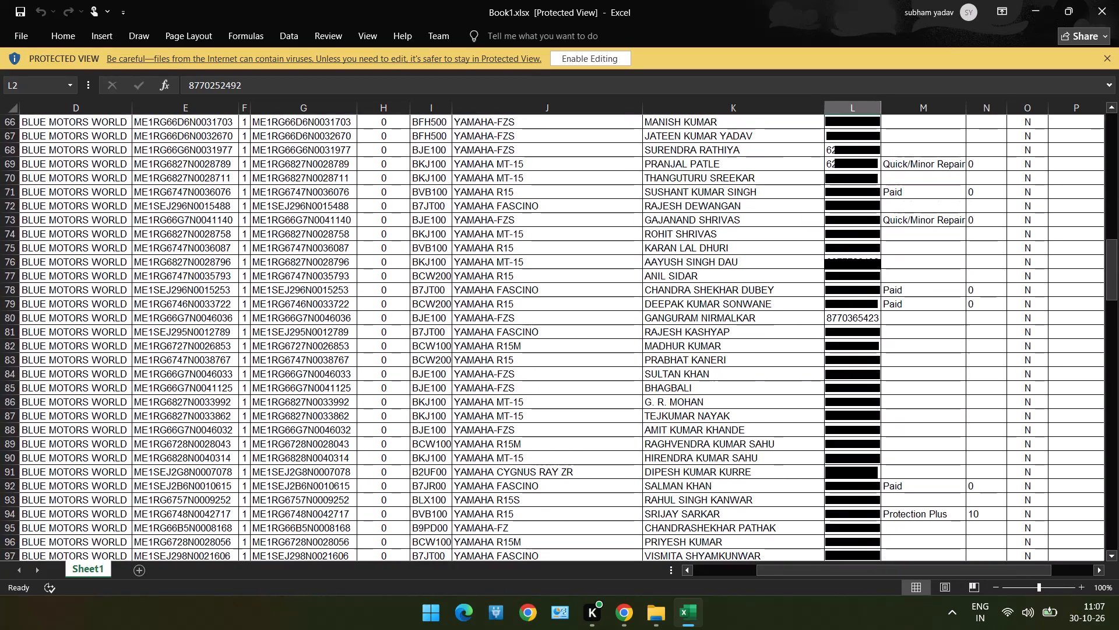
{"action": "scroll", "coordinate": [743, 237], "scroll_direction": "down", "scroll_amount": 4}
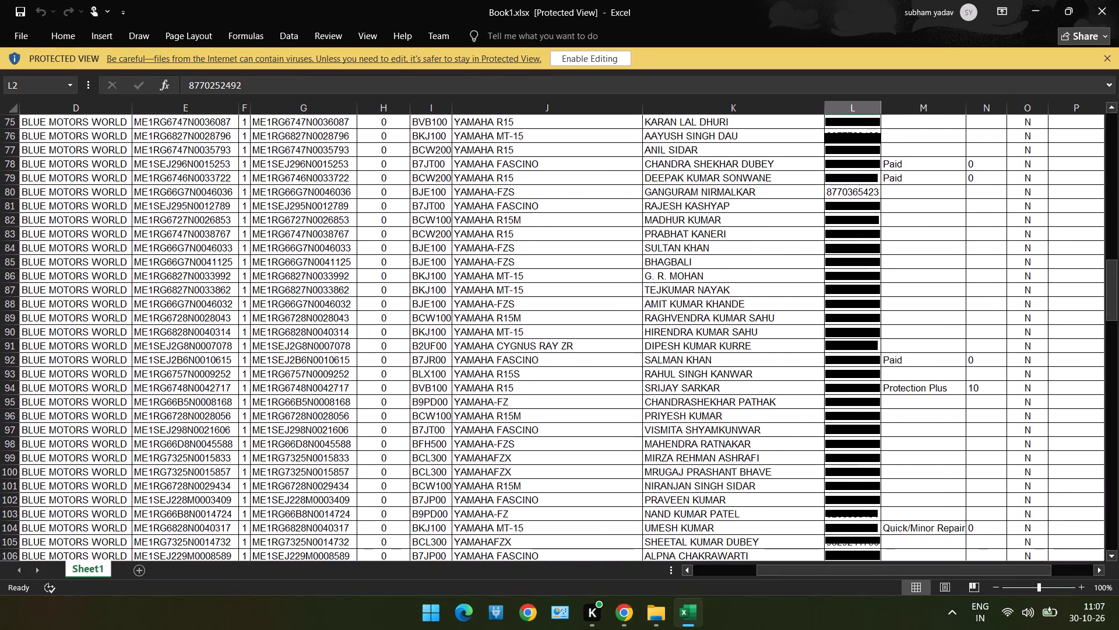
{"action": "scroll", "coordinate": [743, 237], "scroll_direction": "down", "scroll_amount": 5}
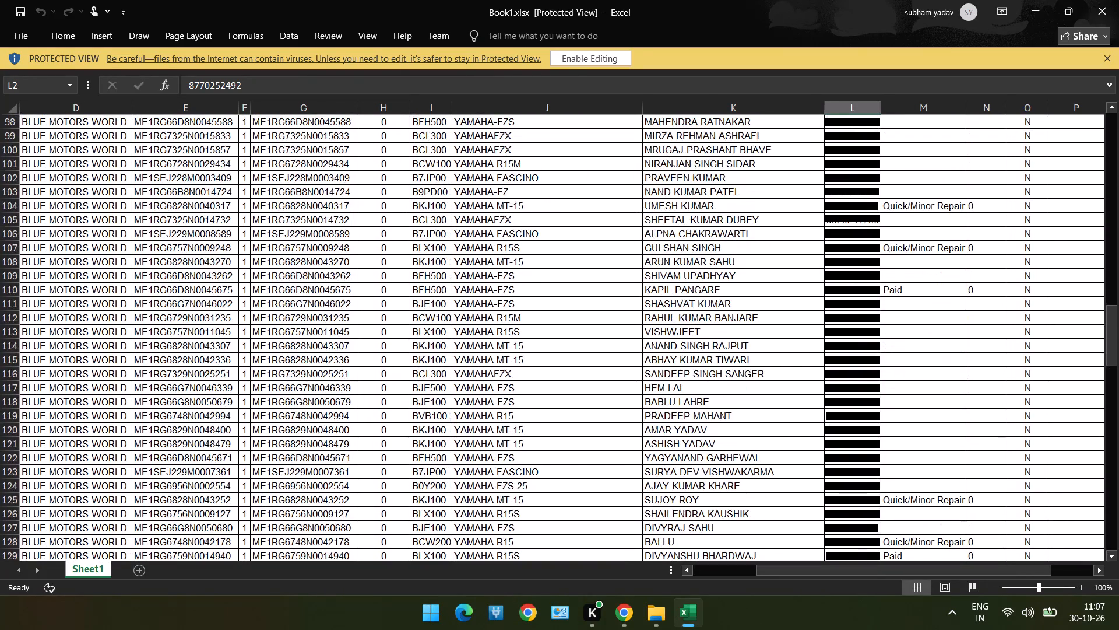
{"action": "scroll", "coordinate": [743, 237], "scroll_direction": "down", "scroll_amount": 9}
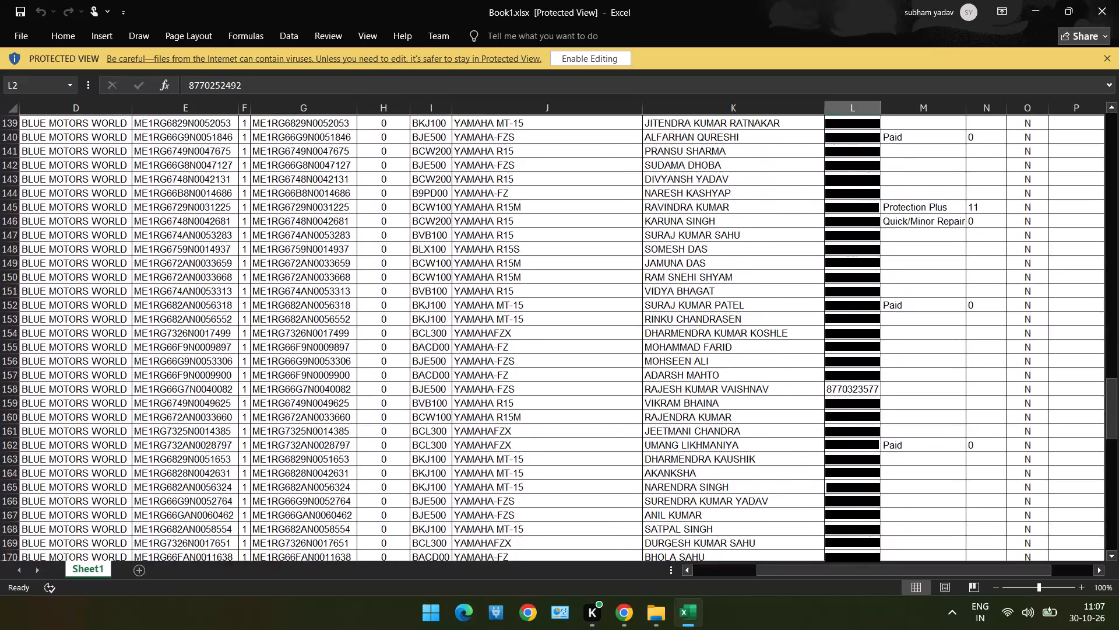
{"action": "scroll", "coordinate": [743, 237], "scroll_direction": "down", "scroll_amount": 4}
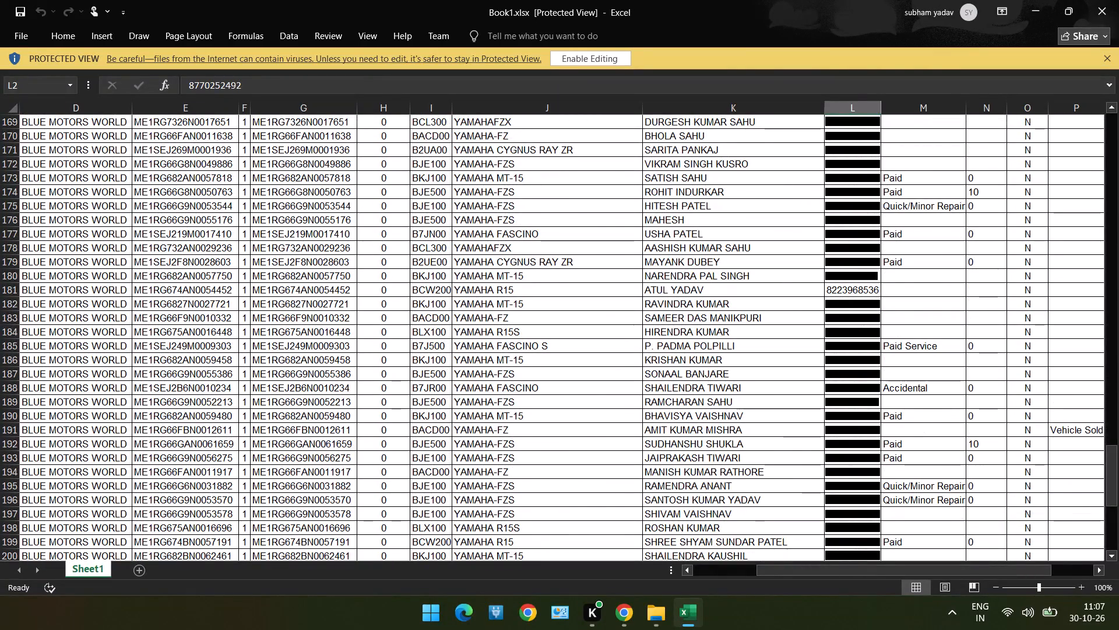
{"action": "scroll", "coordinate": [702, 321], "scroll_direction": "down", "scroll_amount": 5}
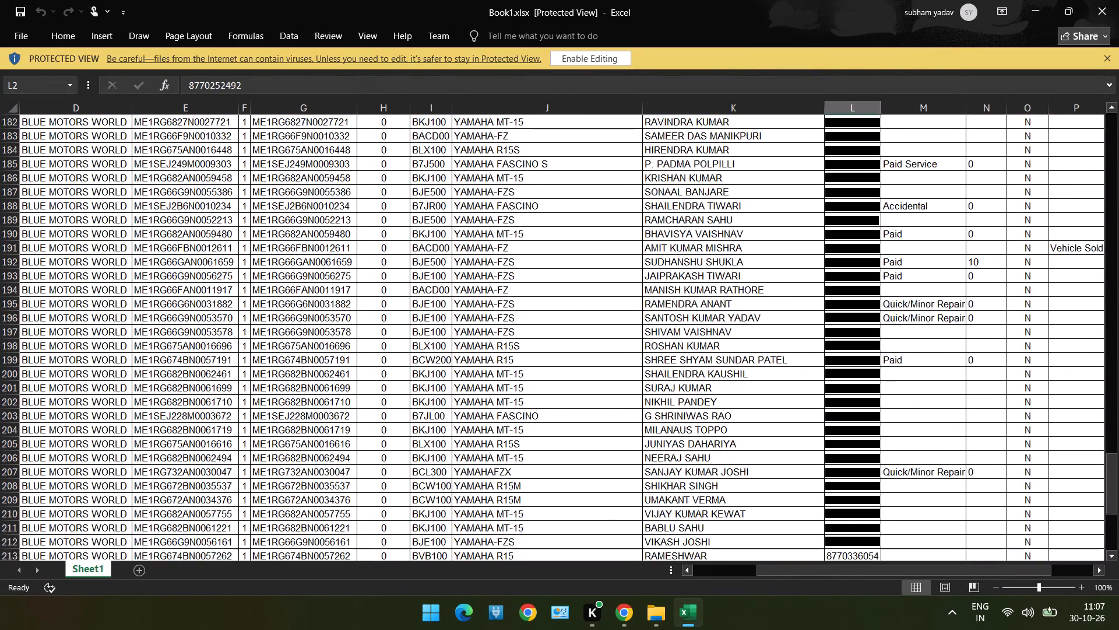
{"action": "scroll", "coordinate": [702, 321], "scroll_direction": "down", "scroll_amount": 3}
{"action": "scroll", "coordinate": [702, 321], "scroll_direction": "up", "scroll_amount": 3}
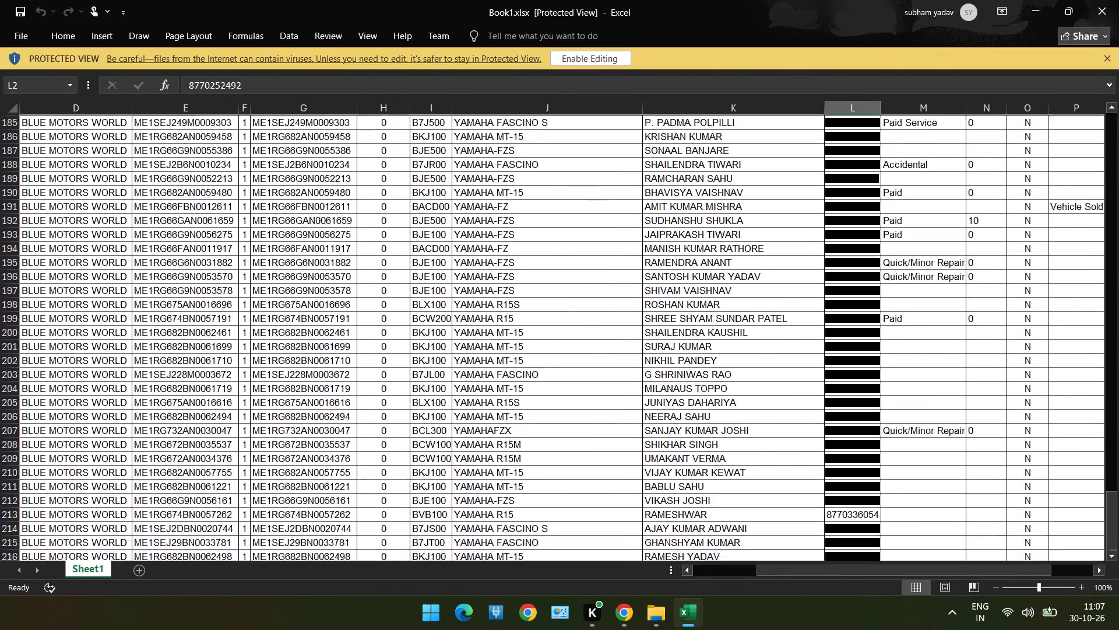
{"action": "scroll", "coordinate": [702, 321], "scroll_direction": "up", "scroll_amount": 6}
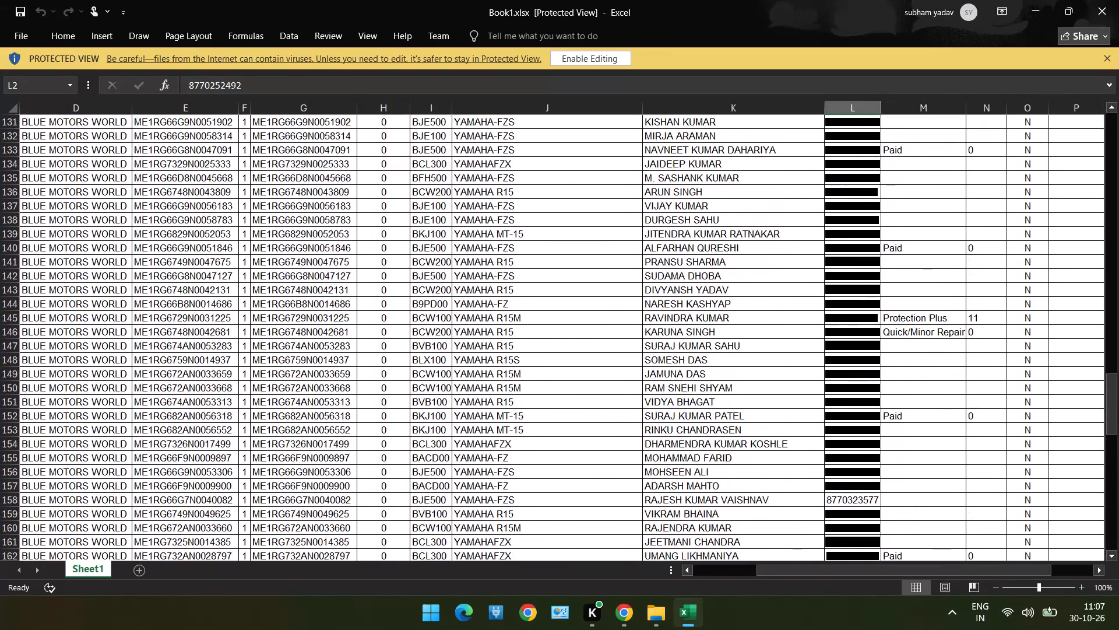
{"action": "scroll", "coordinate": [702, 321], "scroll_direction": "up", "scroll_amount": 4}
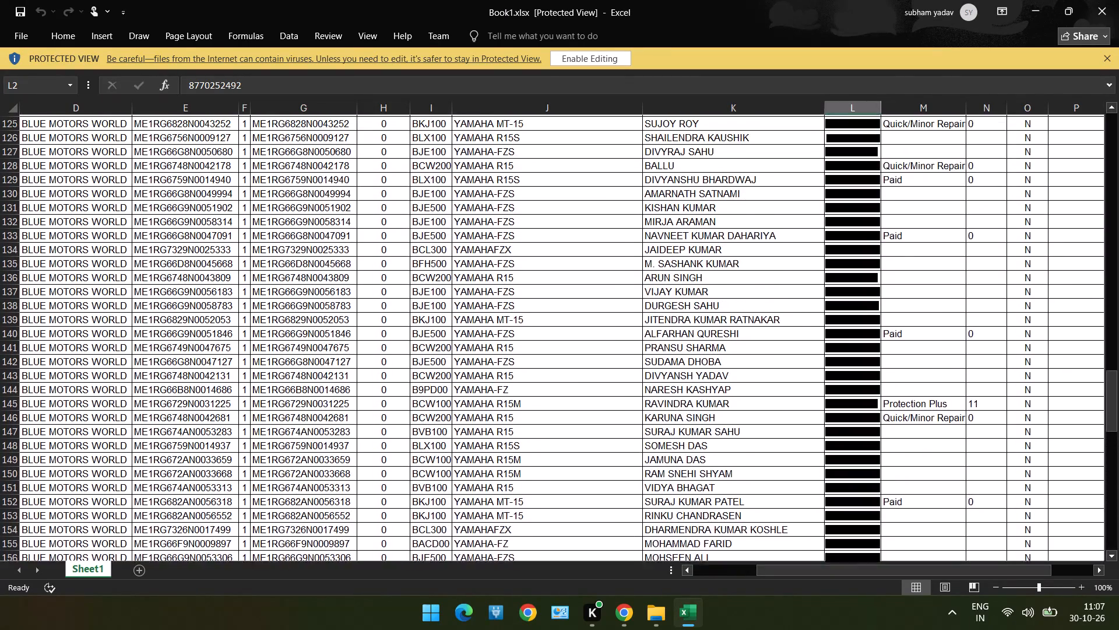
{"action": "scroll", "coordinate": [702, 321], "scroll_direction": "up", "scroll_amount": 4}
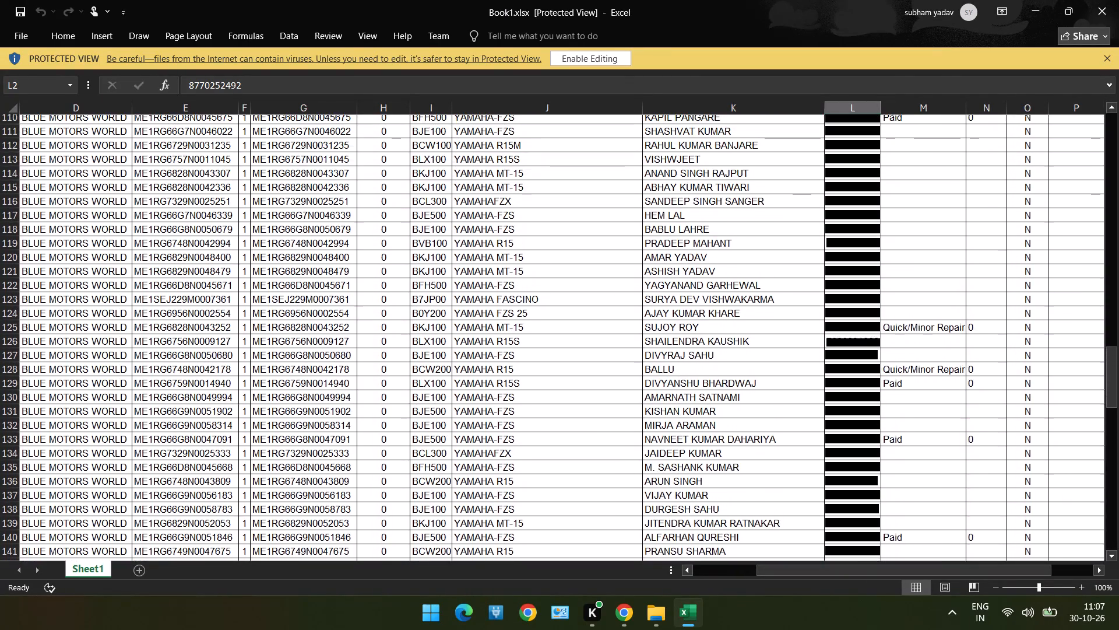
{"action": "scroll", "coordinate": [702, 321], "scroll_direction": "up", "scroll_amount": 5}
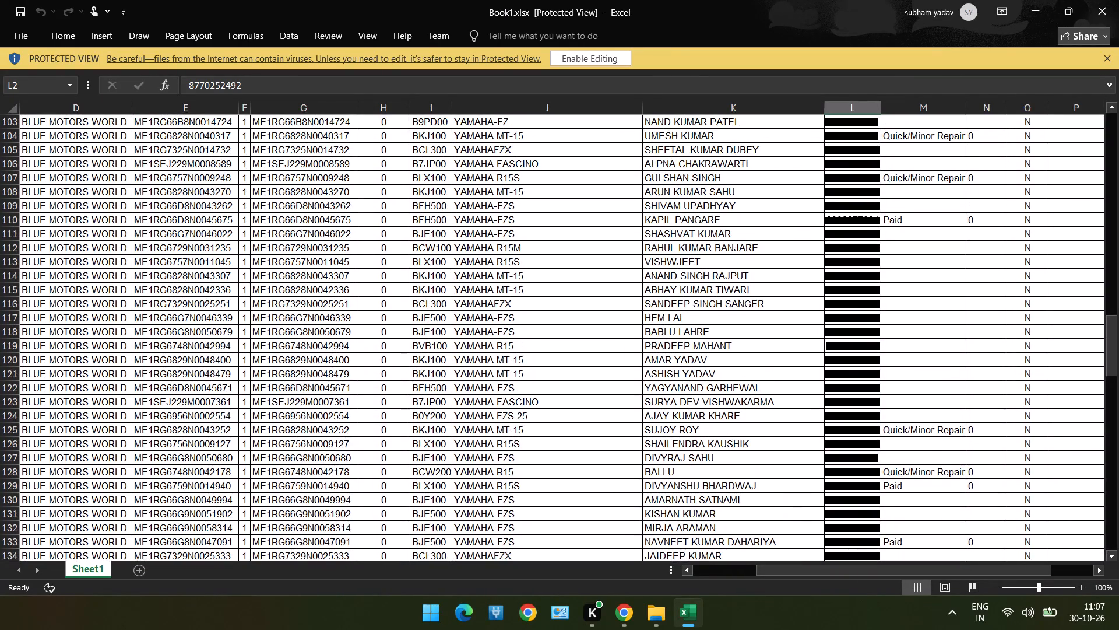
{"action": "scroll", "coordinate": [702, 321], "scroll_direction": "up", "scroll_amount": 1}
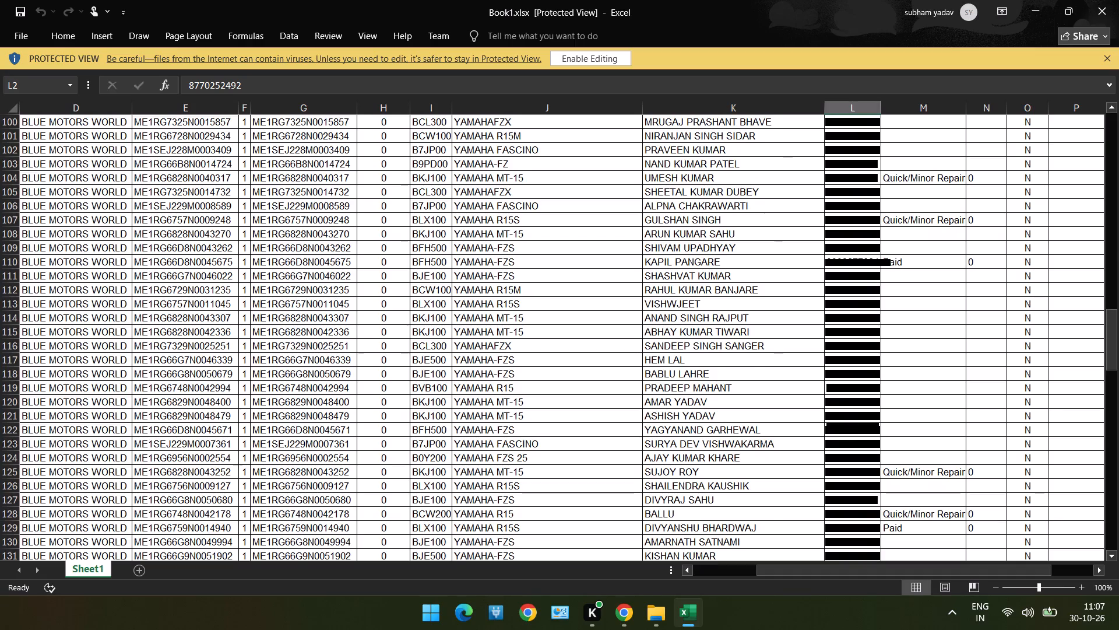
{"action": "scroll", "coordinate": [702, 321], "scroll_direction": "up", "scroll_amount": 5}
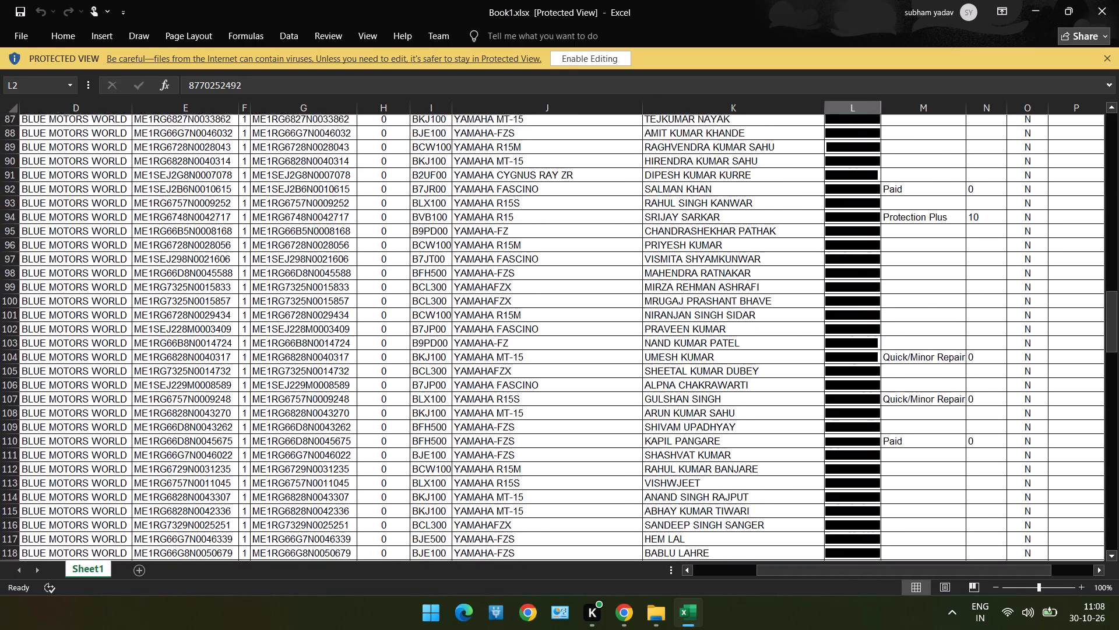
{"action": "scroll", "coordinate": [702, 321], "scroll_direction": "up", "scroll_amount": 7}
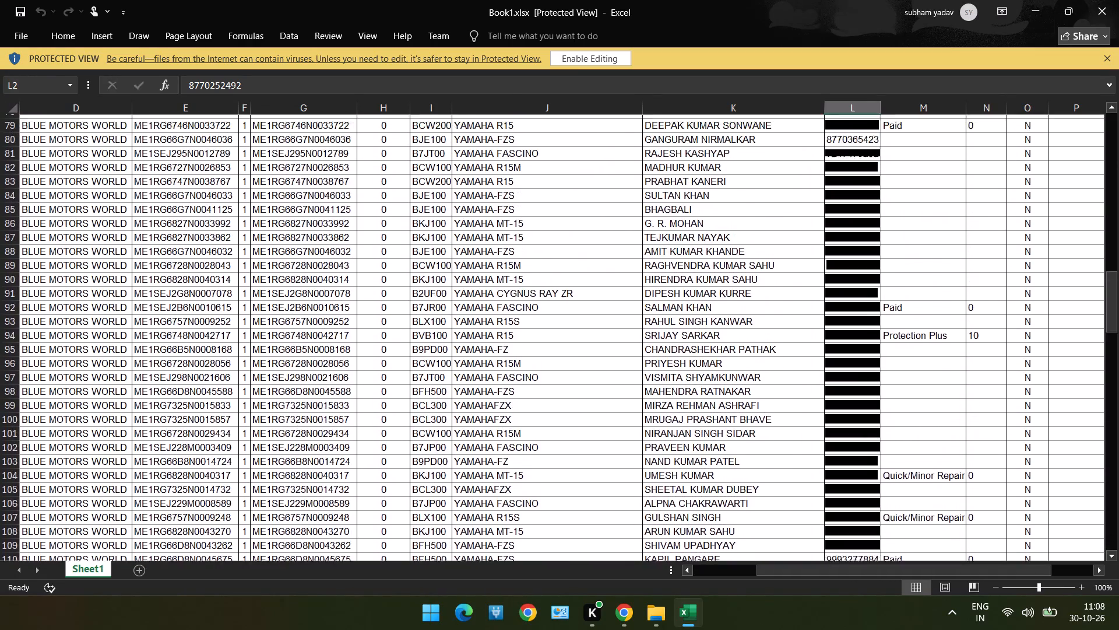
{"action": "scroll", "coordinate": [702, 321], "scroll_direction": "up", "scroll_amount": 7}
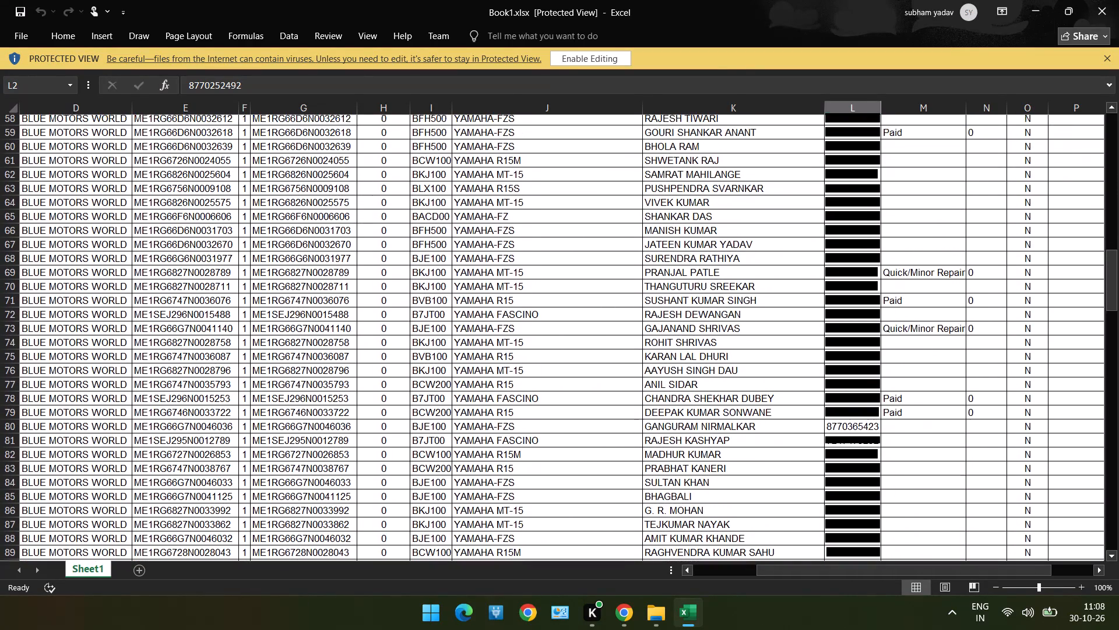
{"action": "scroll", "coordinate": [702, 321], "scroll_direction": "up", "scroll_amount": 4}
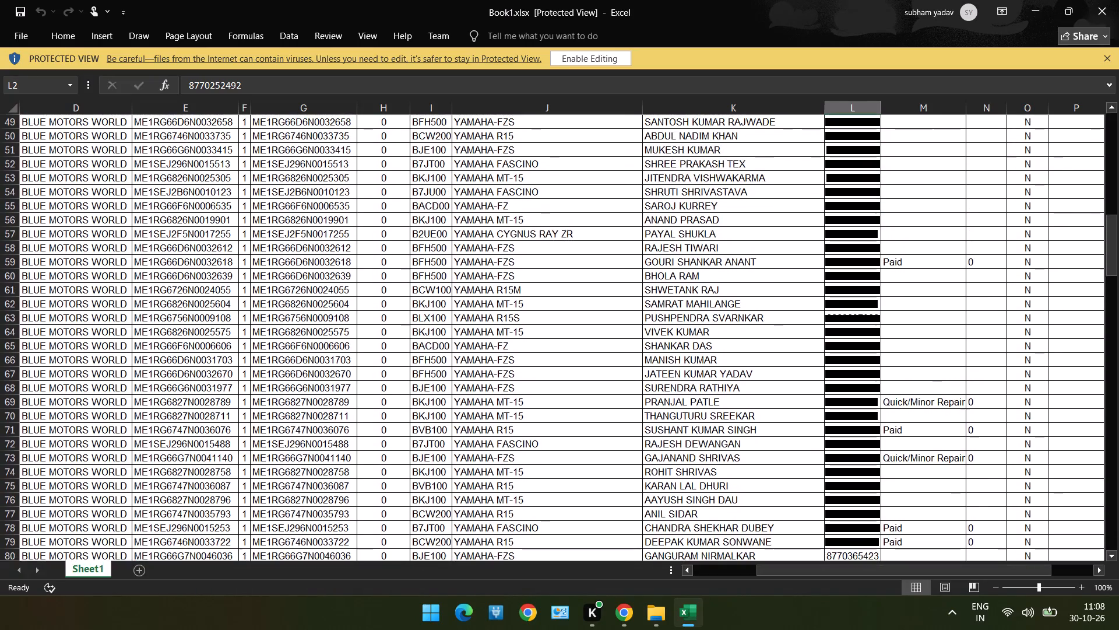
{"action": "scroll", "coordinate": [702, 321], "scroll_direction": "up", "scroll_amount": 7}
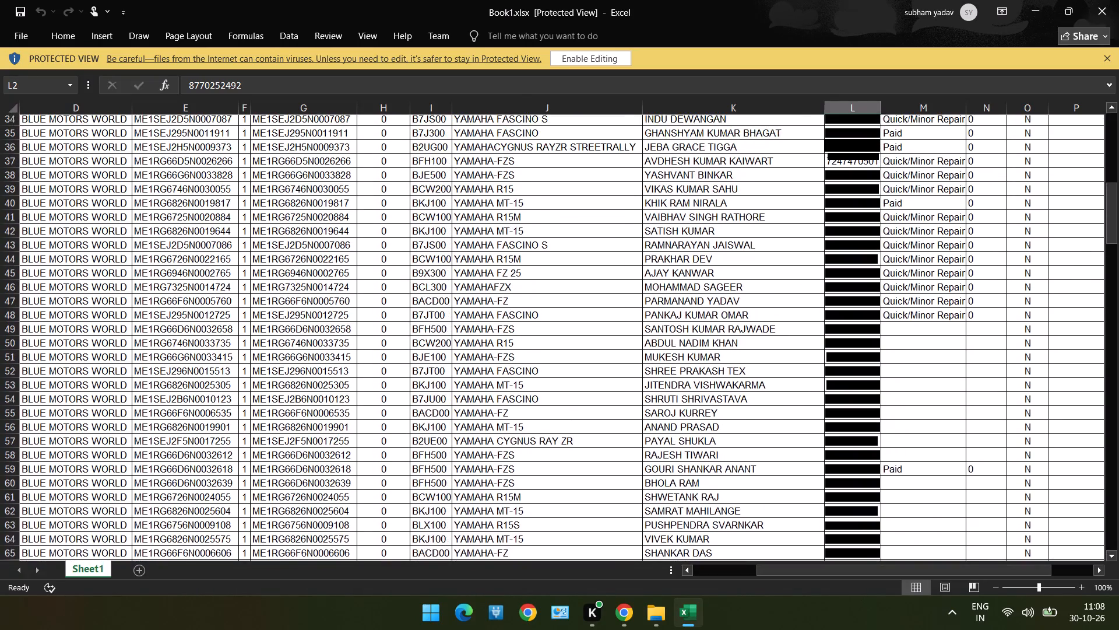
{"action": "scroll", "coordinate": [702, 321], "scroll_direction": "up", "scroll_amount": 2}
Copy the chassis number of the YAMAHA-FZS customer in row 33 of the list.
{"action": "left_click", "coordinate": [702, 321]}
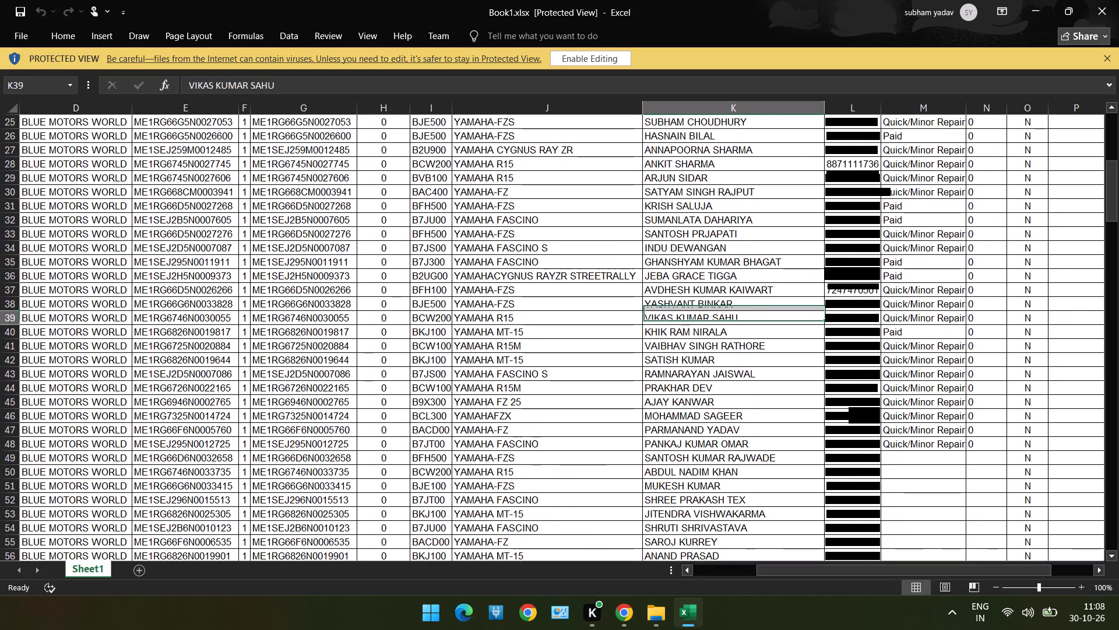
{"action": "key", "text": "Up"}
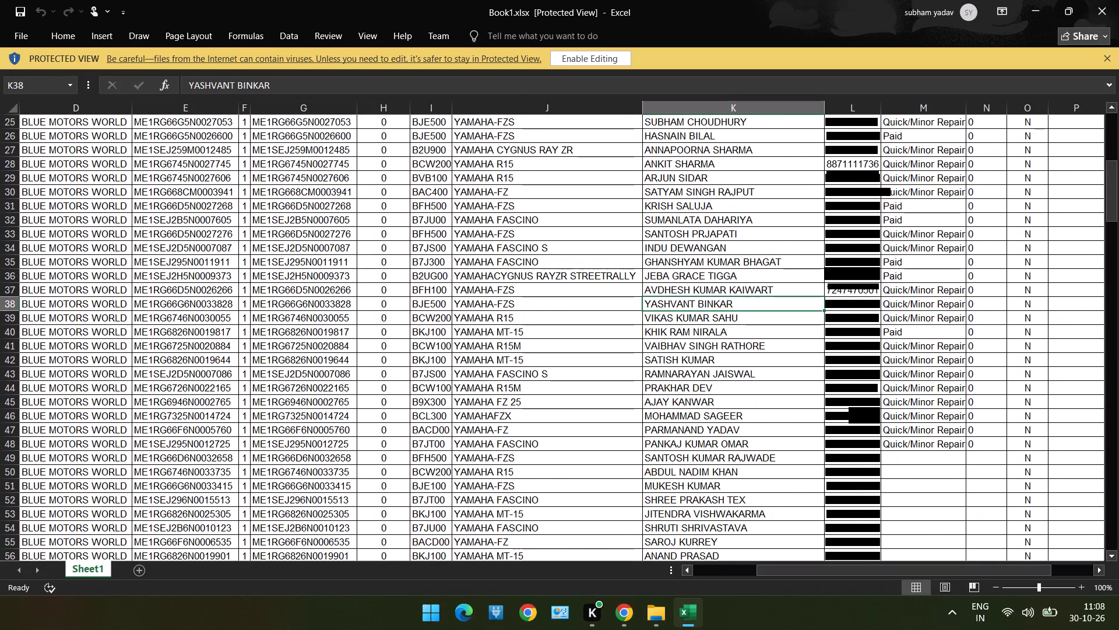
{"action": "key", "text": "Up"}
{"action": "key", "text": "Up"}
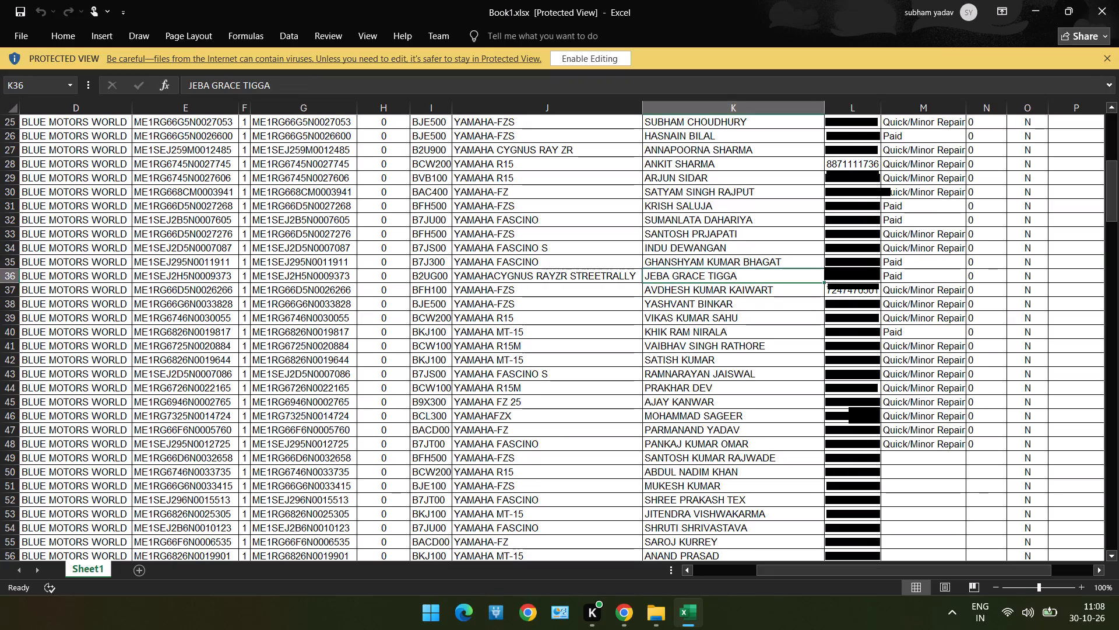
{"action": "key", "text": "Up"}
{"action": "key", "text": "Up"}
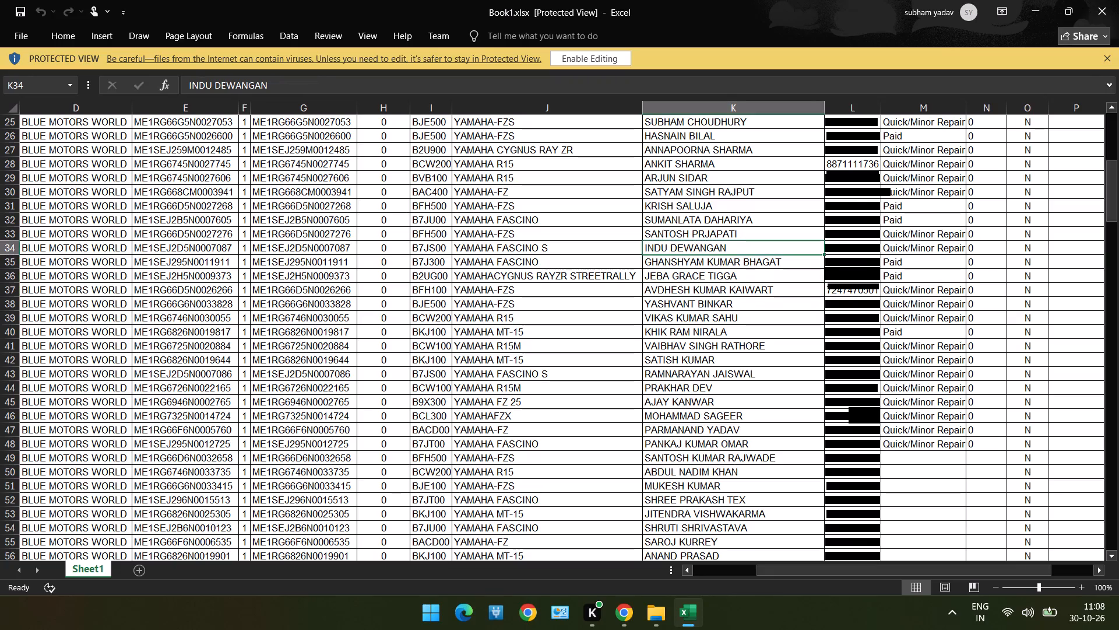
{"action": "key", "text": "Up"}
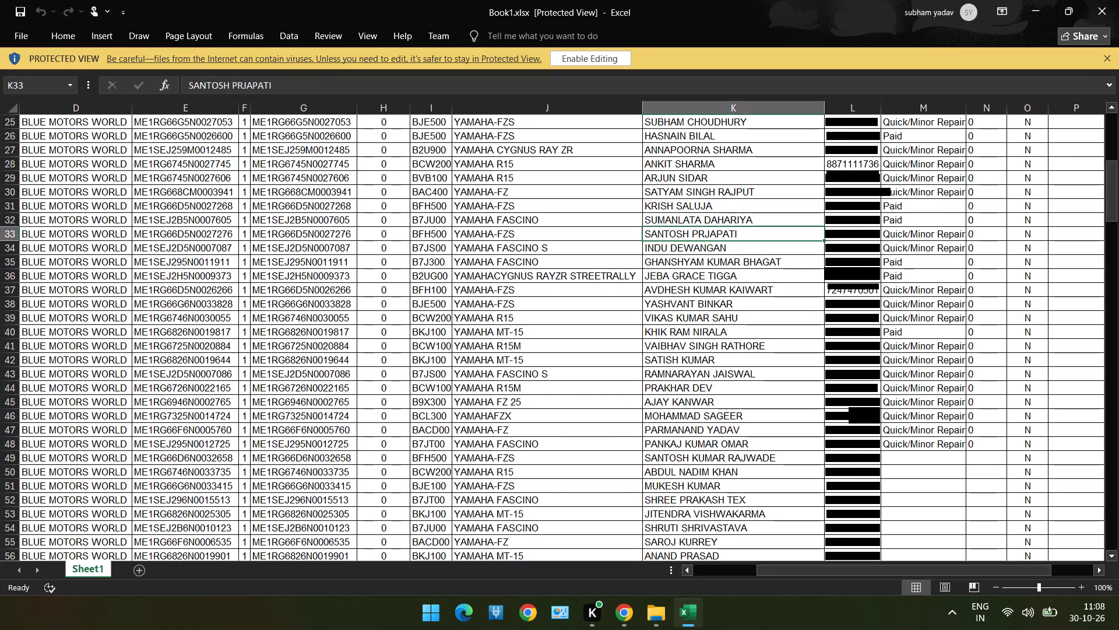
{"action": "scroll", "coordinate": [702, 321], "scroll_direction": "up", "scroll_amount": 4}
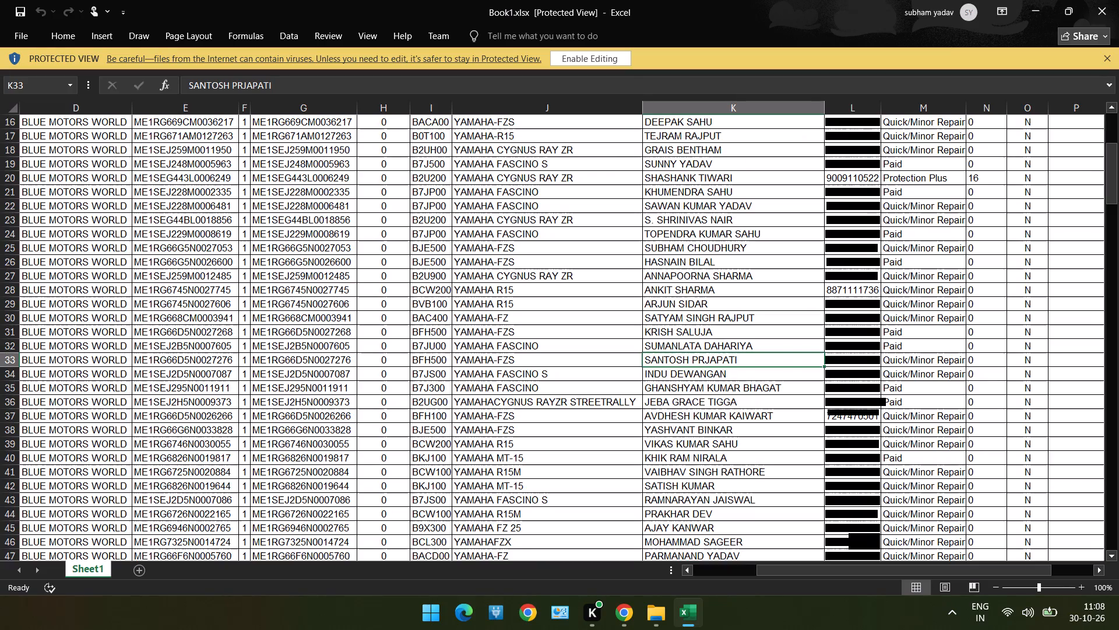
{"action": "key", "text": "Left"}
{"action": "key", "text": "Left"}
{"action": "key", "text": "Left"}
{"action": "key", "text": "Left"}
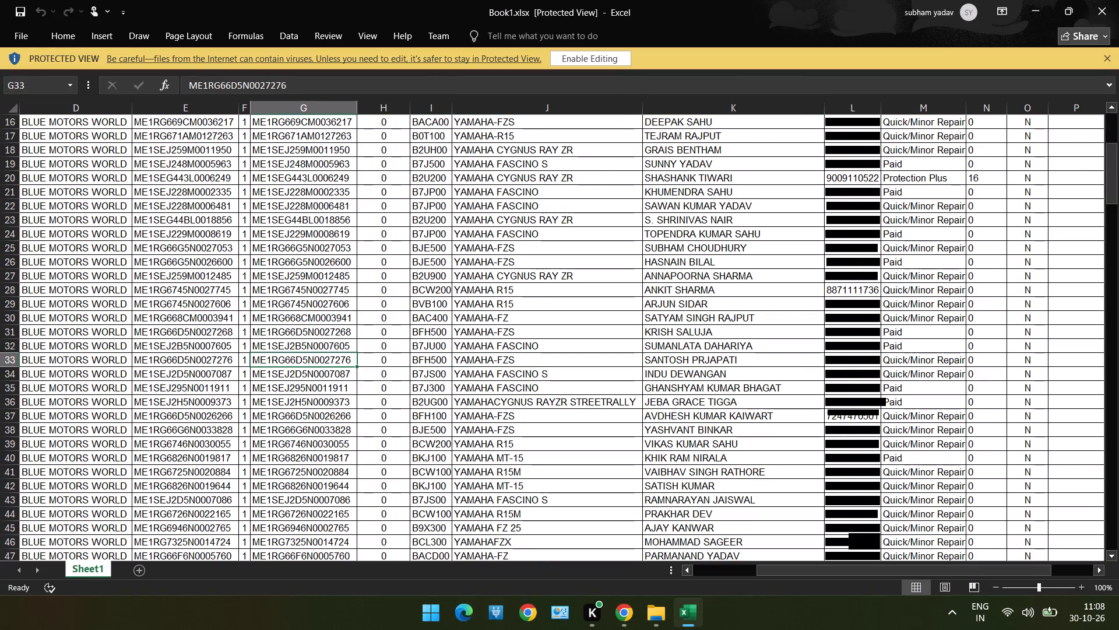
{"action": "key", "text": "ctrl+c"}
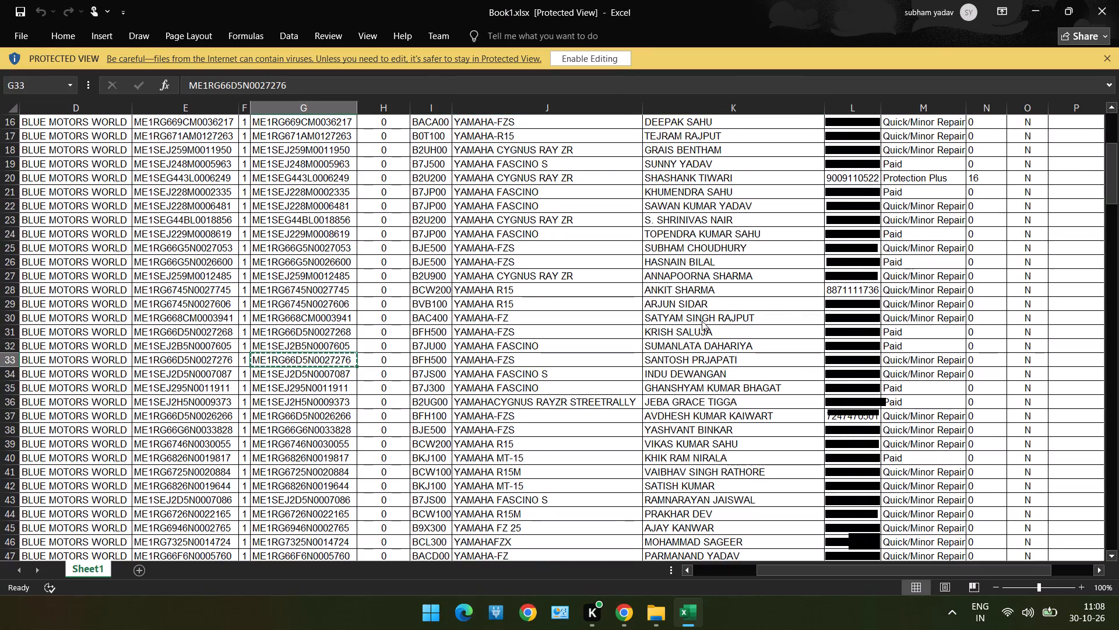
Switch to the Job Card Booking page in Chrome, retrieve the customer by the copied chassis number and load that record into the job card.
{"action": "key", "text": "alt+Tab"}
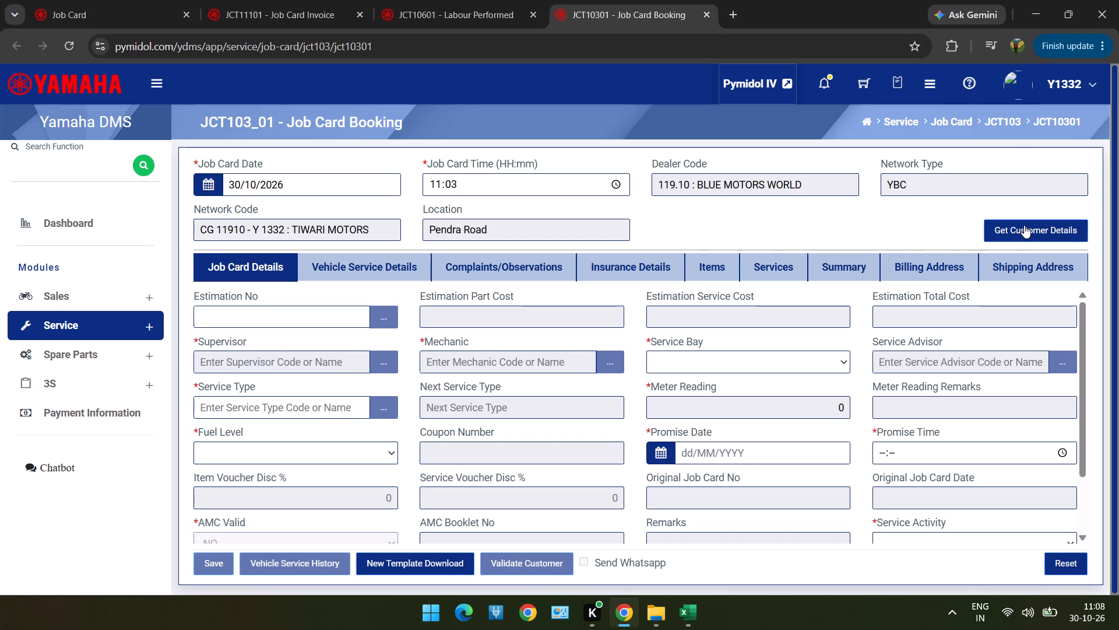
{"action": "left_click", "coordinate": [1024, 225]}
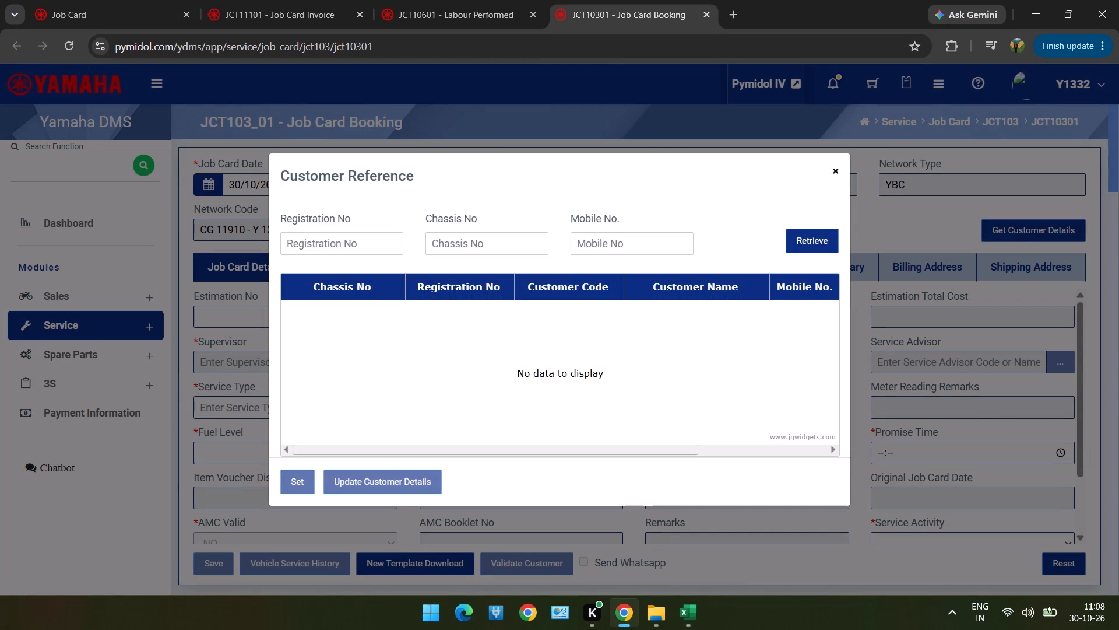
{"action": "left_click", "coordinate": [519, 252]}
{"action": "key", "text": "ctrl+v"}
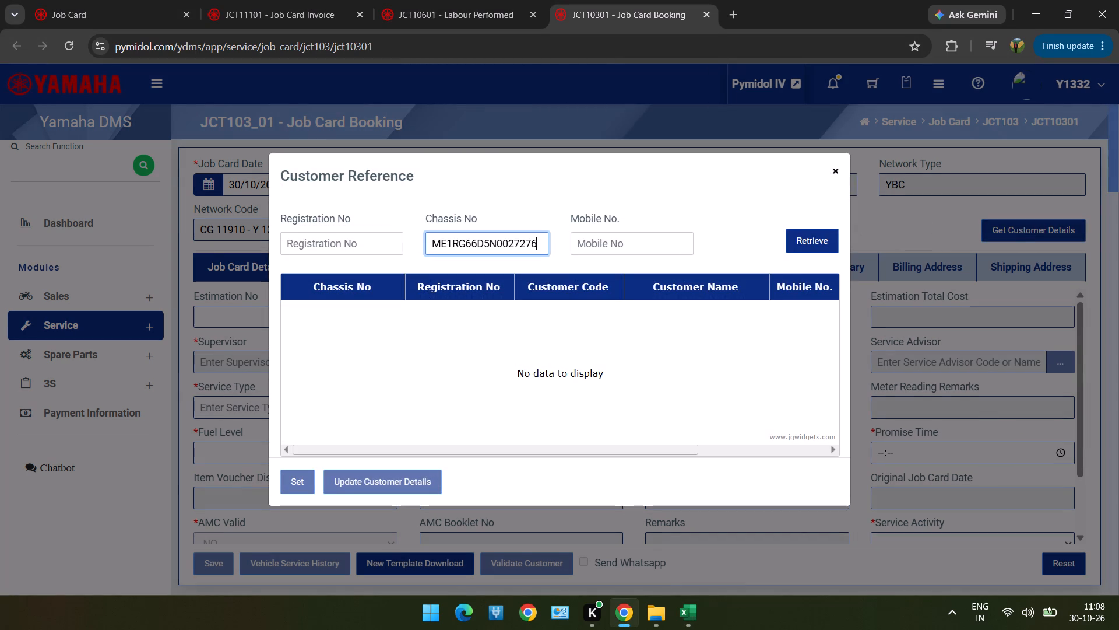
{"action": "left_click", "coordinate": [798, 240]}
{"action": "double_click", "coordinate": [635, 315]}
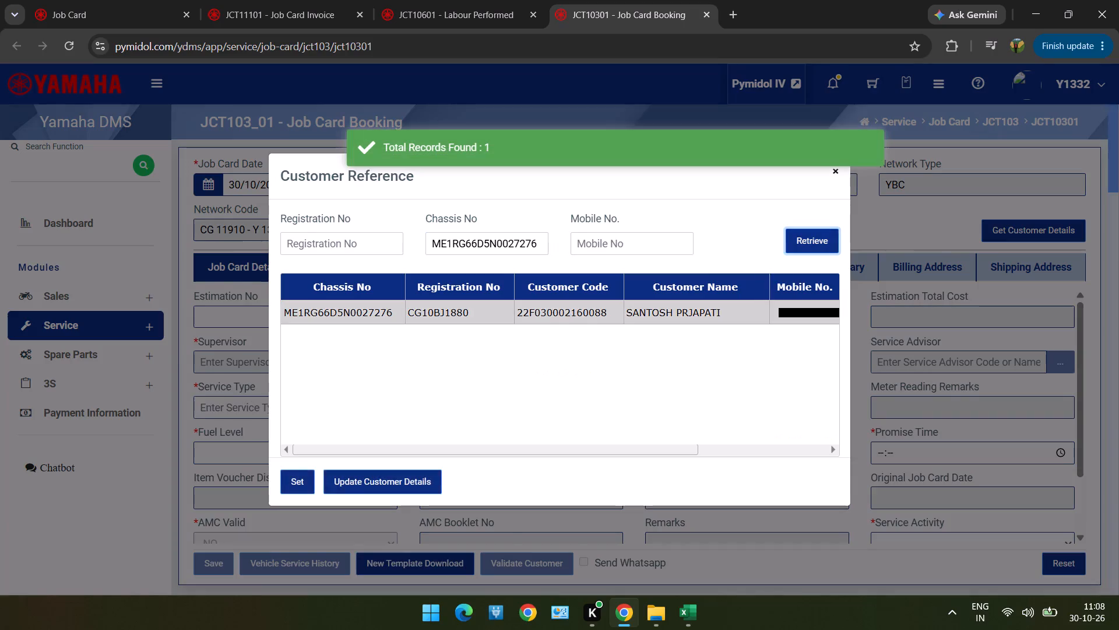
{"action": "left_click", "coordinate": [396, 350]}
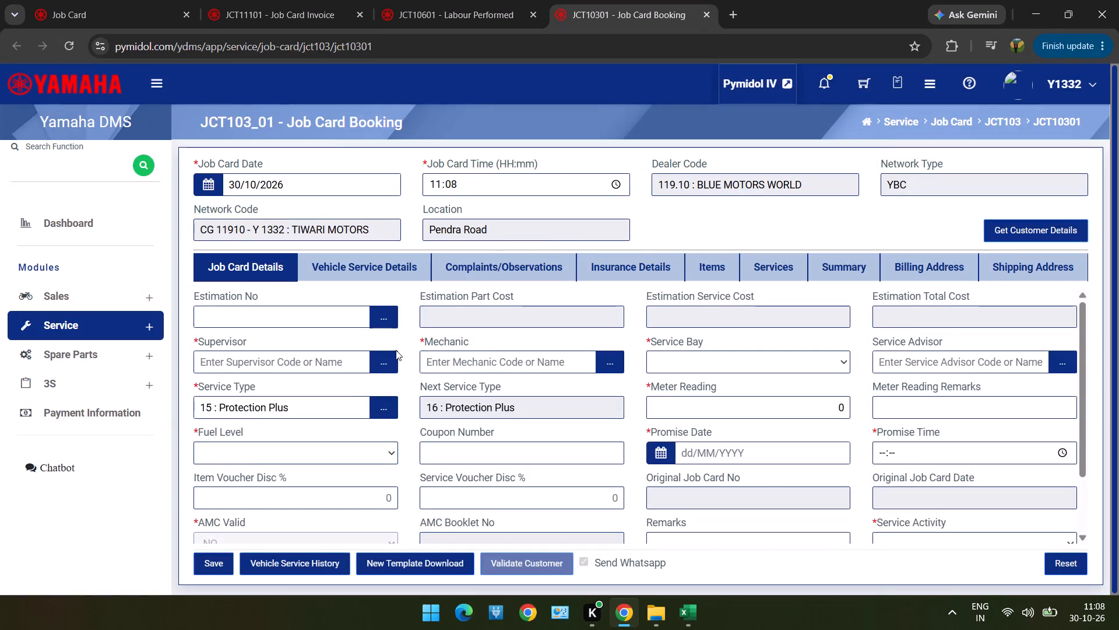
{"action": "left_click", "coordinate": [383, 363]}
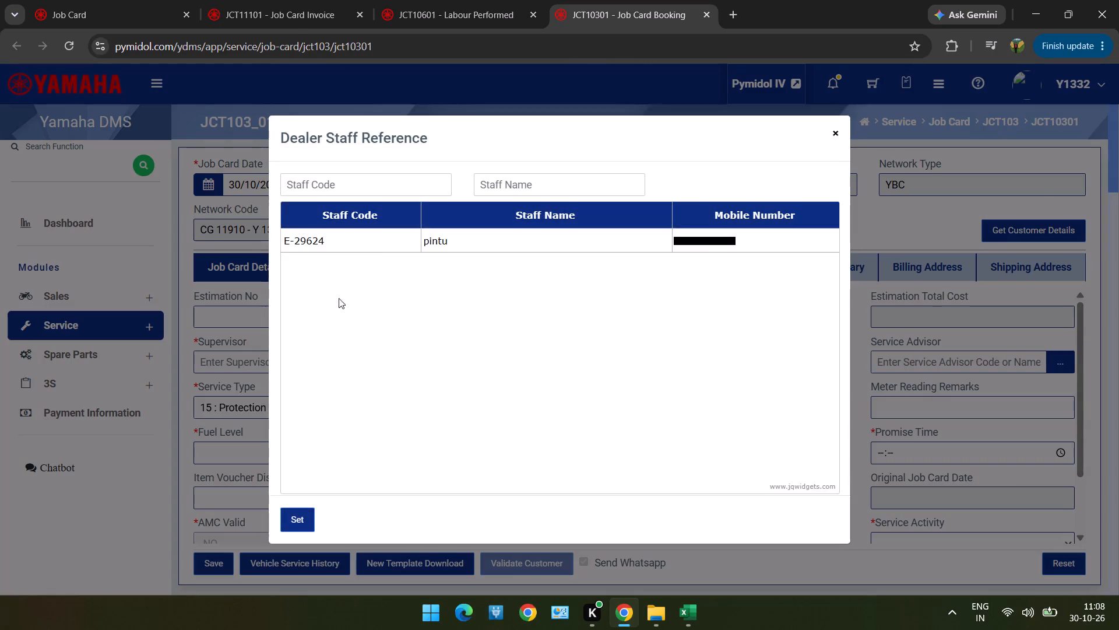
{"action": "double_click", "coordinate": [374, 246]}
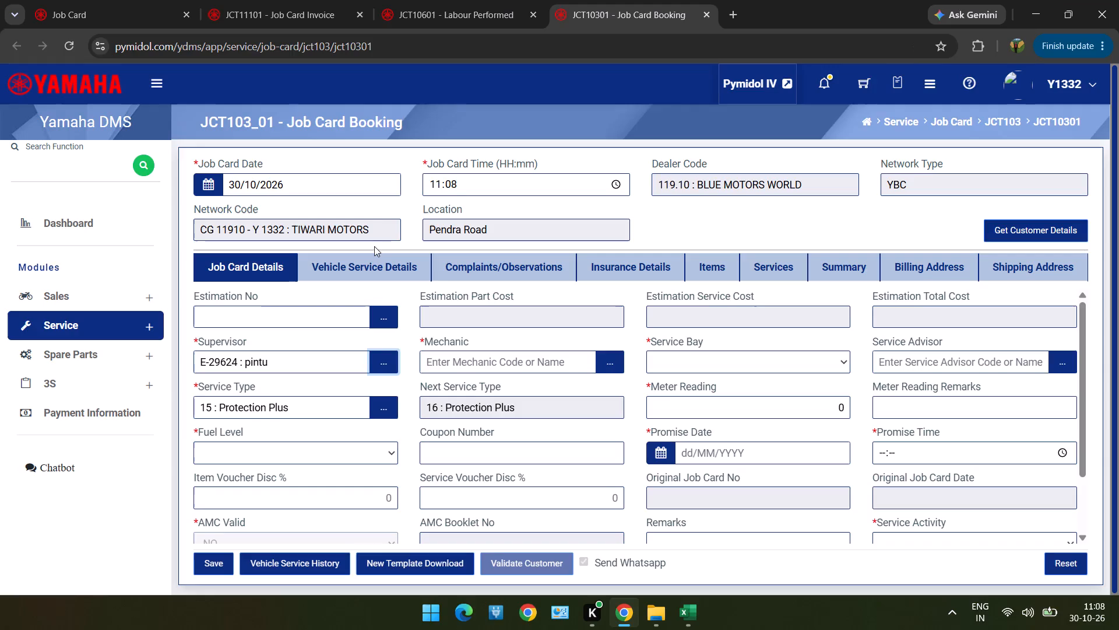
{"action": "left_click", "coordinate": [608, 365]}
{"action": "double_click", "coordinate": [572, 236]}
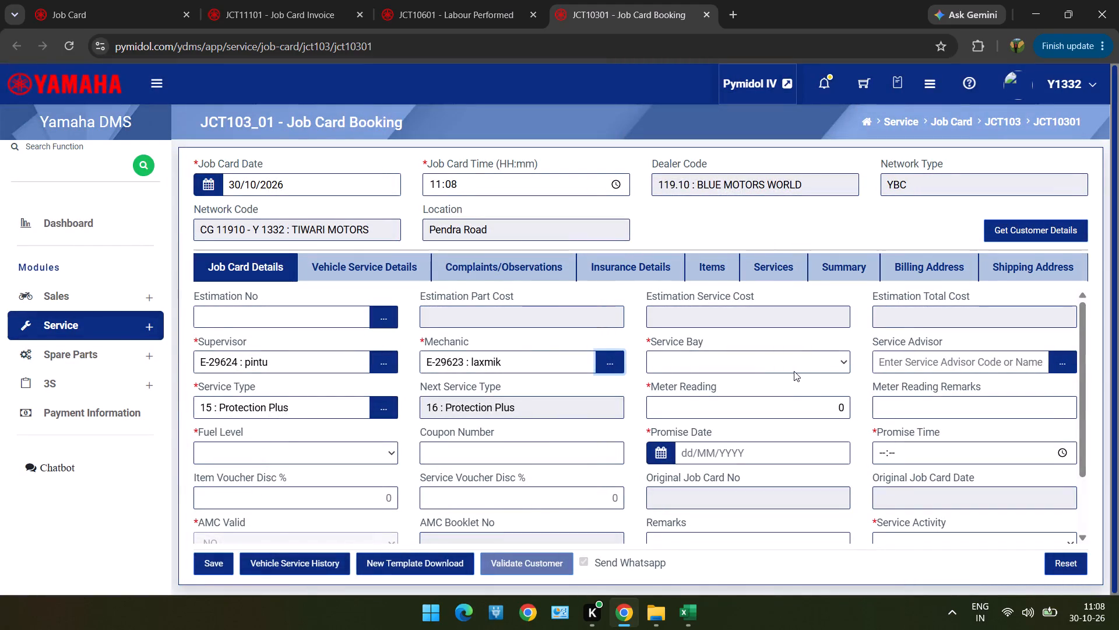
{"action": "left_click", "coordinate": [784, 360]}
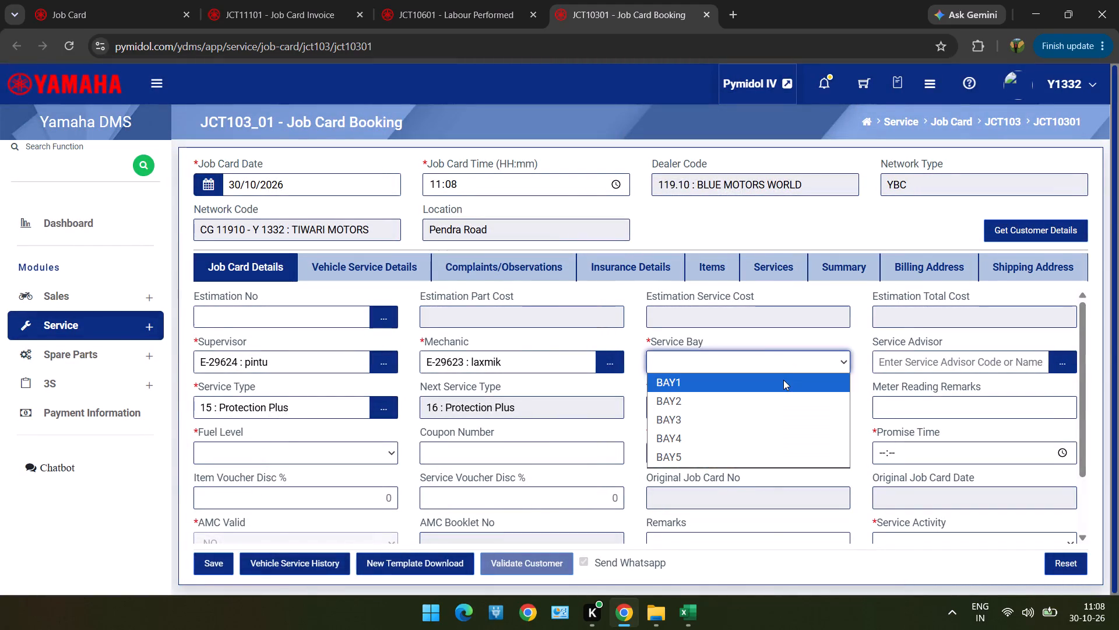
{"action": "left_click", "coordinate": [783, 380]}
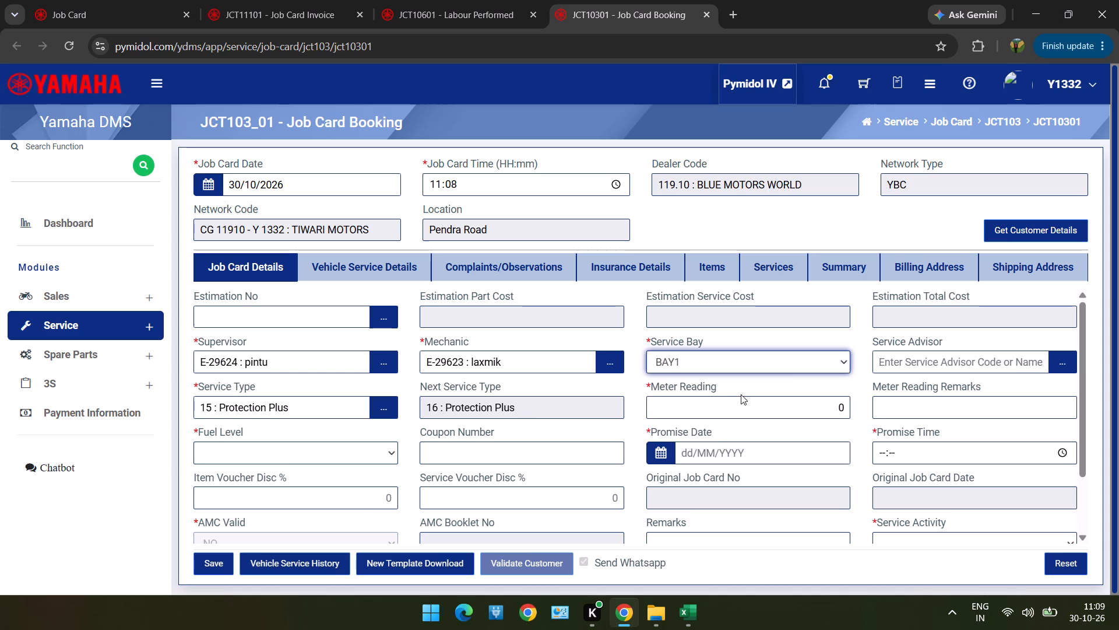
Change the job card's service type to Quick/Minor Repair, filtering the service types by "q".
{"action": "left_click_drag", "start_coordinate": [741, 394], "coordinate": [462, 390]}
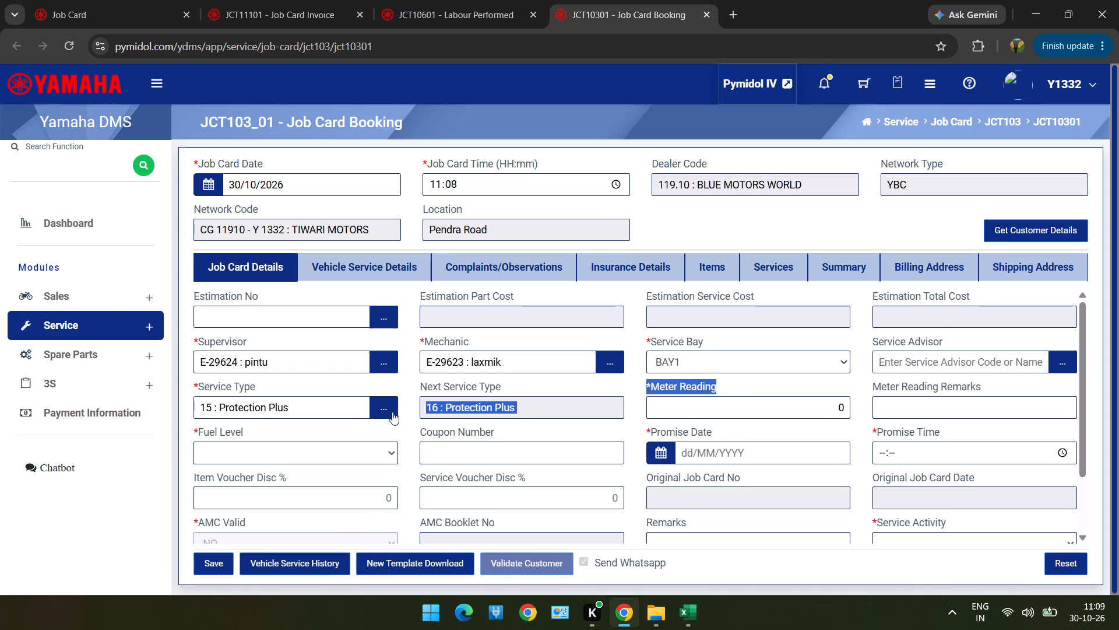
{"action": "left_click", "coordinate": [388, 412]}
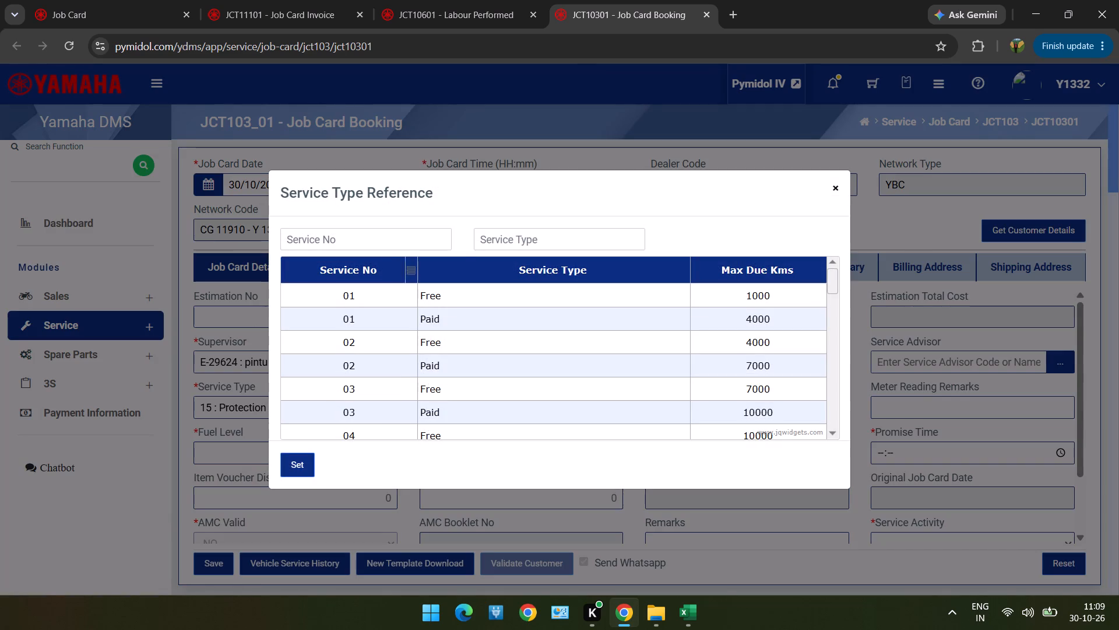
{"action": "left_click", "coordinate": [495, 244]}
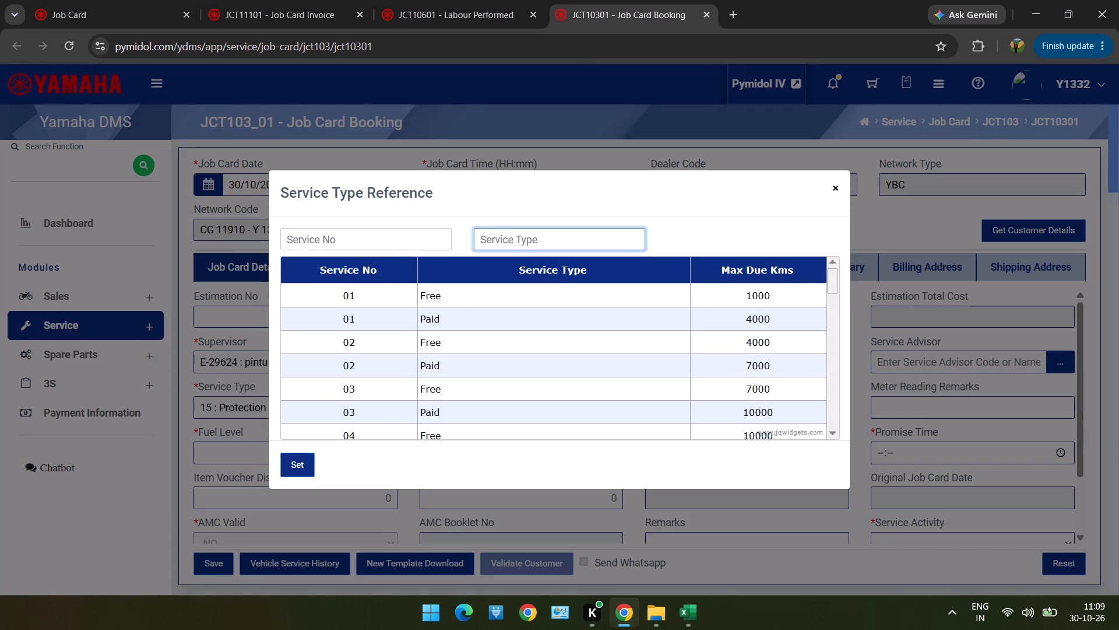
{"action": "left_click", "coordinate": [495, 244]}
{"action": "key", "text": "q"}
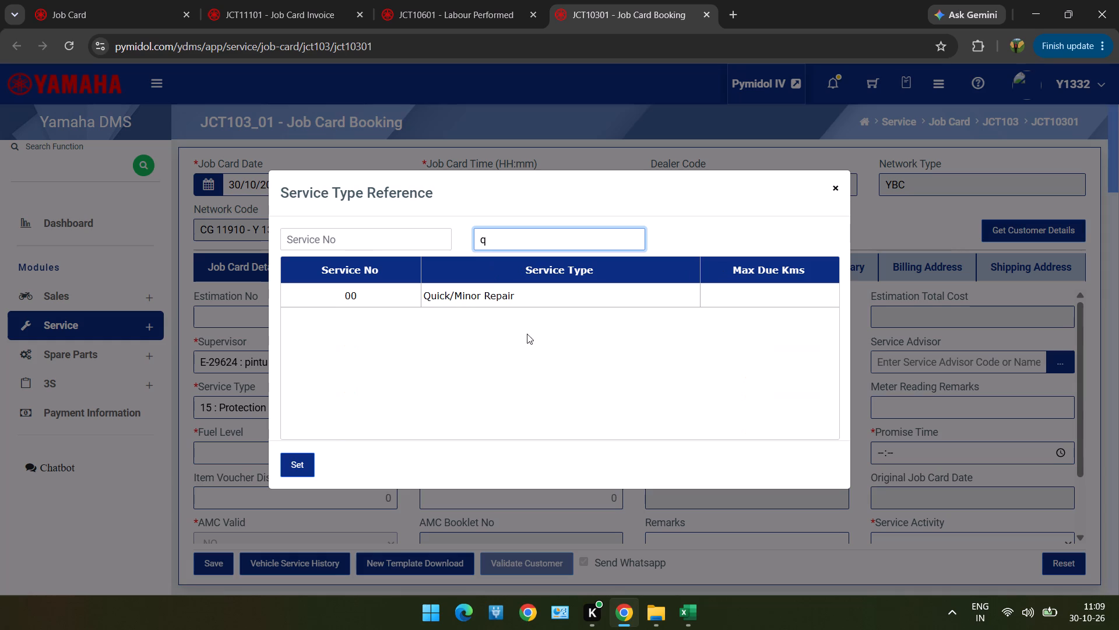
{"action": "double_click", "coordinate": [483, 294]}
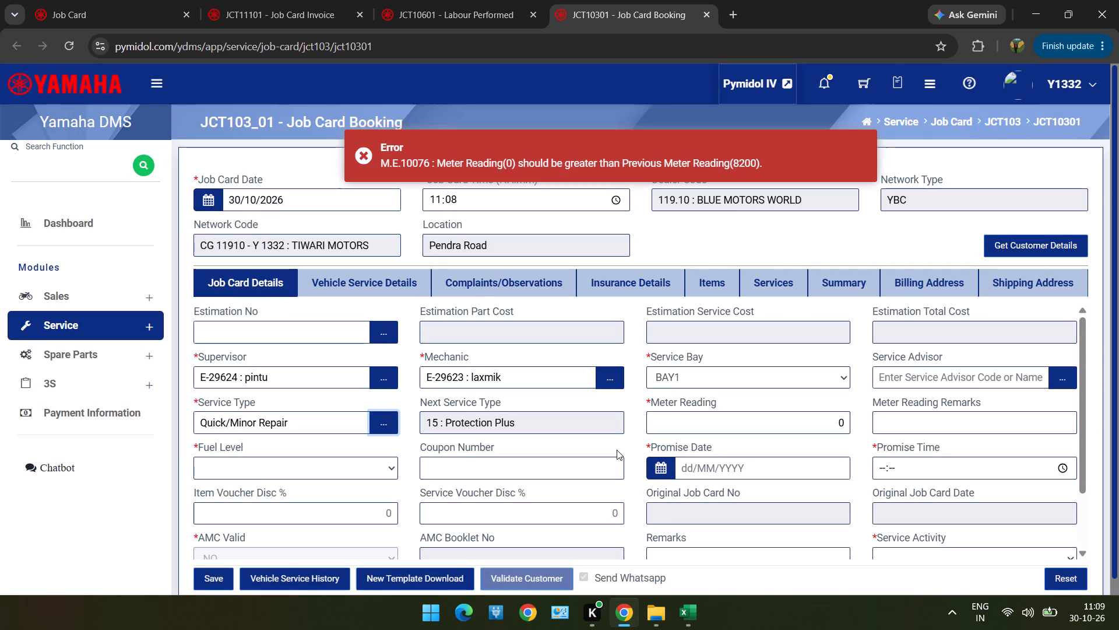
Check the vehicle's service history for its earlier meter readings and close it.
{"action": "left_click", "coordinate": [729, 428]}
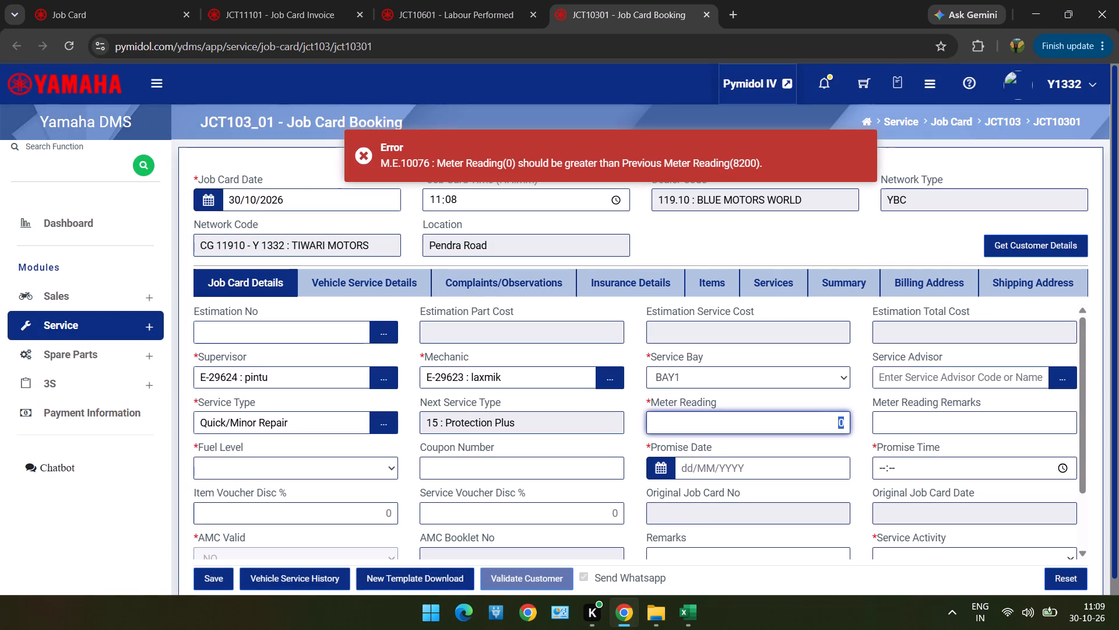
{"action": "left_click", "coordinate": [297, 582]}
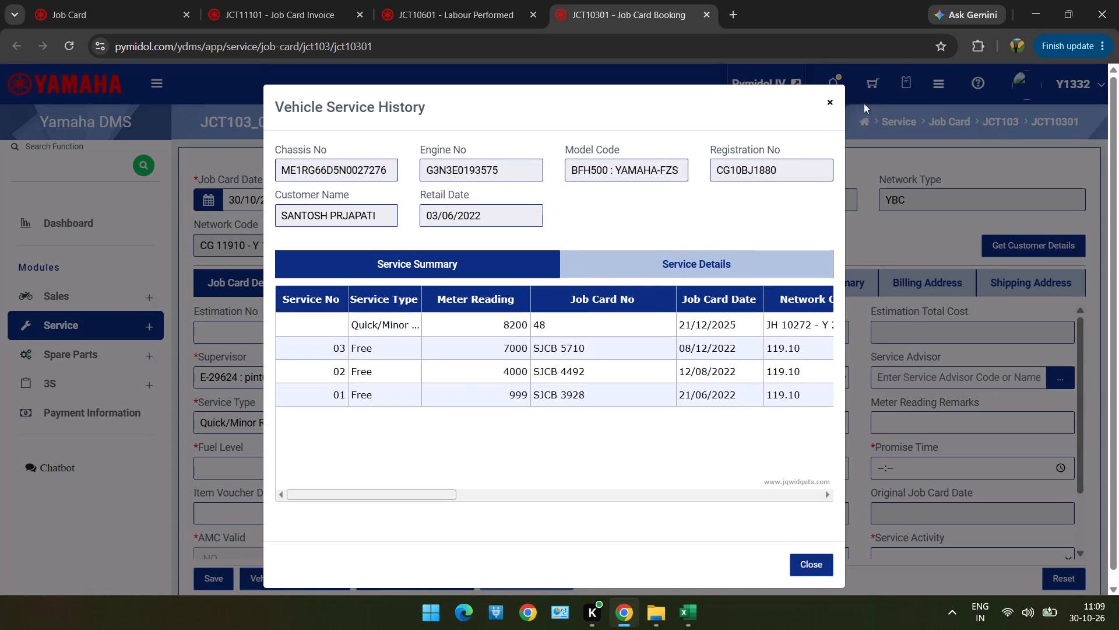
{"action": "left_click", "coordinate": [827, 100]}
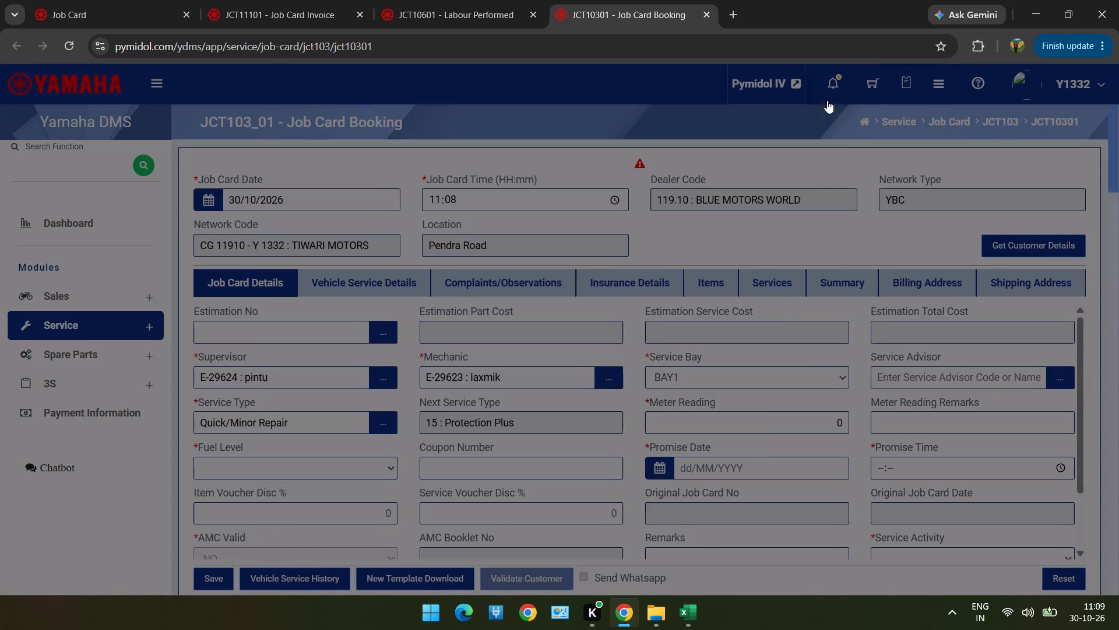
Set the job card's meter reading to 9870.
{"action": "left_click", "coordinate": [759, 424]}
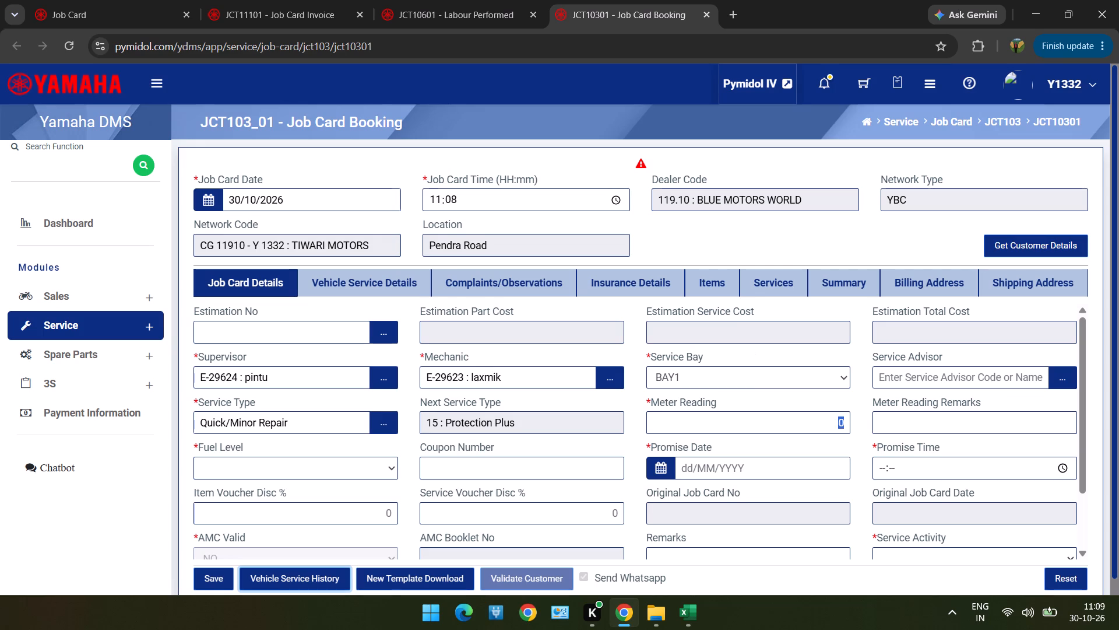
{"action": "type", "text": "98"}
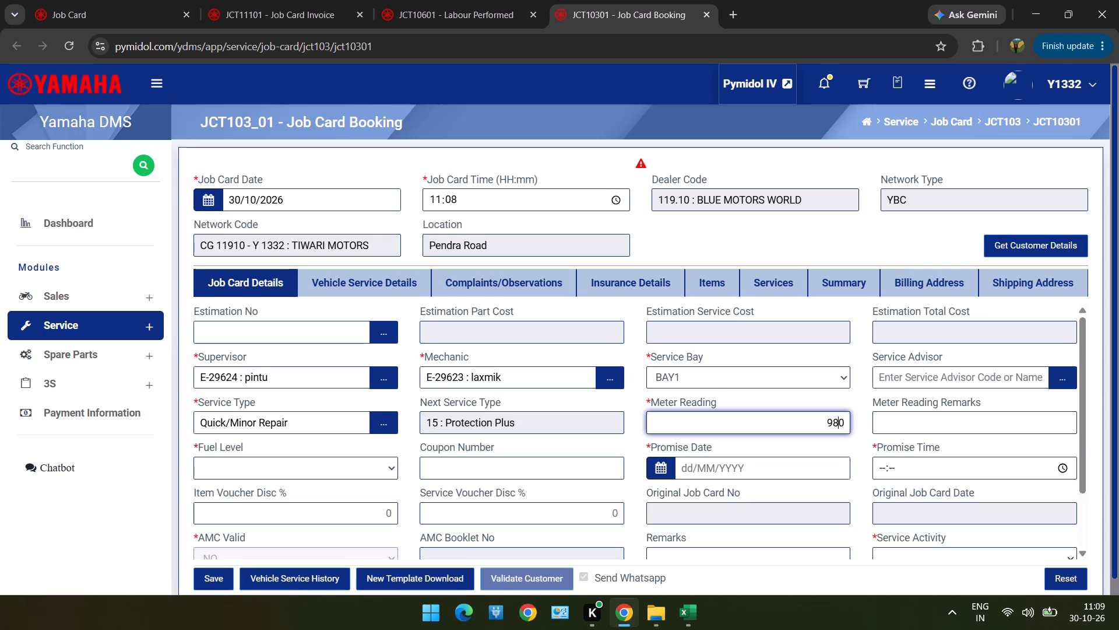
{"action": "type", "text": "70"}
{"action": "scroll", "coordinate": [759, 424], "scroll_direction": "down", "scroll_amount": 1}
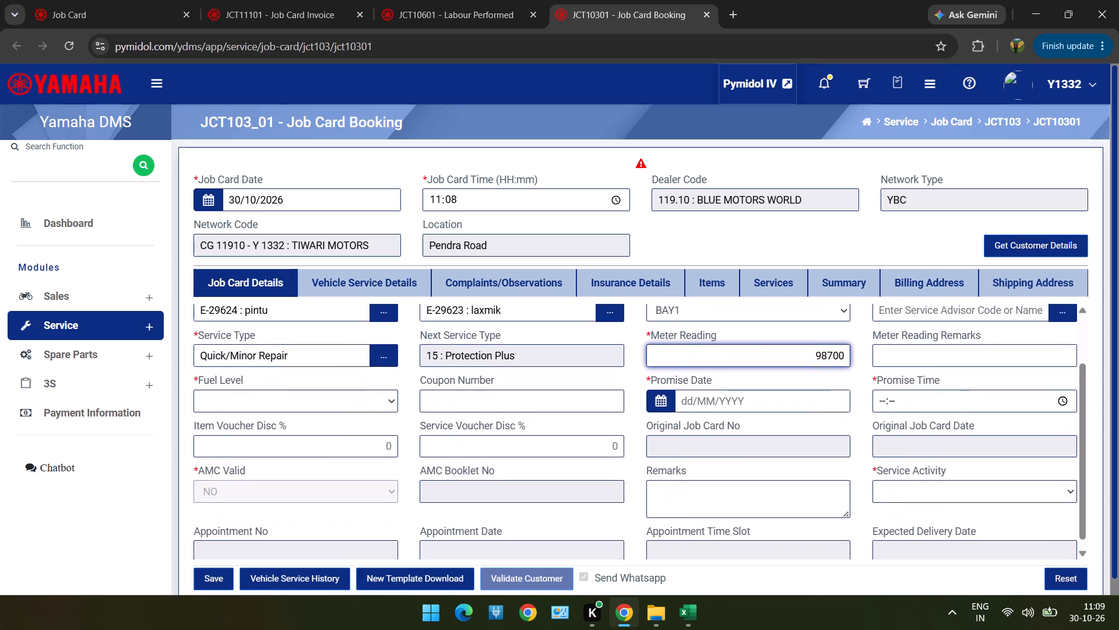
{"action": "scroll", "coordinate": [759, 424], "scroll_direction": "down", "scroll_amount": 1}
{"action": "key", "text": "BackSpace"}
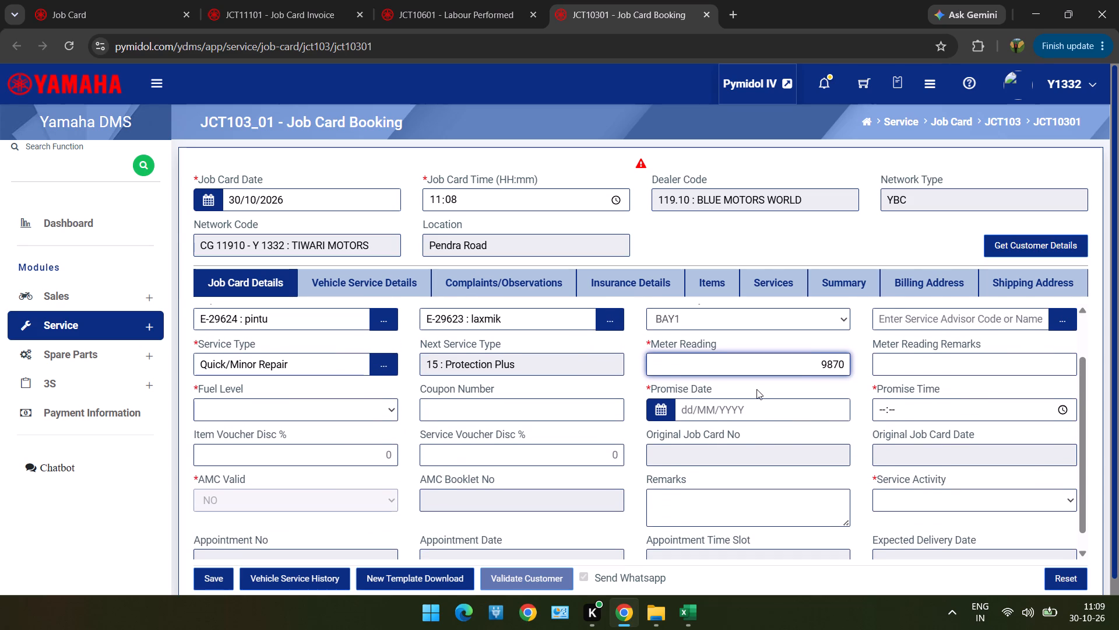
Set the promise date to 30/10/2026, the fuel level to 1-Points and the promise time to 11:09.
{"action": "left_click", "coordinate": [747, 397]}
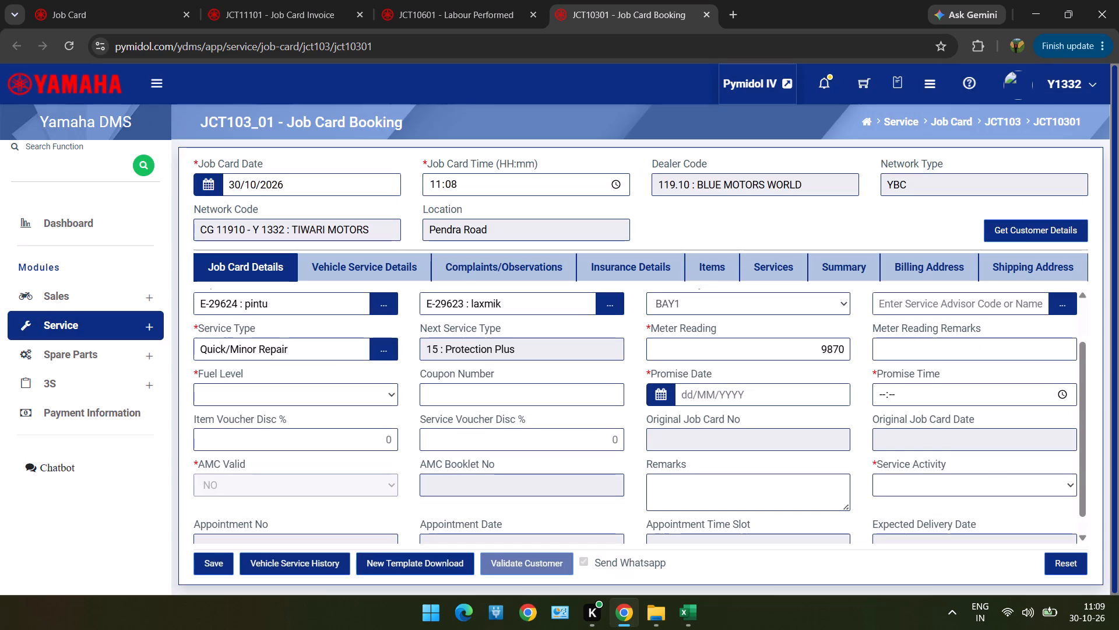
{"action": "left_click", "coordinate": [747, 397]}
{"action": "left_click", "coordinate": [616, 460]}
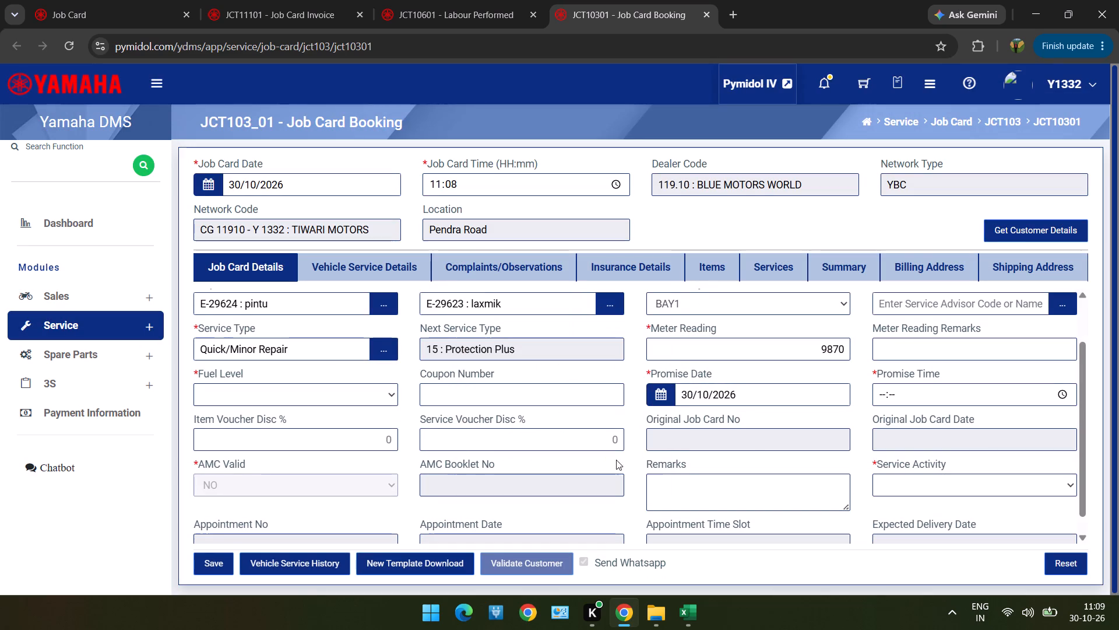
{"action": "left_click", "coordinate": [221, 400]}
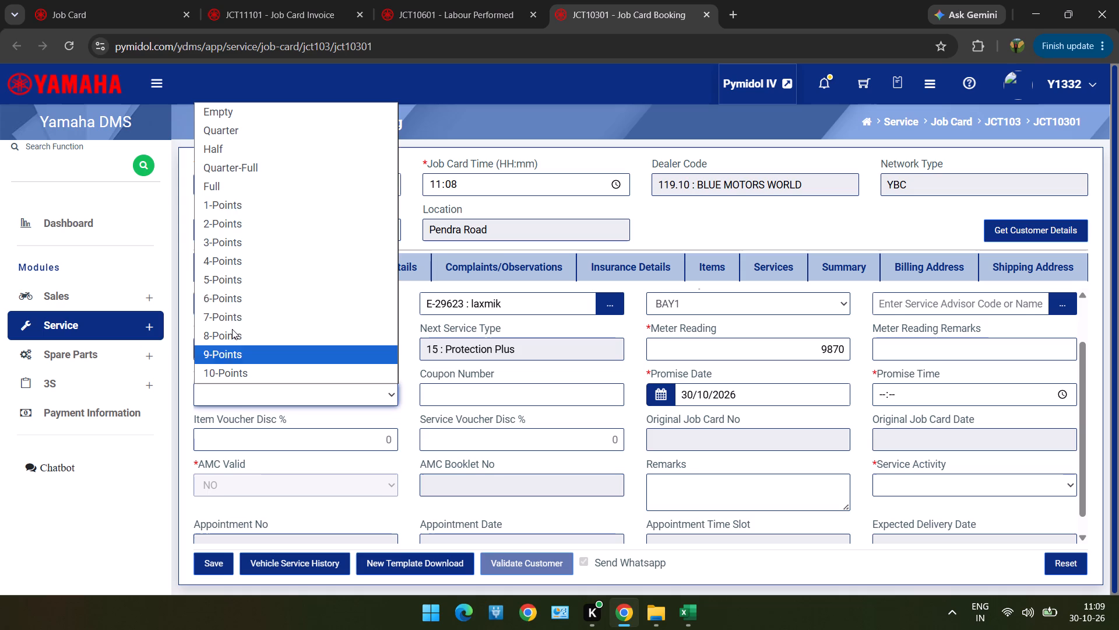
{"action": "left_click", "coordinate": [245, 211]}
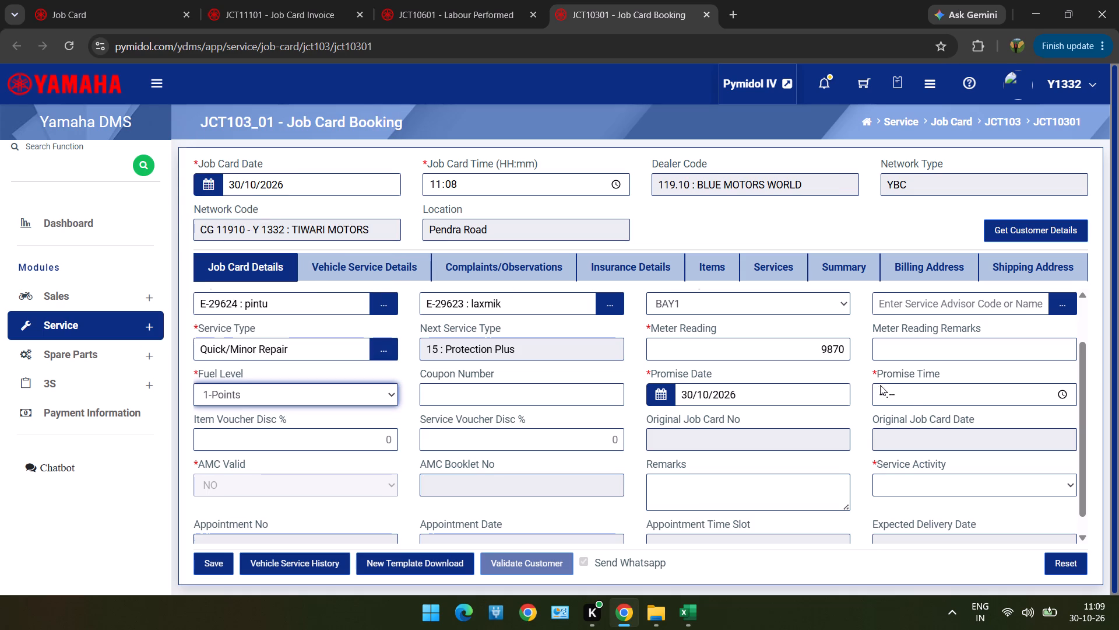
{"action": "left_click", "coordinate": [881, 388]}
{"action": "type", "text": "11"}
{"action": "type", "text": "09"}
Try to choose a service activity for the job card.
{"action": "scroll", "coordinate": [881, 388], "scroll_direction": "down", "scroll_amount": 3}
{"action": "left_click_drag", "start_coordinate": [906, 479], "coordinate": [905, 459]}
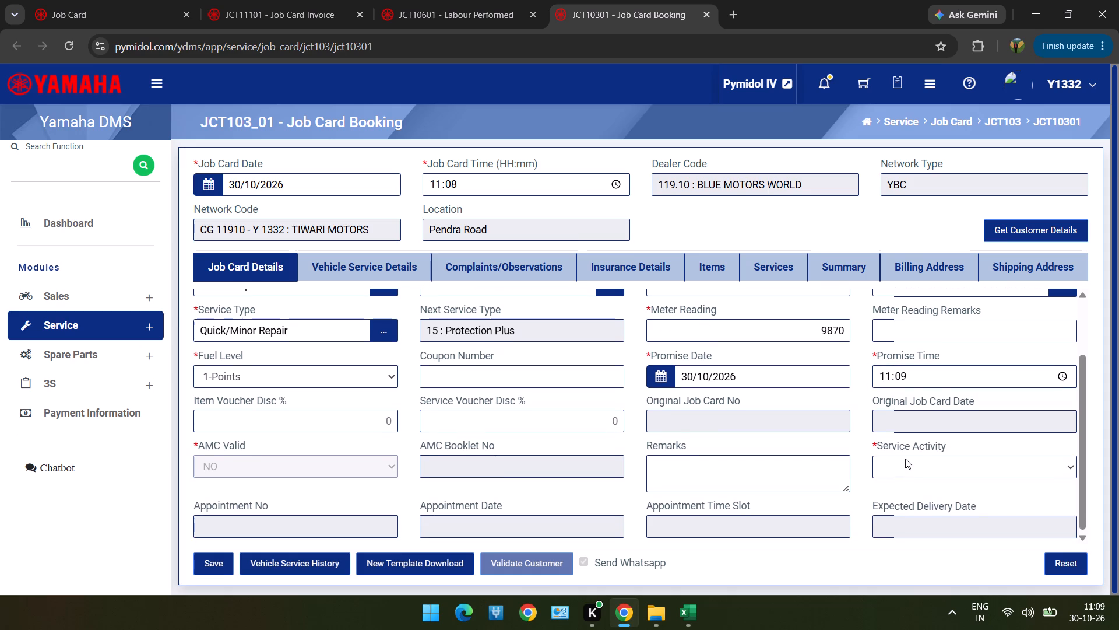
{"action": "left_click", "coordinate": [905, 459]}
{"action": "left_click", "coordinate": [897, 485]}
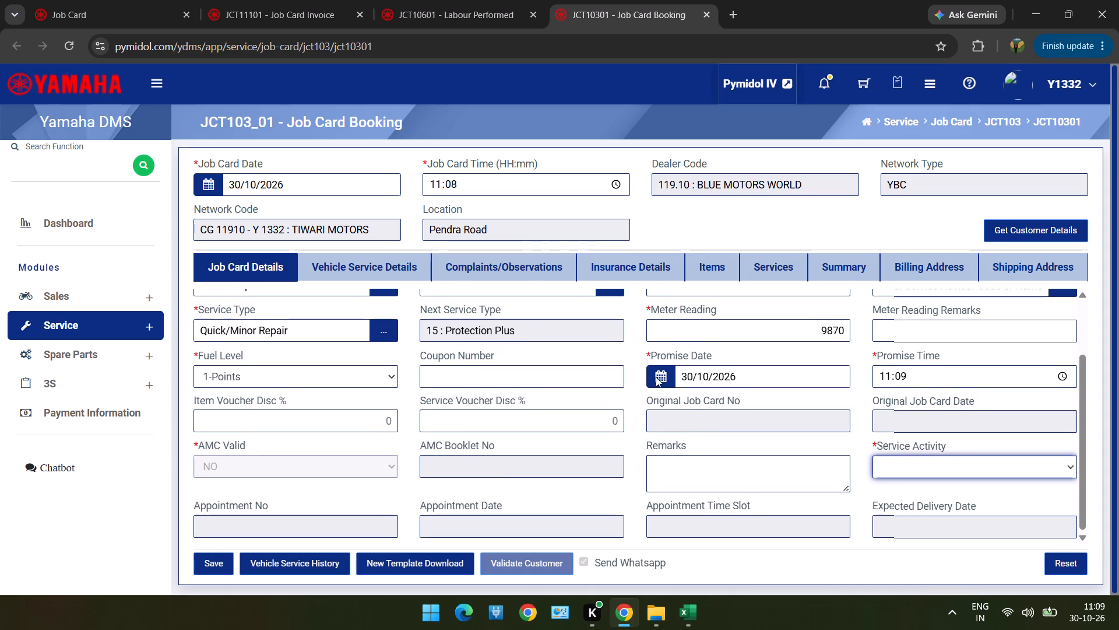
Open the job card's Complaints/Observations section.
{"action": "left_click", "coordinate": [524, 273]}
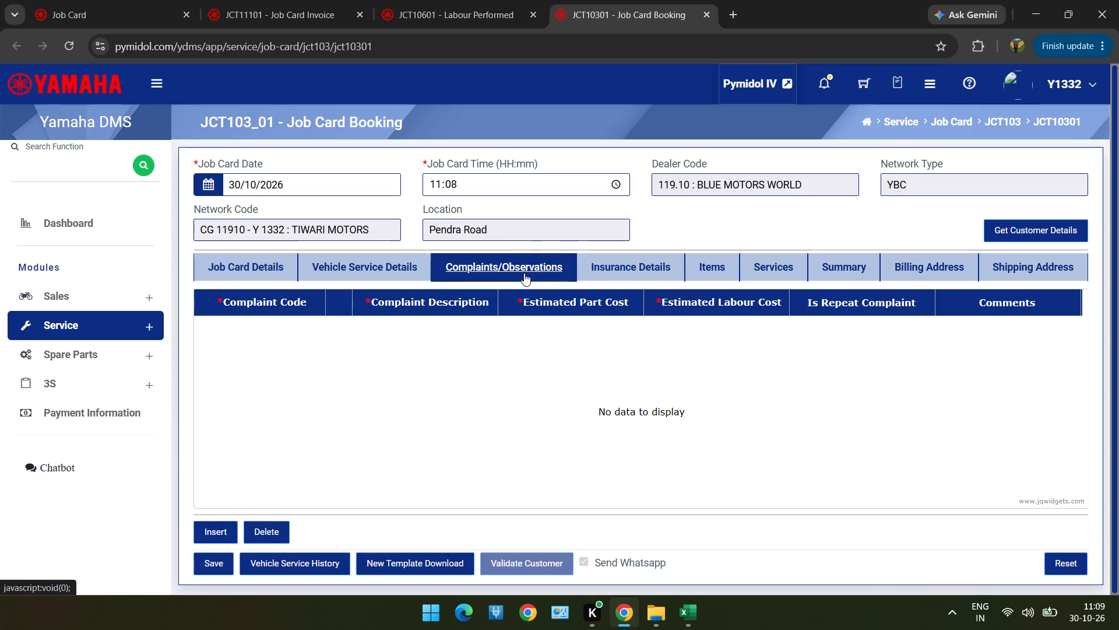
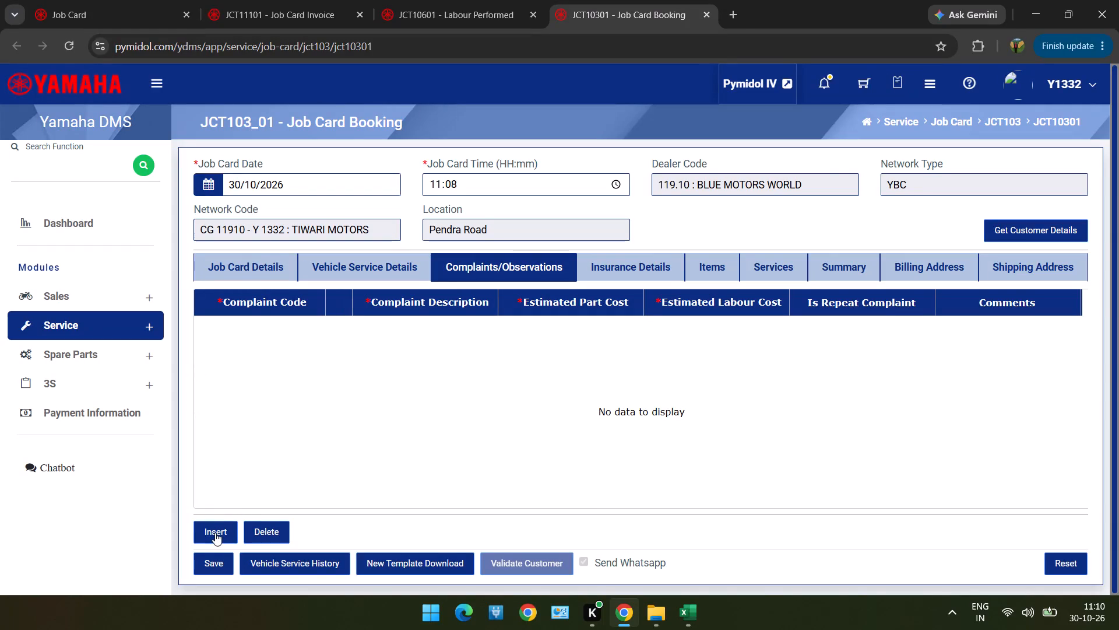
Add a complaint line to the job card using Comp18, BRAKE NOT WORKING PROPERLY, found by searching descriptions for "brak".
{"action": "left_click", "coordinate": [214, 533]}
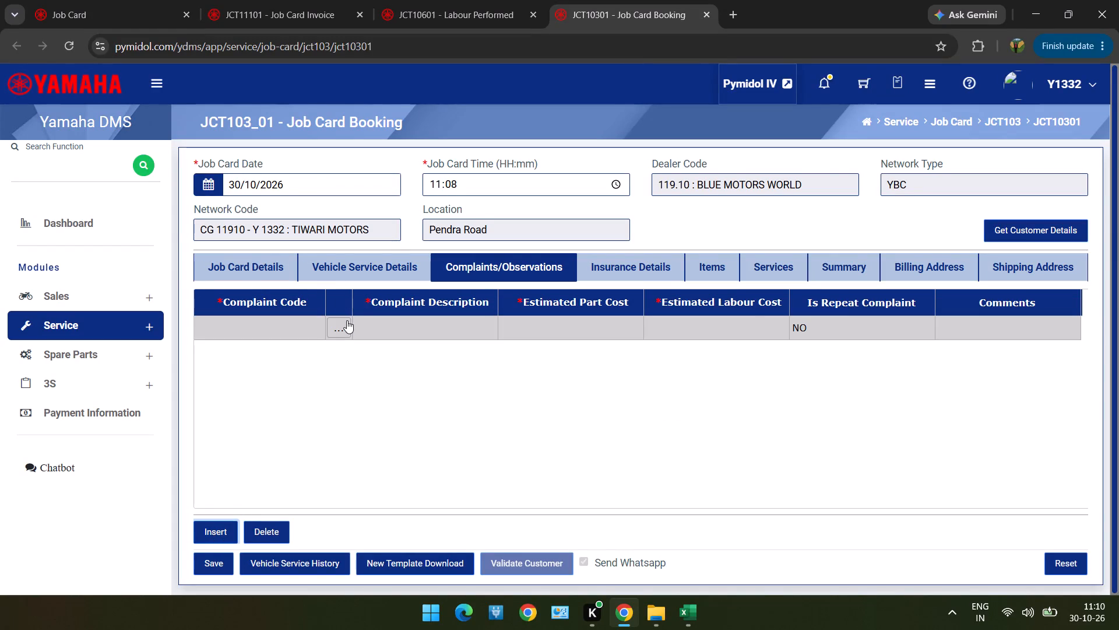
{"action": "left_click", "coordinate": [347, 320]}
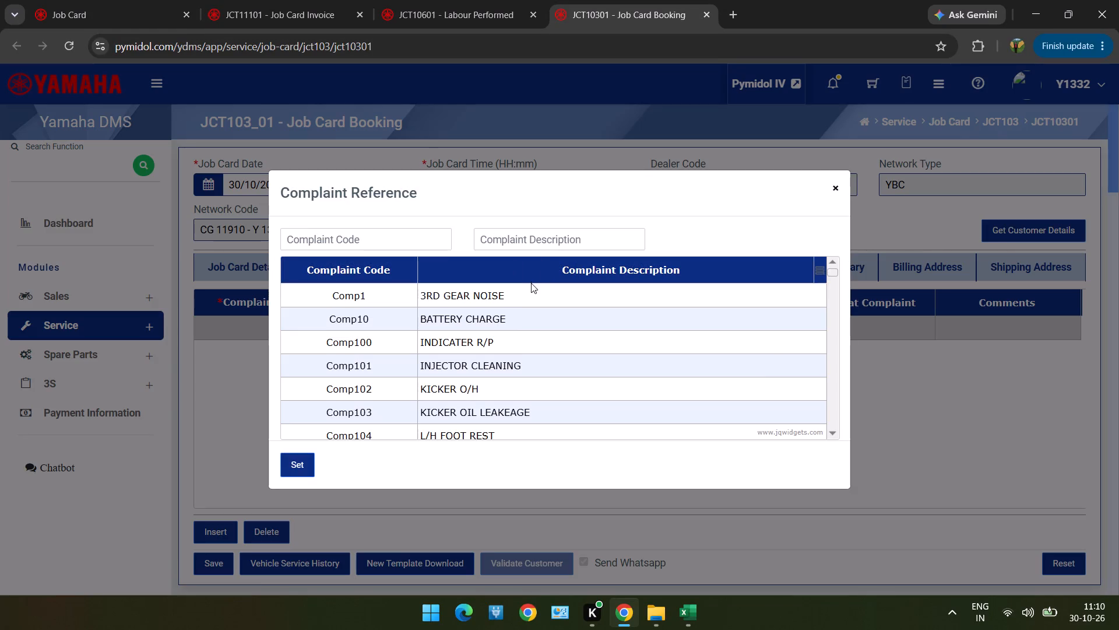
{"action": "left_click", "coordinate": [836, 191]}
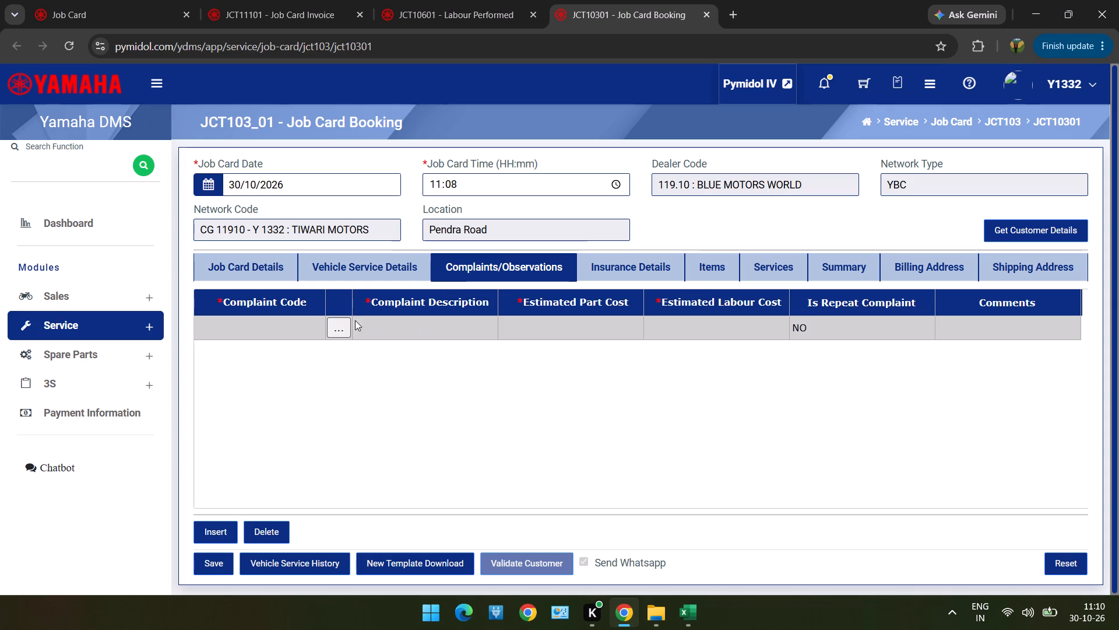
{"action": "left_click", "coordinate": [337, 330]}
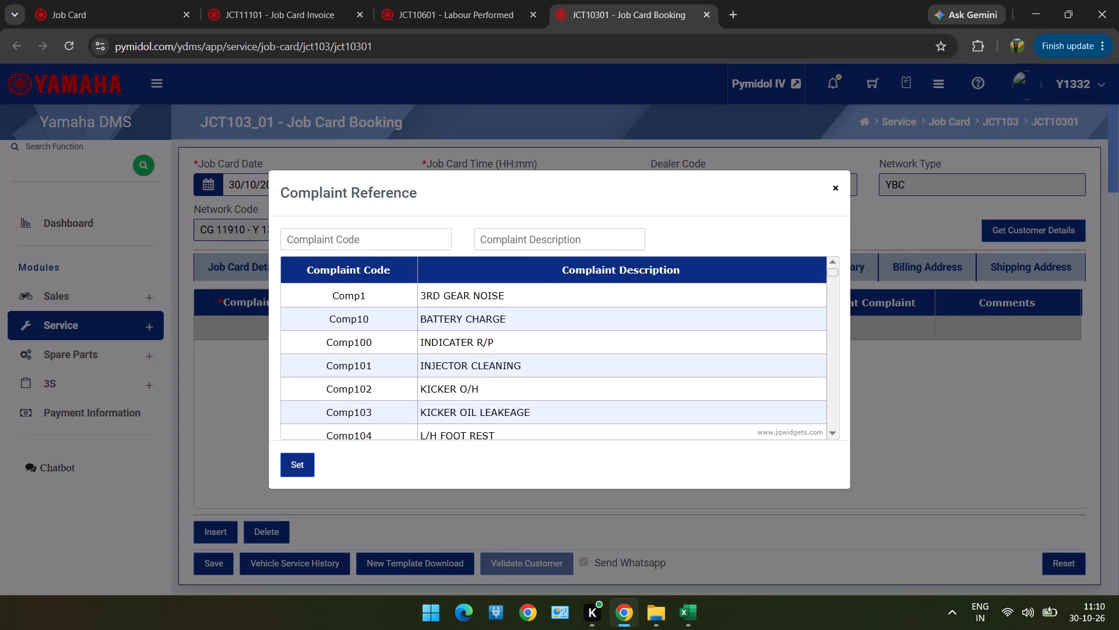
{"action": "left_click", "coordinate": [533, 245]}
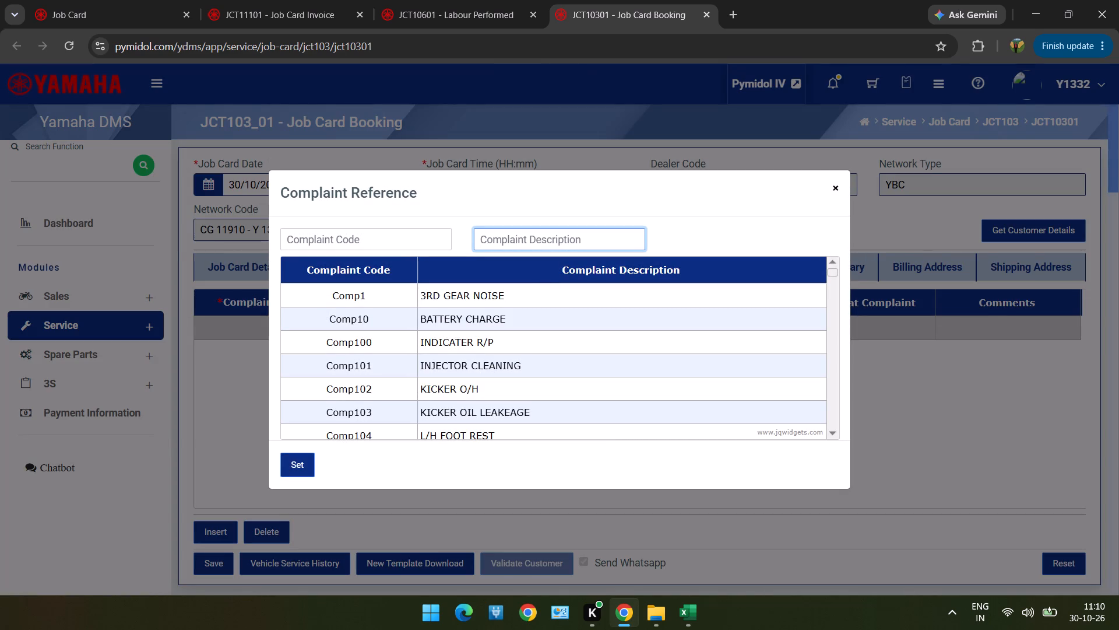
{"action": "type", "text": "brak"}
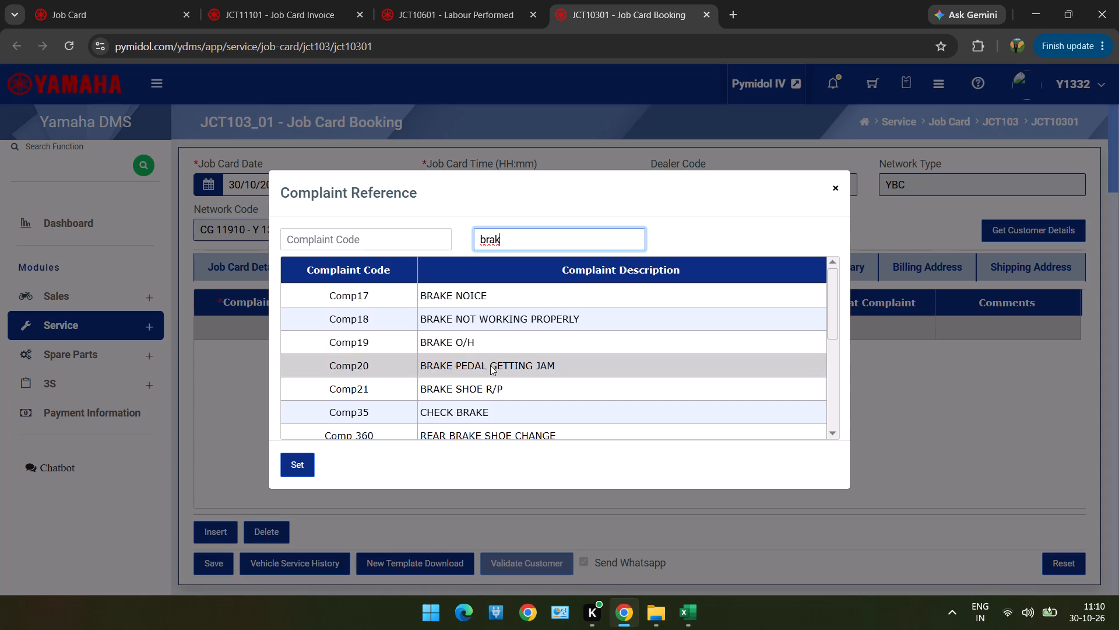
{"action": "scroll", "coordinate": [491, 409], "scroll_direction": "up", "scroll_amount": 1}
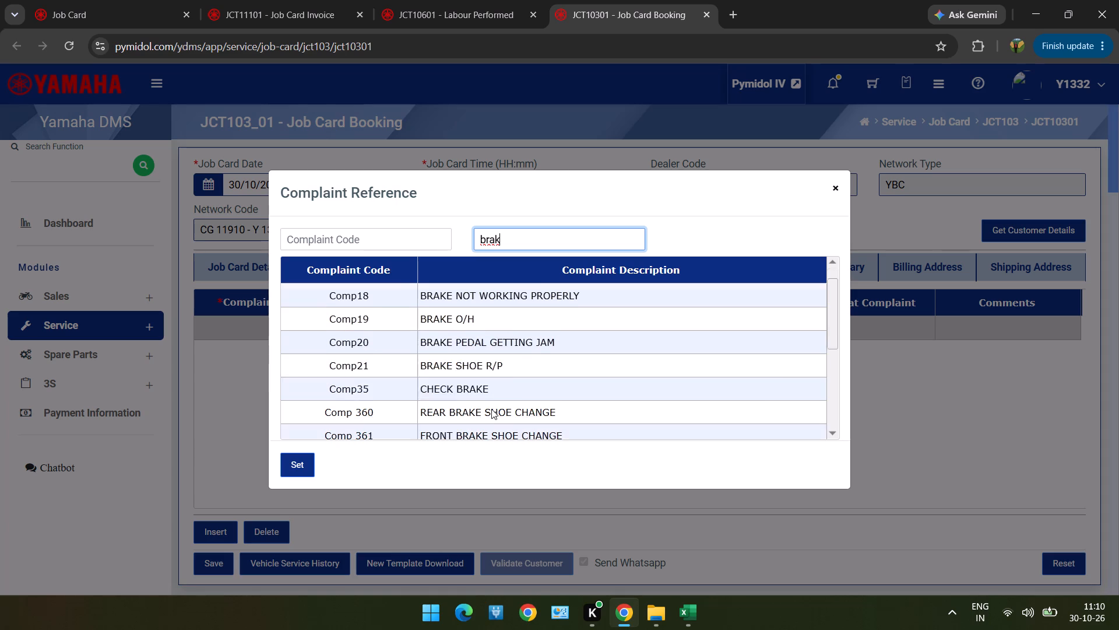
{"action": "scroll", "coordinate": [491, 409], "scroll_direction": "up", "scroll_amount": 1}
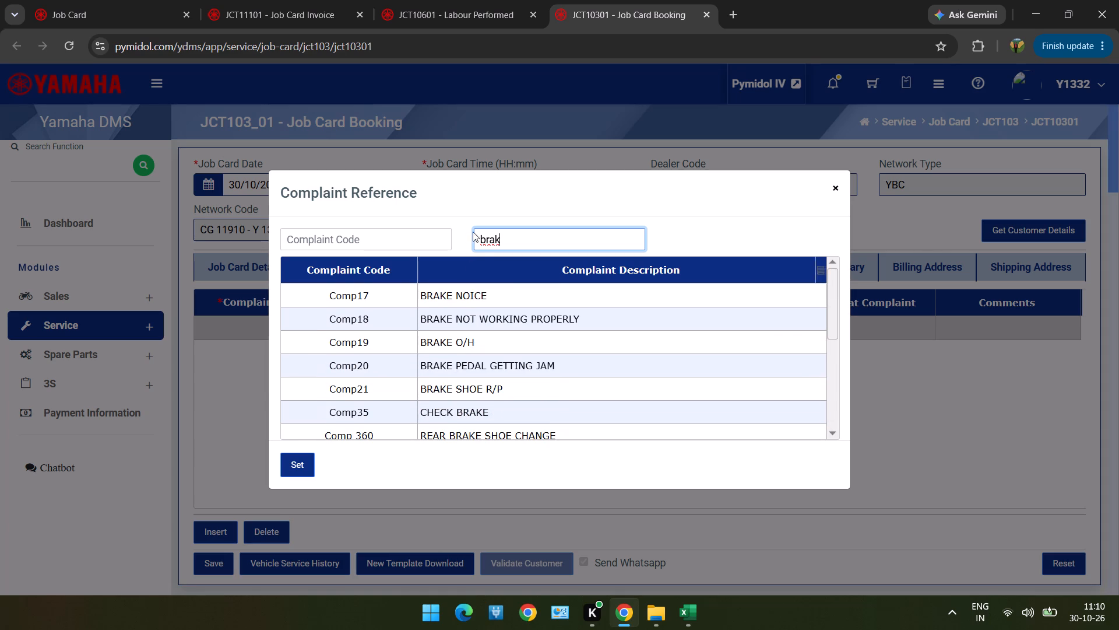
{"action": "double_click", "coordinate": [478, 317]}
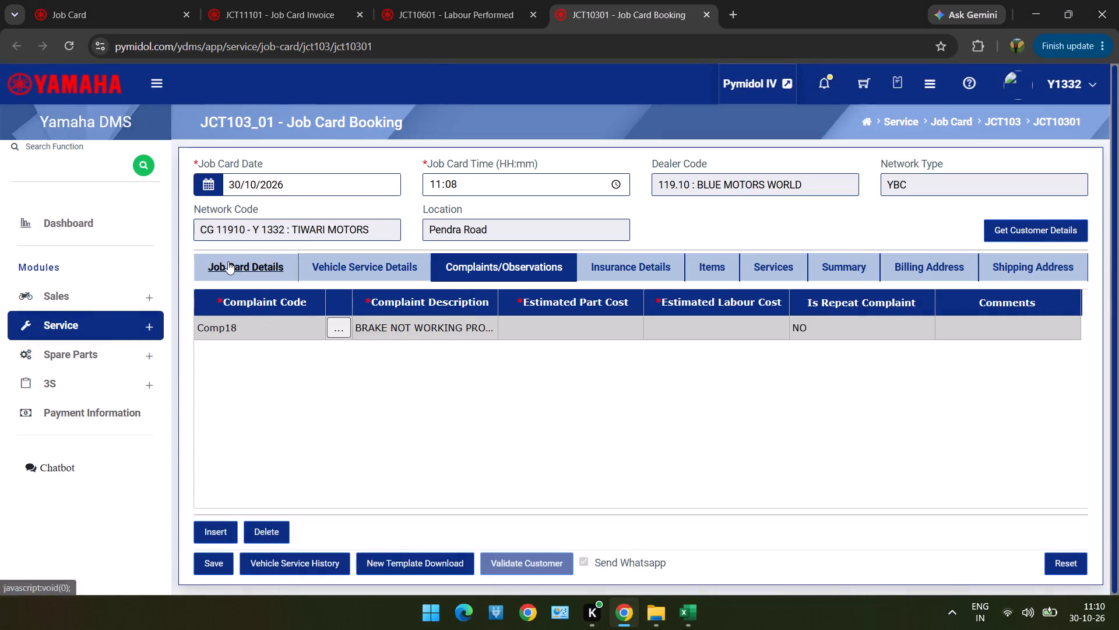
Review the Job Card Details section and save the job card booking.
{"action": "left_click", "coordinate": [228, 261]}
{"action": "scroll", "coordinate": [228, 261], "scroll_direction": "down", "scroll_amount": 1}
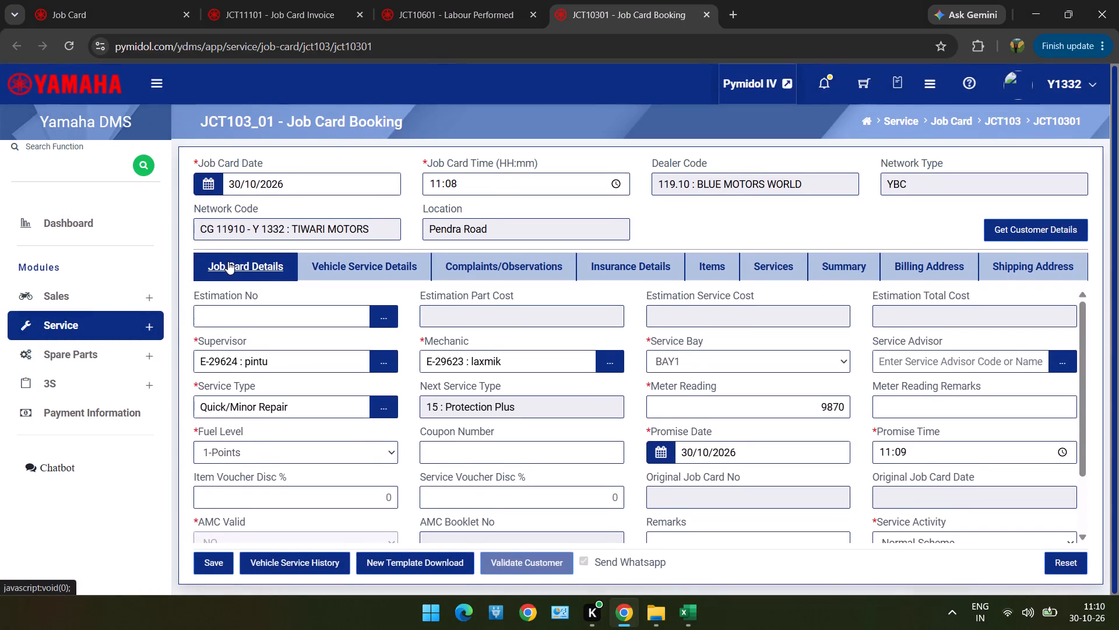
{"action": "scroll", "coordinate": [228, 261], "scroll_direction": "up", "scroll_amount": 3}
{"action": "scroll", "coordinate": [228, 261], "scroll_direction": "down", "scroll_amount": 2}
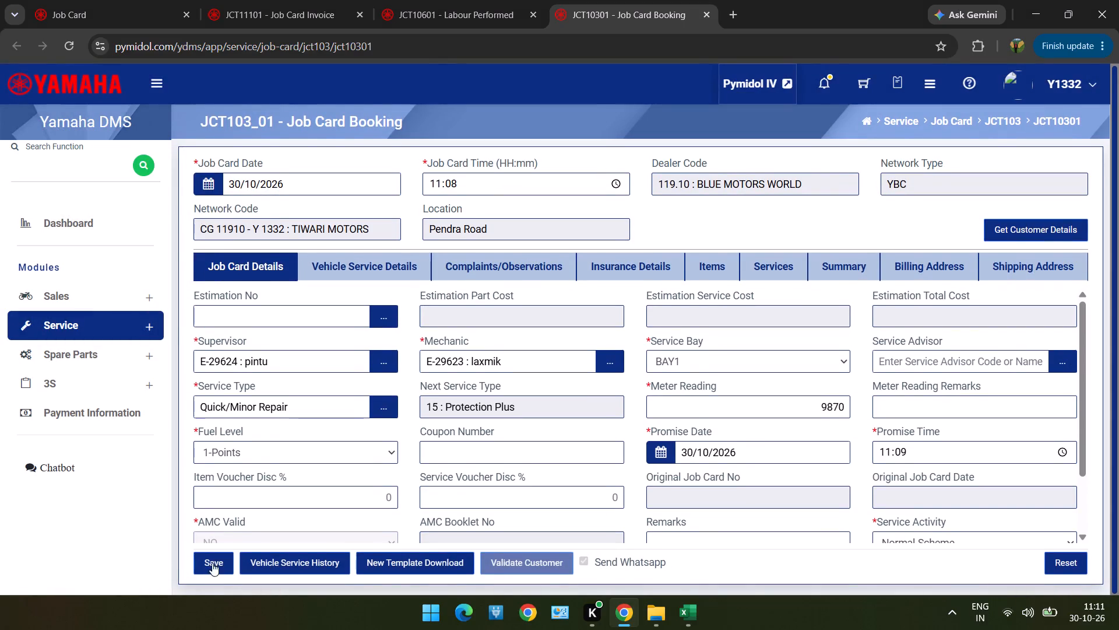
{"action": "left_click", "coordinate": [219, 563]}
{"action": "left_click", "coordinate": [463, 455]}
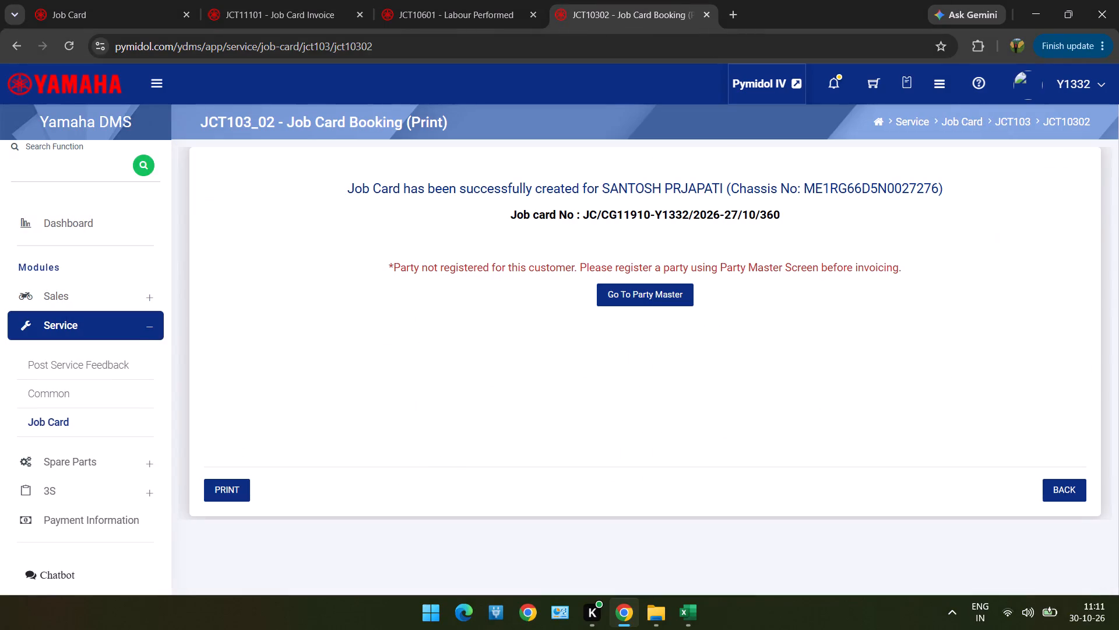
On the Labour Performed page, retrieve the newly booked Quick/Minor Repair job card.
{"action": "left_click", "coordinate": [474, 20]}
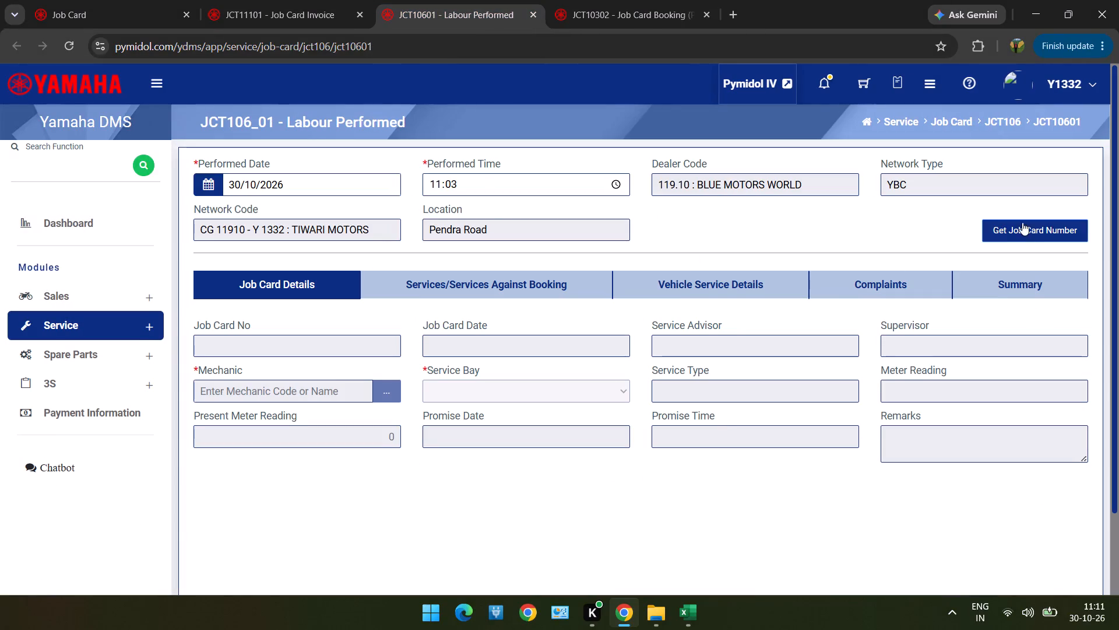
{"action": "left_click", "coordinate": [1022, 223]}
{"action": "double_click", "coordinate": [709, 232]}
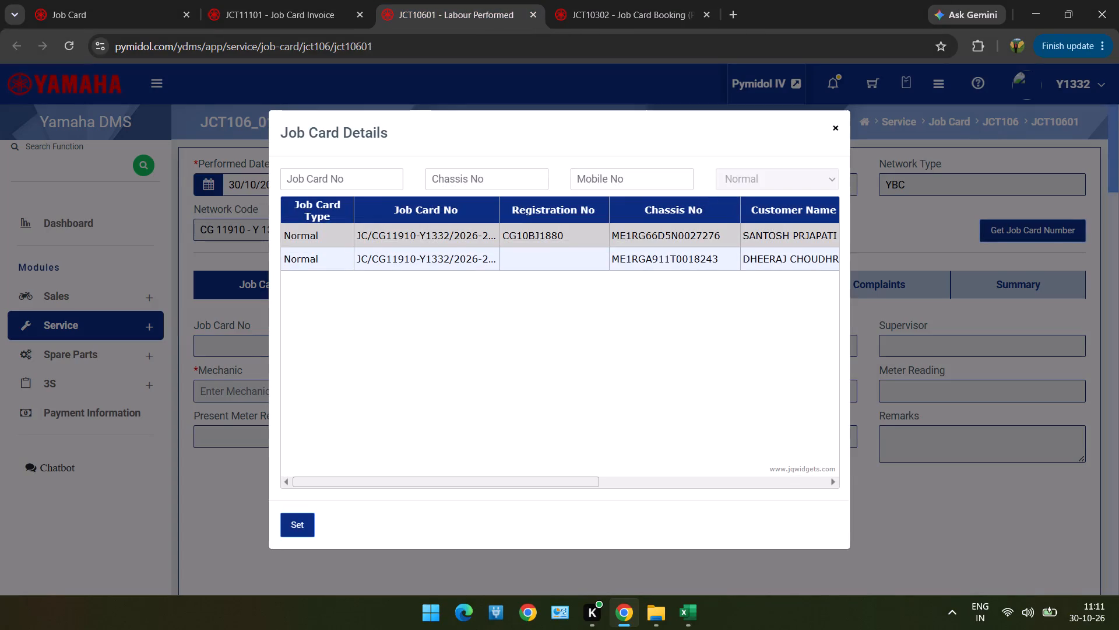
Add a service line for labour code 046, Front Brake switch replacement, found by searching service names for "brak".
{"action": "left_click", "coordinate": [499, 293]}
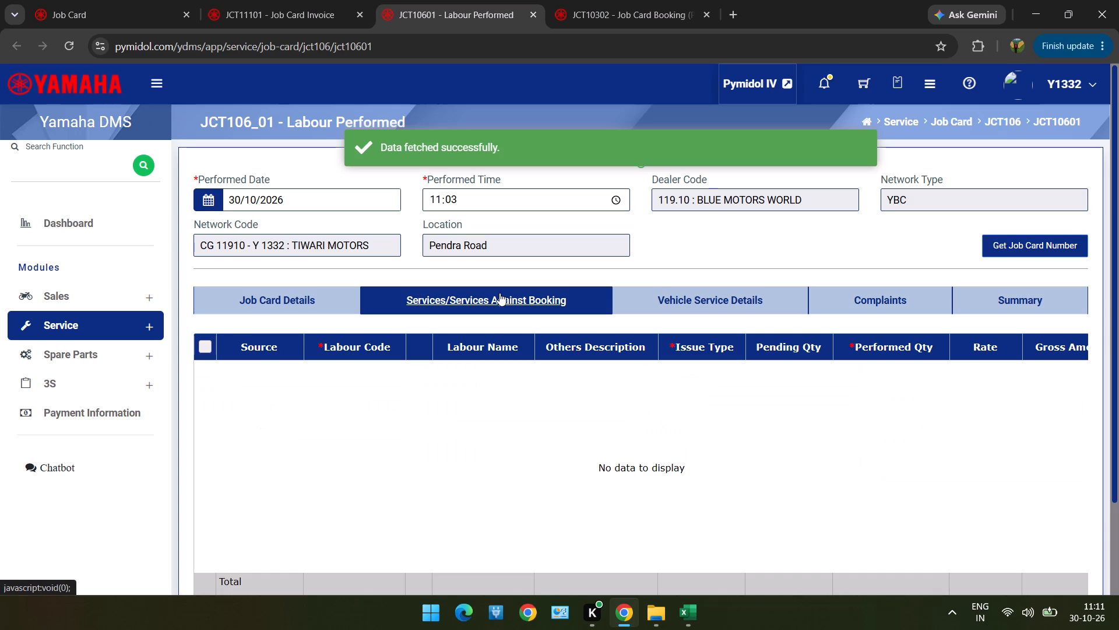
{"action": "scroll", "coordinate": [459, 261], "scroll_direction": "down", "scroll_amount": 2}
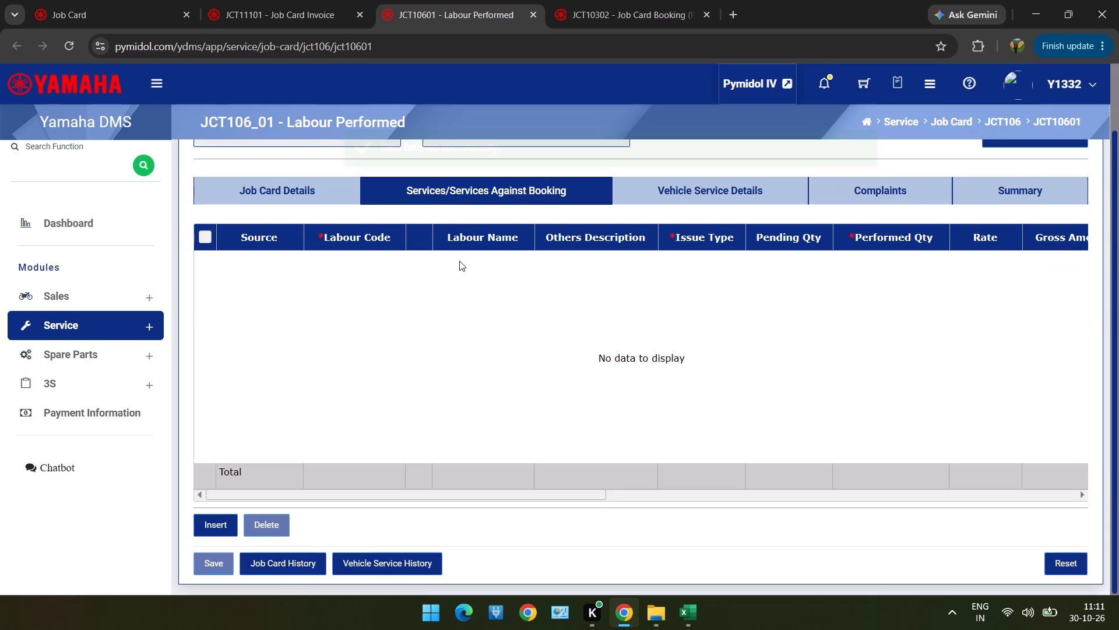
{"action": "left_click", "coordinate": [208, 537]}
{"action": "left_click", "coordinate": [224, 528]}
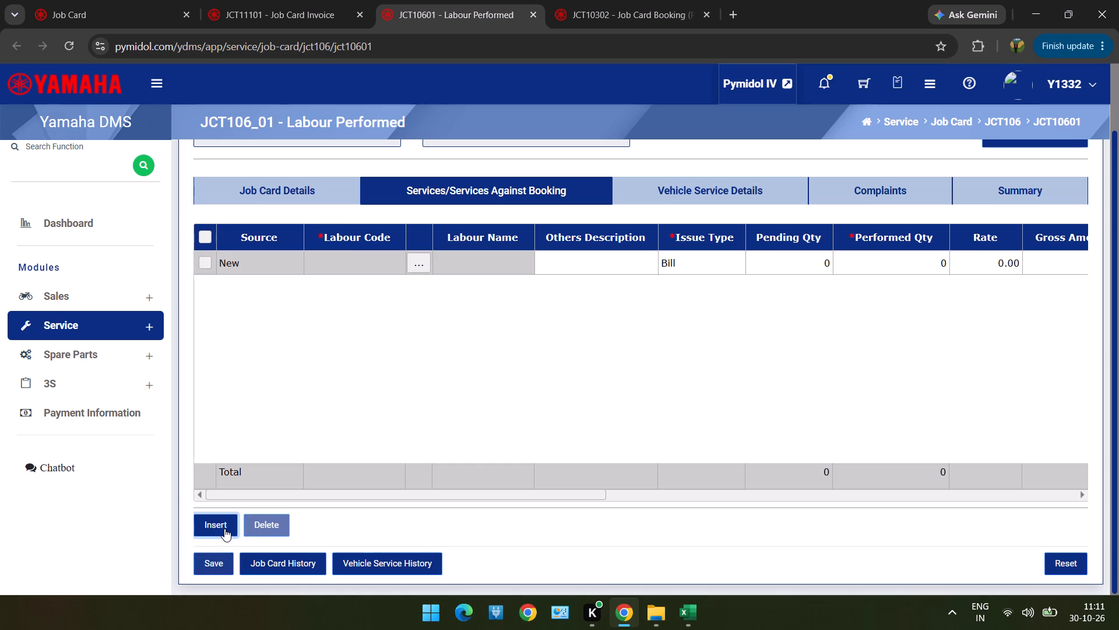
{"action": "left_click_drag", "start_coordinate": [224, 528], "coordinate": [268, 365]}
{"action": "left_click", "coordinate": [412, 266]}
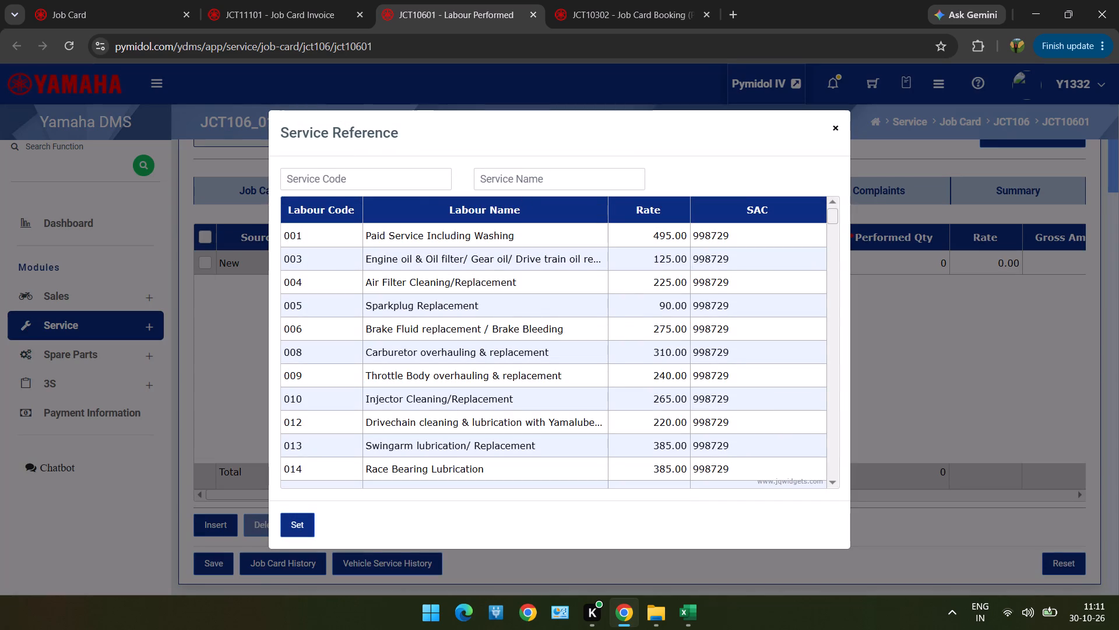
{"action": "left_click", "coordinate": [522, 188]}
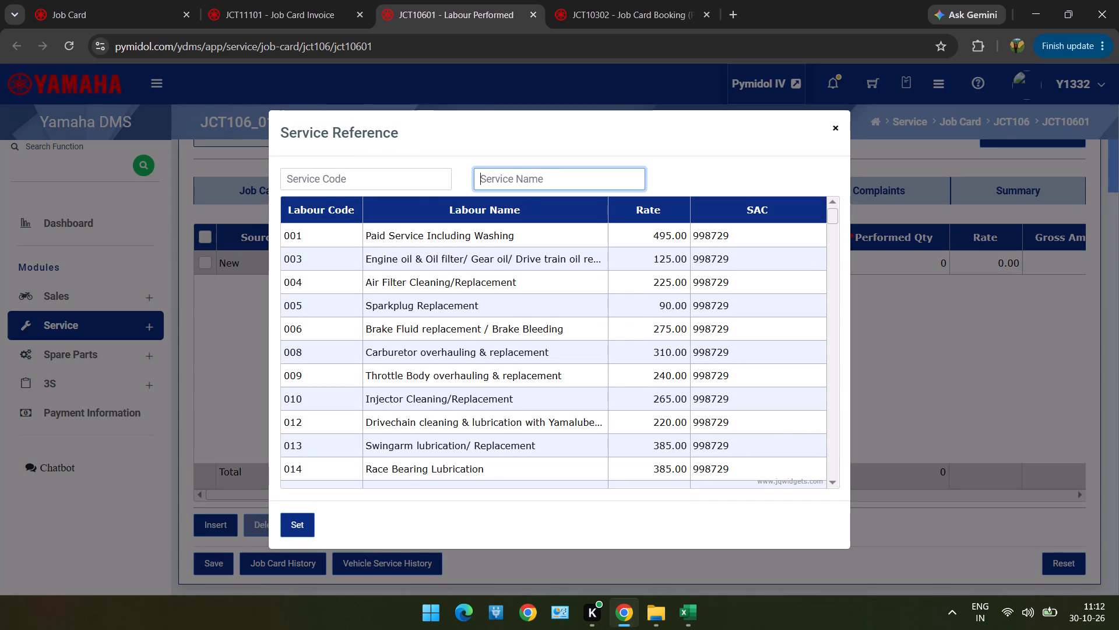
{"action": "type", "text": "brak"}
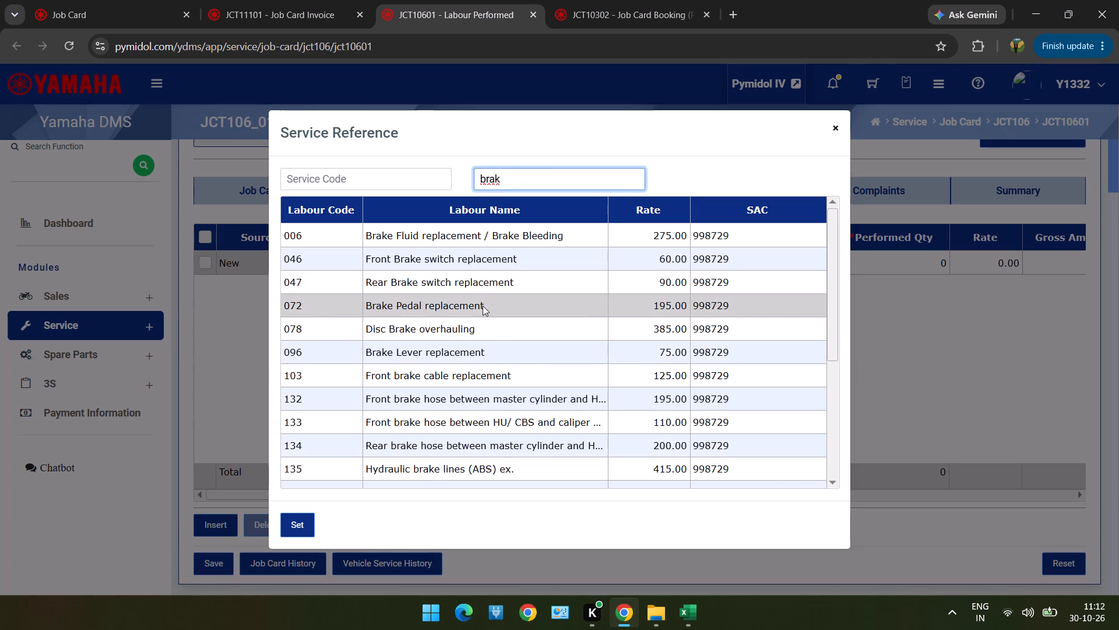
{"action": "double_click", "coordinate": [483, 252]}
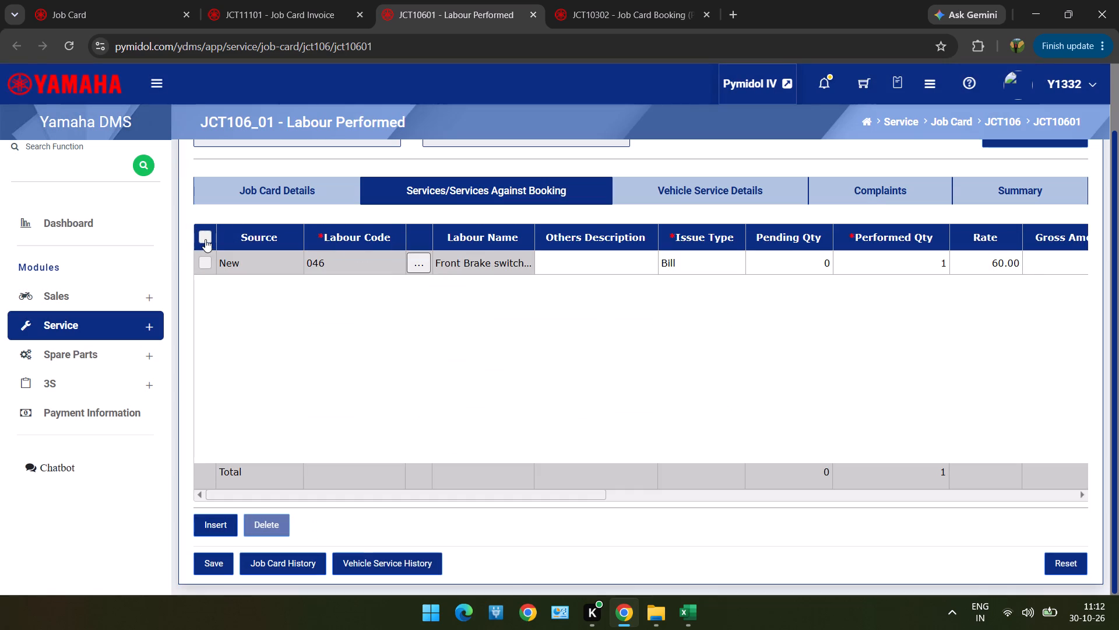
Mark the 046 labour line as selected, set its issue type to FOC, and try to save the labour entry.
{"action": "left_click", "coordinate": [206, 238]}
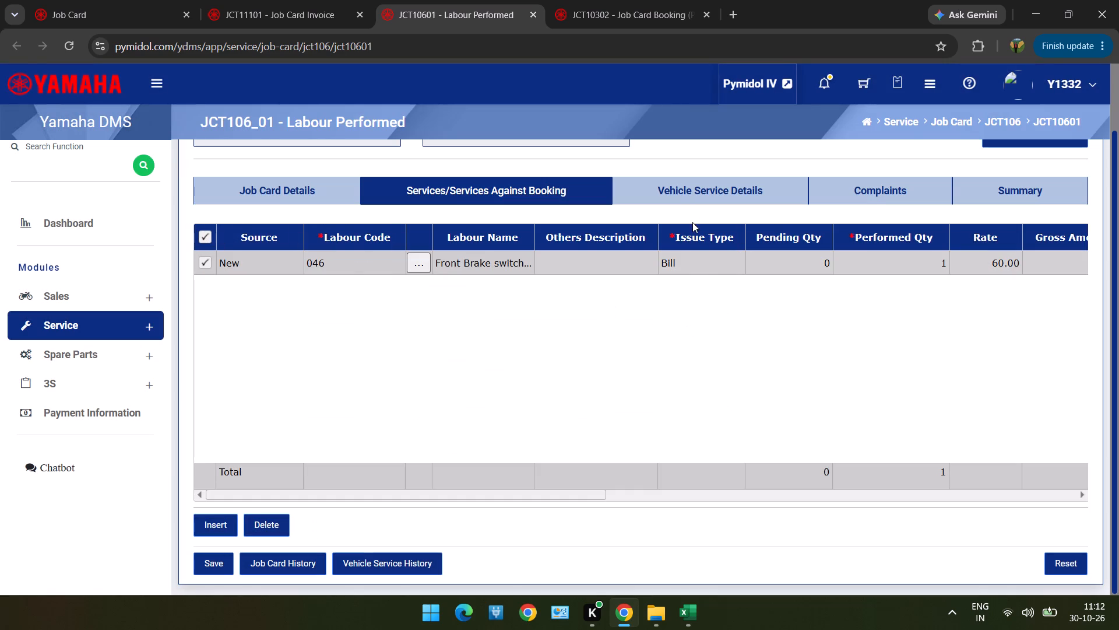
{"action": "double_click", "coordinate": [693, 265]}
{"action": "left_click", "coordinate": [693, 292]}
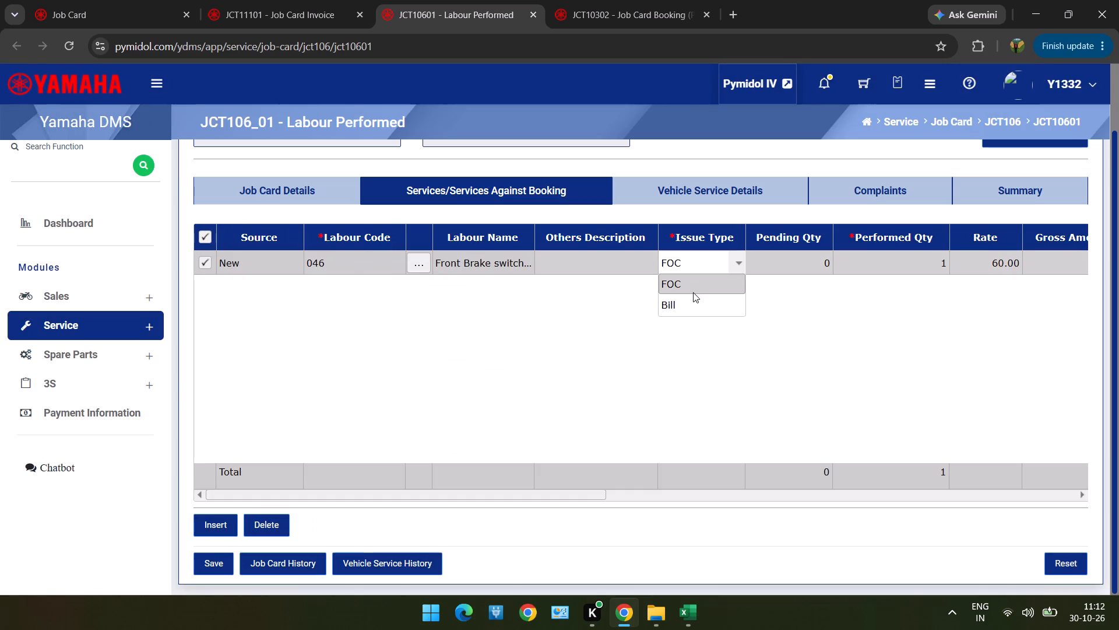
{"action": "left_click", "coordinate": [204, 555]}
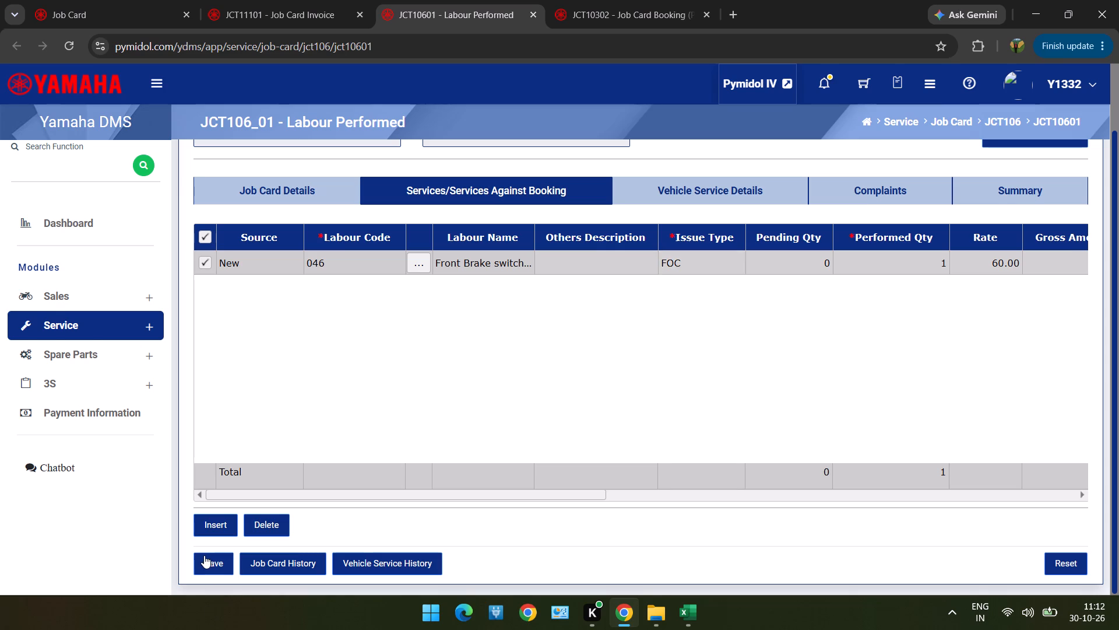
Set the performed time to 11:12 and save the labour entry.
{"action": "scroll", "coordinate": [416, 377], "scroll_direction": "up", "scroll_amount": 3}
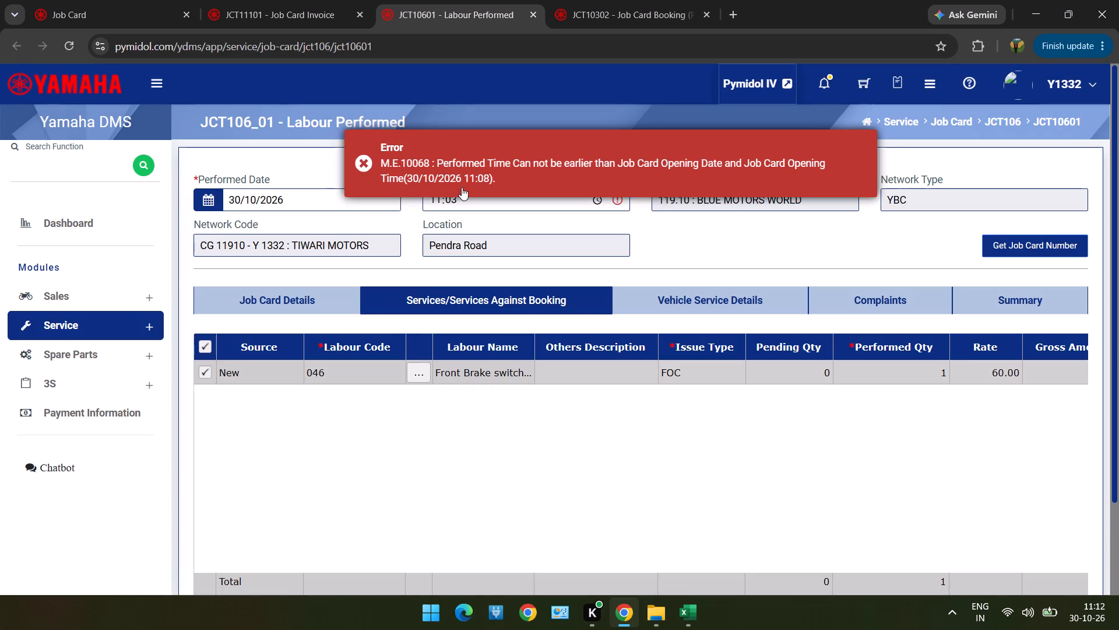
{"action": "left_click", "coordinate": [437, 199]}
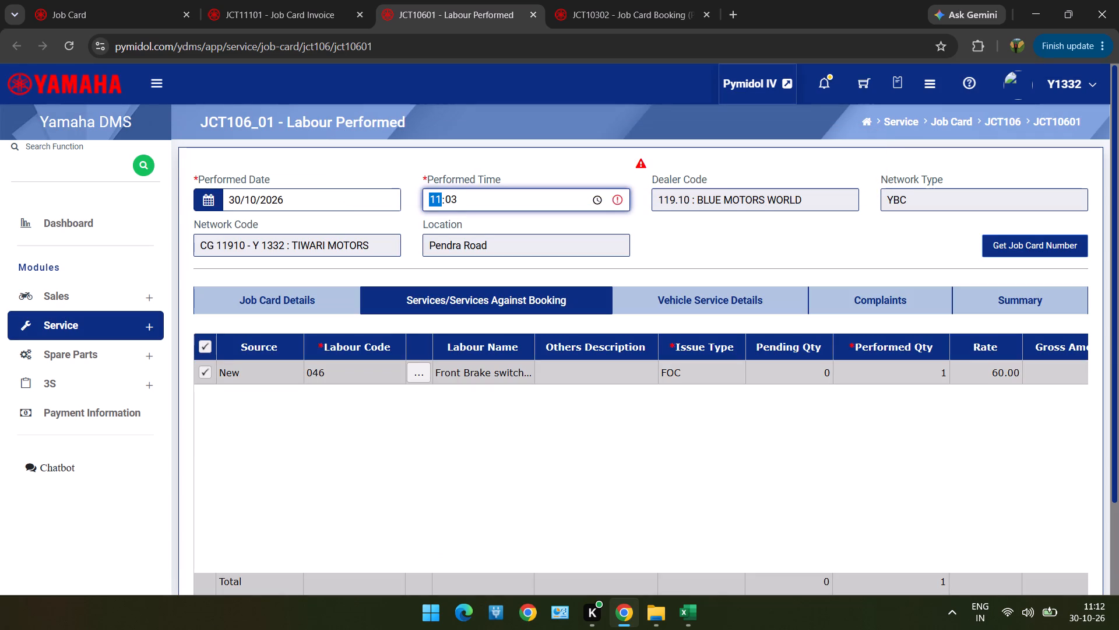
{"action": "type", "text": "1112"}
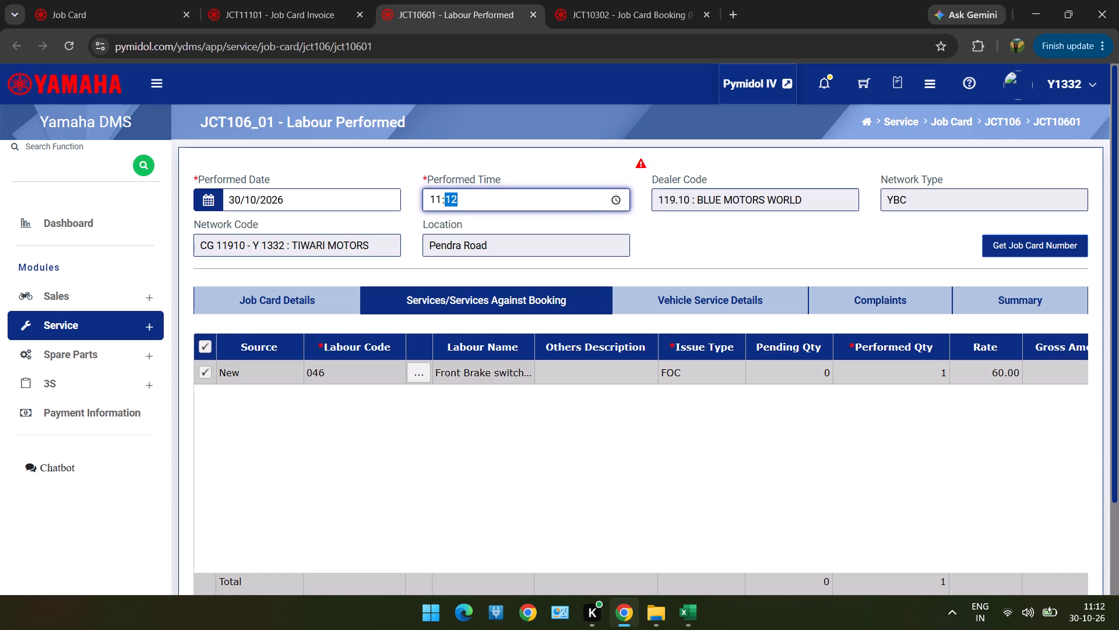
{"action": "scroll", "coordinate": [241, 310], "scroll_direction": "down", "scroll_amount": 3}
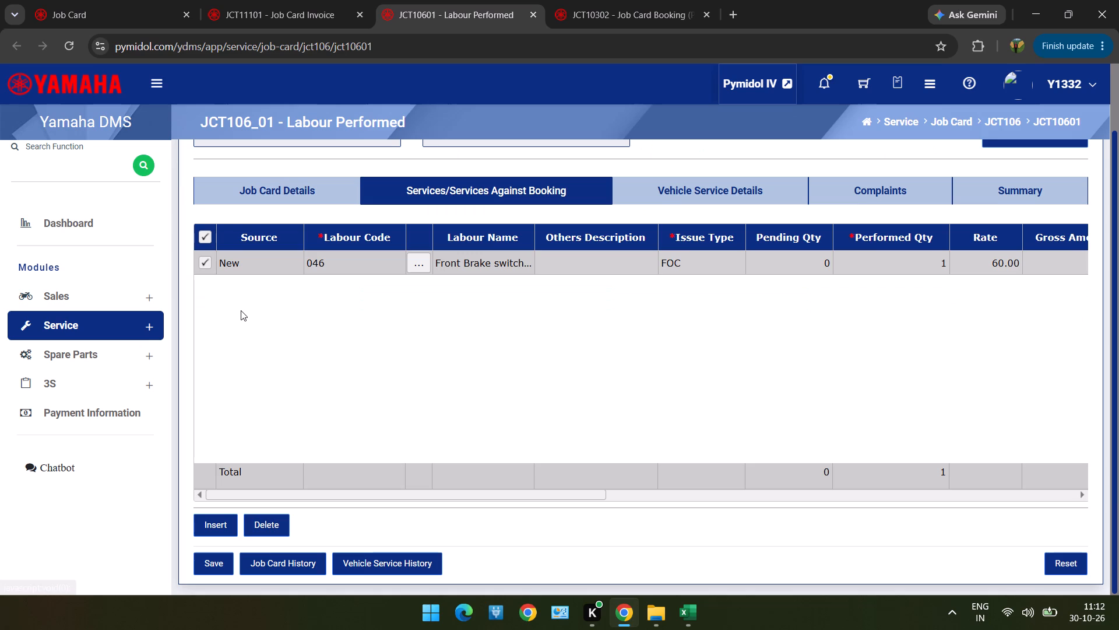
{"action": "left_click", "coordinate": [221, 566]}
{"action": "scroll", "coordinate": [459, 424], "scroll_direction": "up", "scroll_amount": 5}
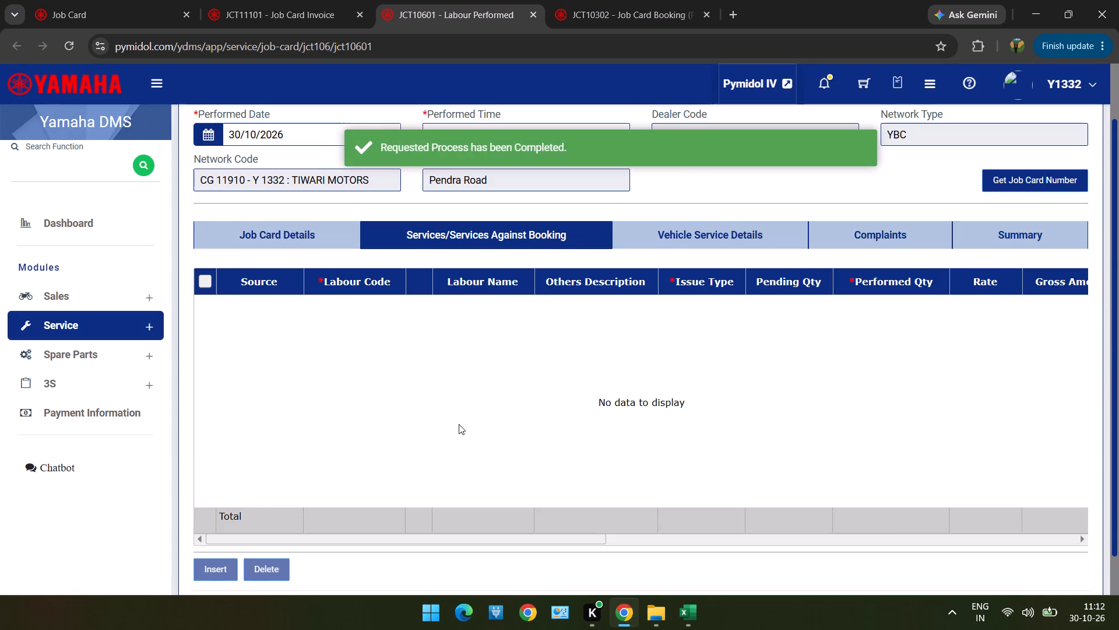
On the Job Card Invoice page, select the same newly booked job card for invoicing.
{"action": "left_click", "coordinate": [269, 21]}
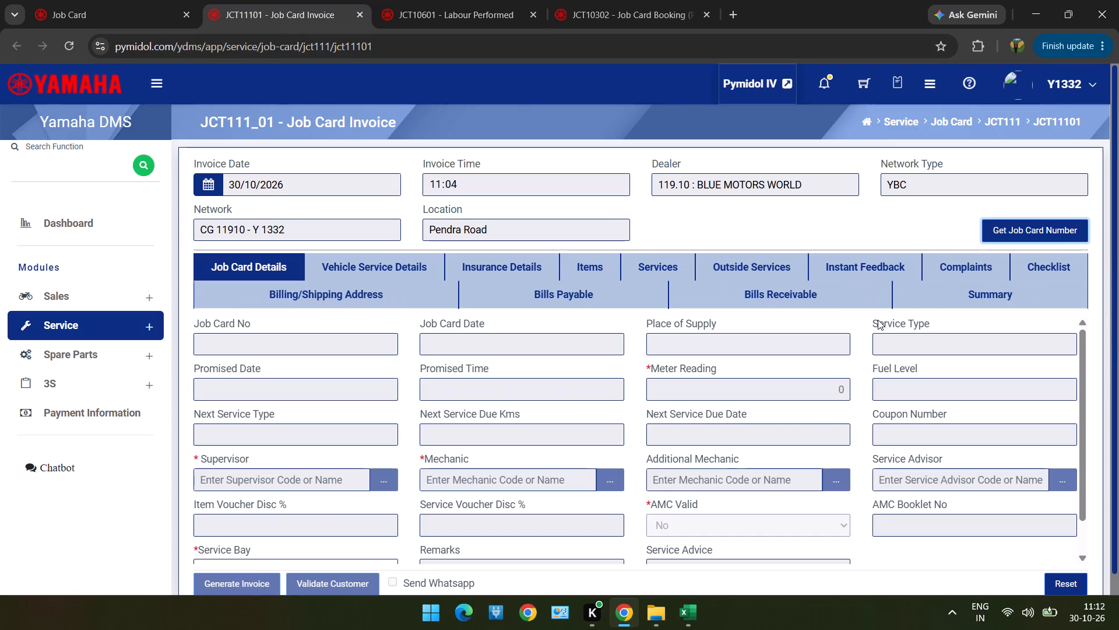
{"action": "left_click", "coordinate": [1055, 229]}
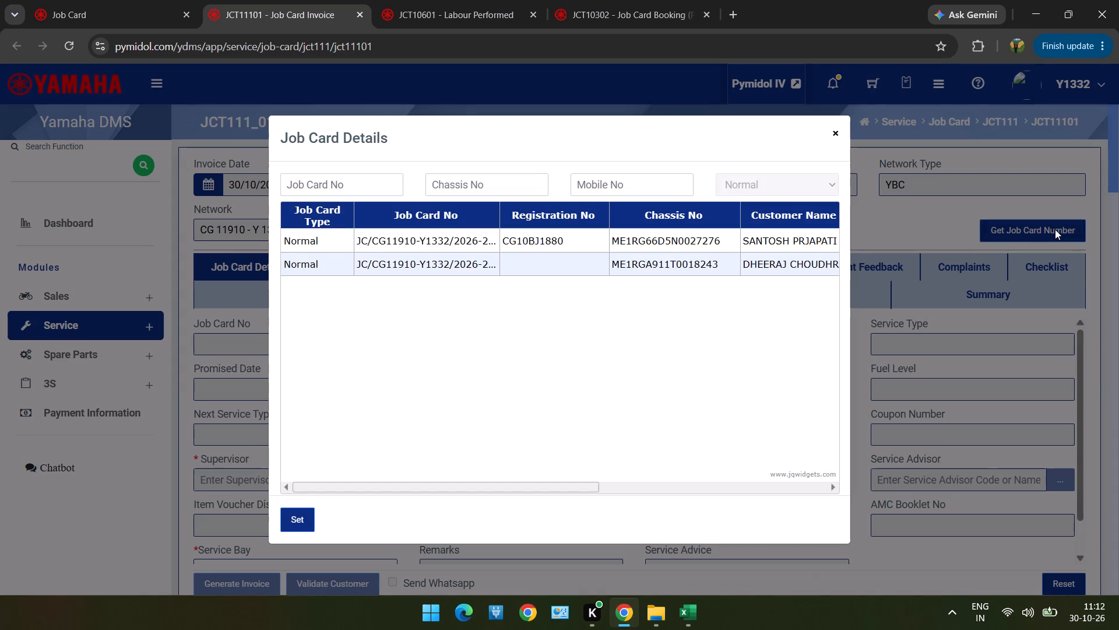
{"action": "double_click", "coordinate": [824, 237]}
{"action": "scroll", "coordinate": [824, 237], "scroll_direction": "down", "scroll_amount": 2}
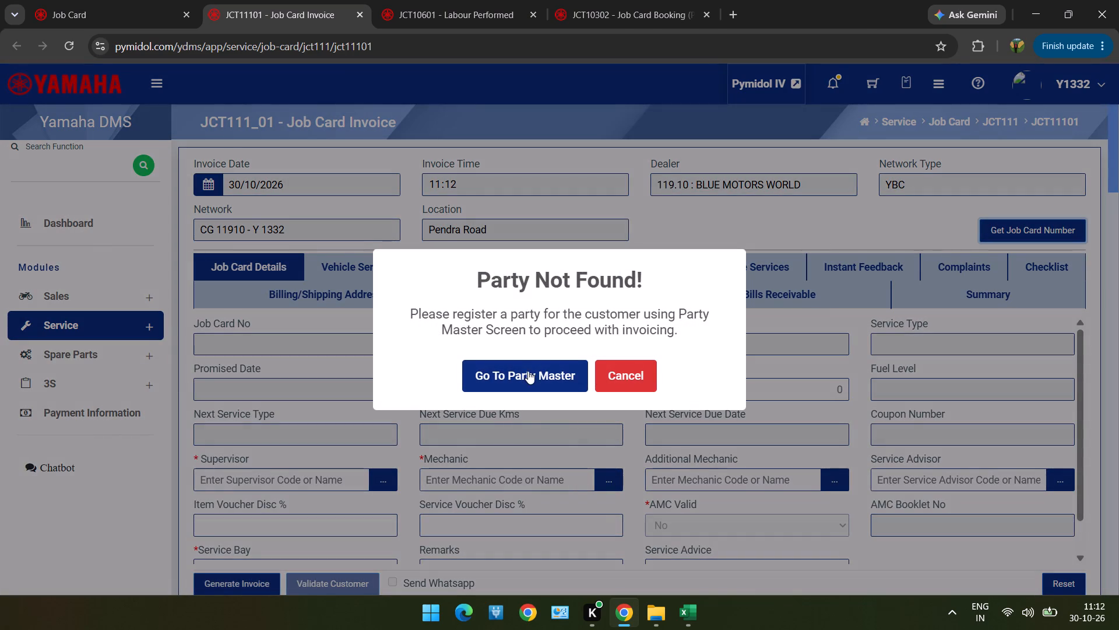
Go to the Party Master screen to register the job card's customer as a party.
{"action": "left_click", "coordinate": [528, 367]}
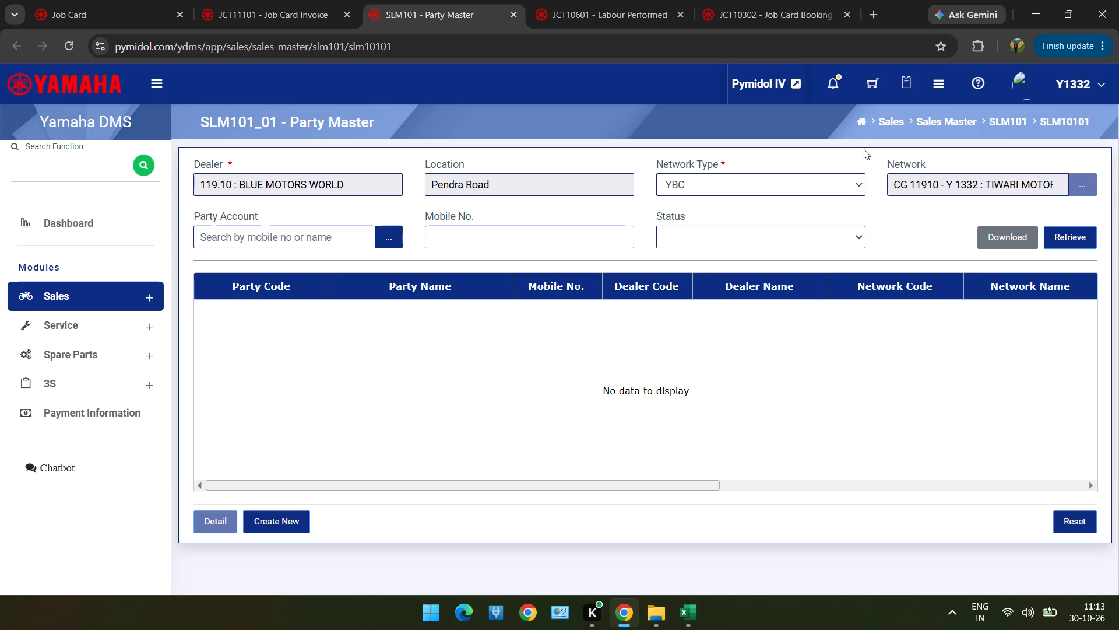
Create a new party and fill Party Name with the customer name copied from row 33 of the Book1 Excel workbook.
{"action": "left_click", "coordinate": [268, 524]}
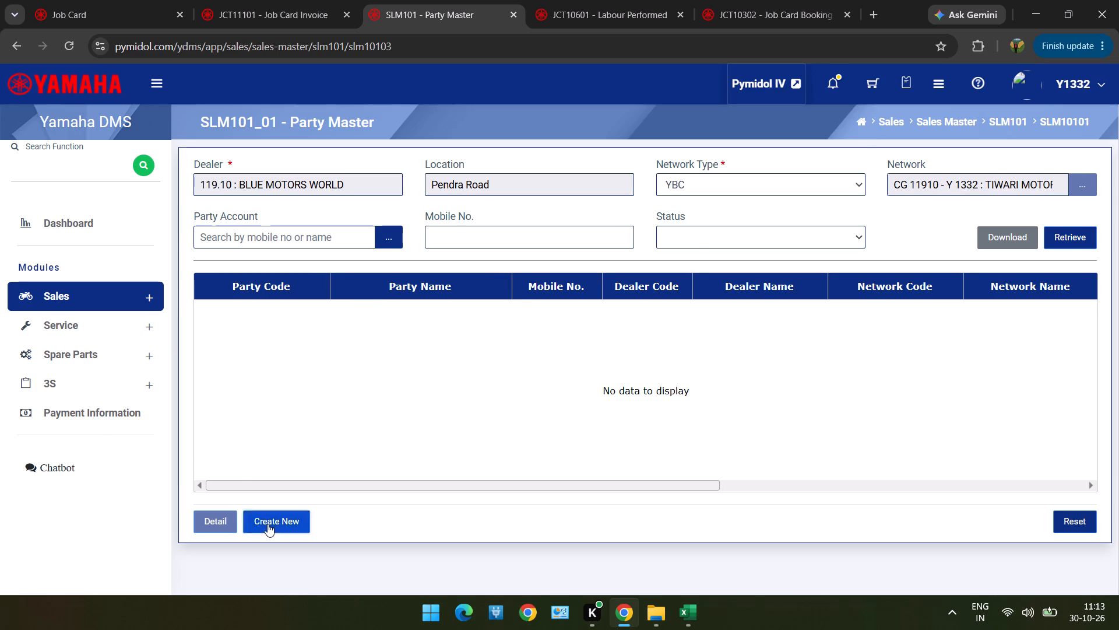
{"action": "left_click", "coordinate": [378, 236]}
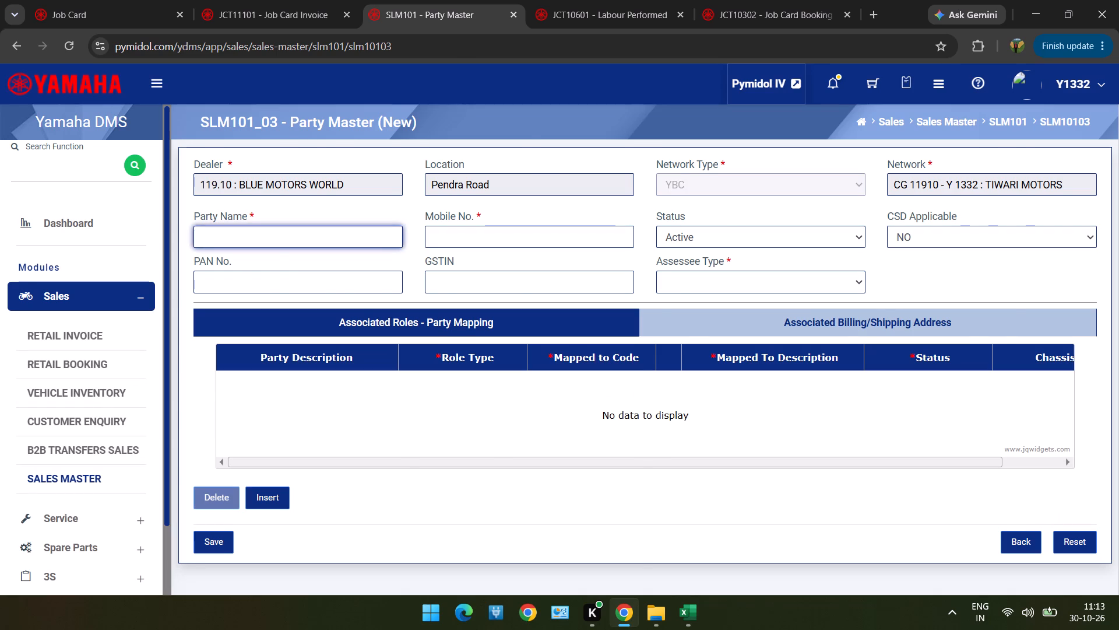
{"action": "key", "text": "alt+Tab"}
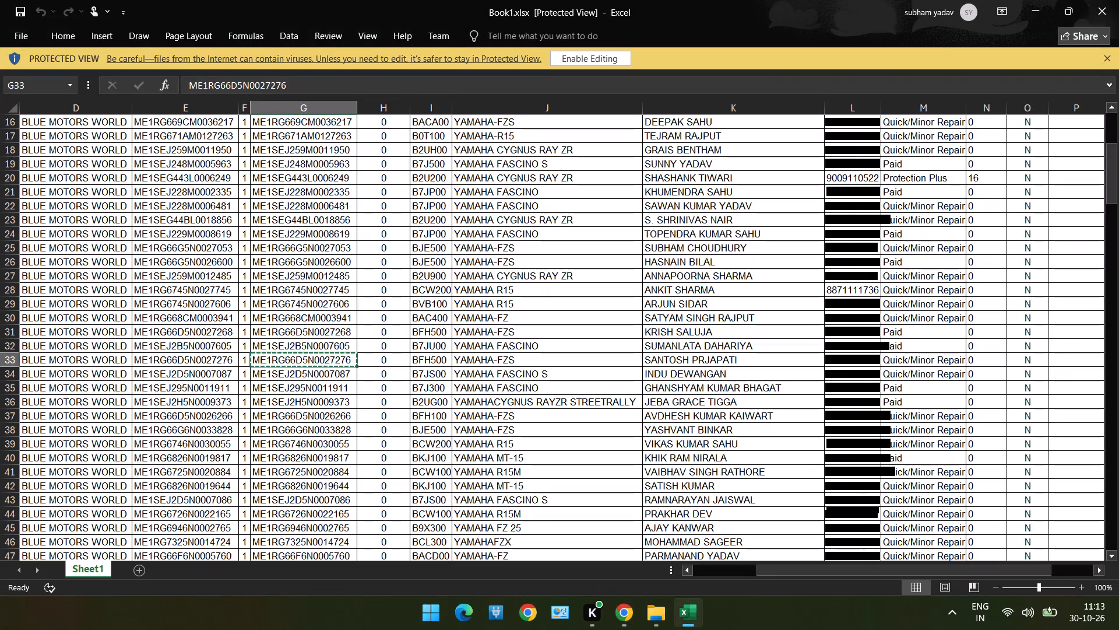
{"action": "key", "text": "Right"}
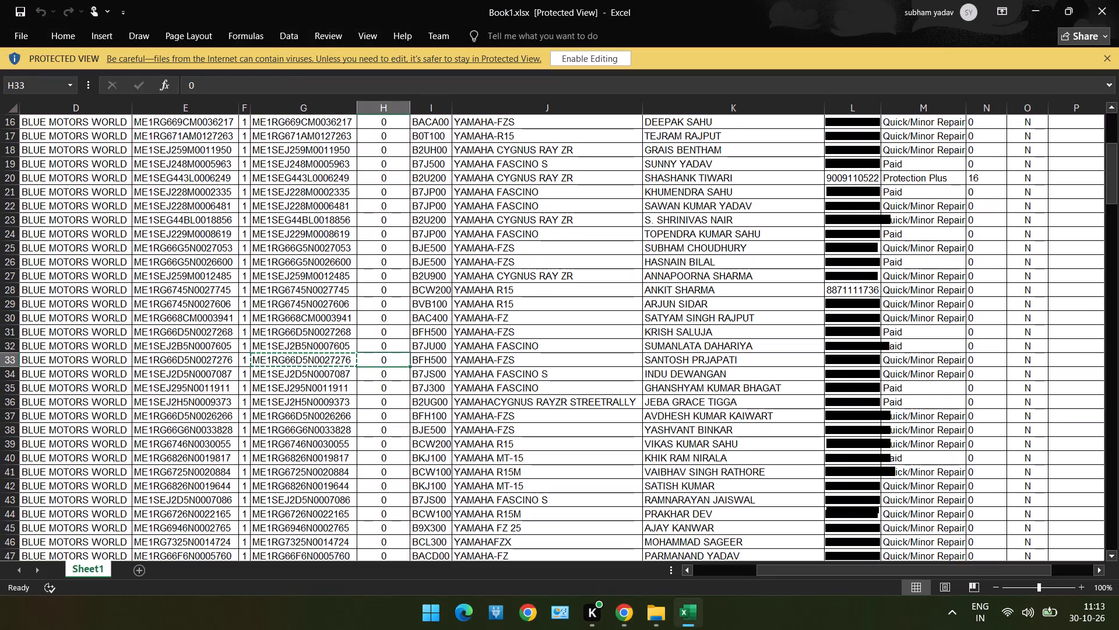
{"action": "key", "text": "Right"}
{"action": "key", "text": "Right"}
{"action": "key", "text": "Right"}
{"action": "key", "text": "Right"}
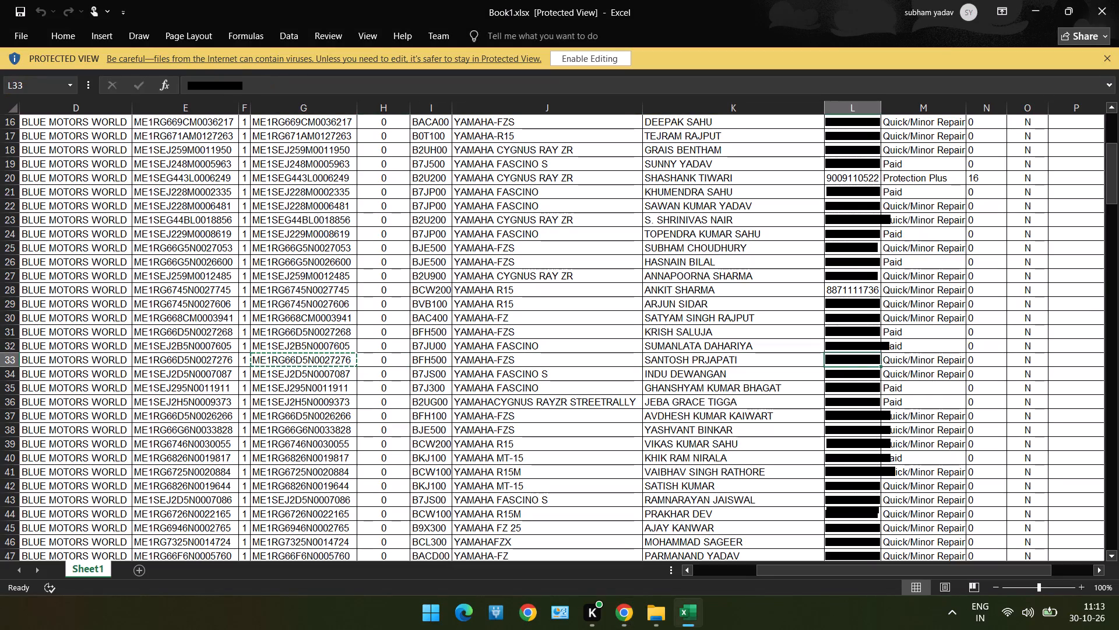
{"action": "key", "text": "Left"}
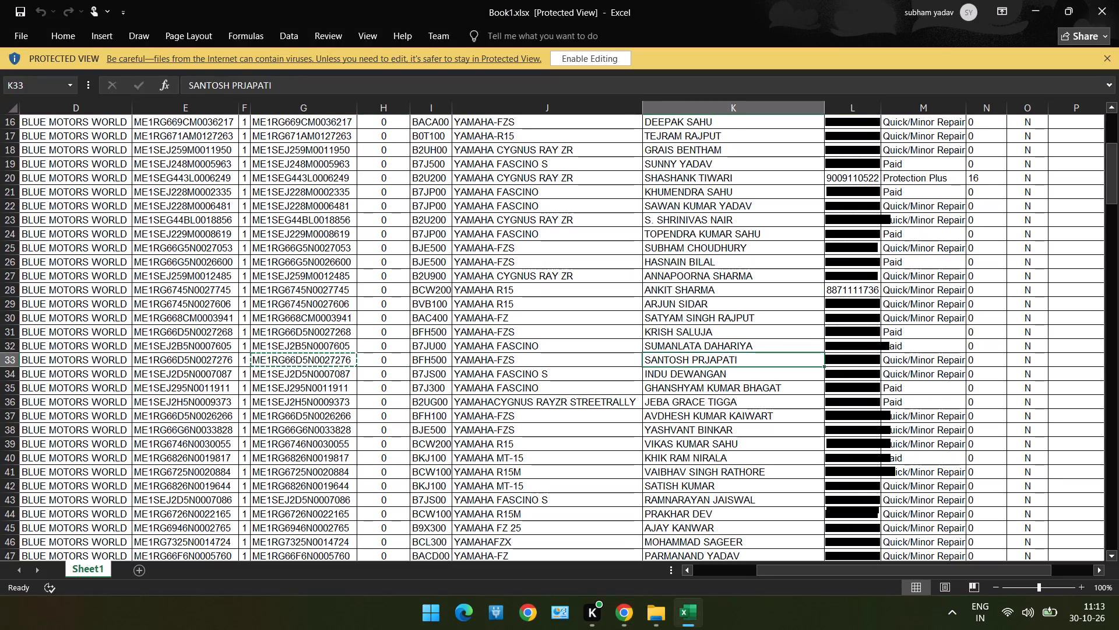
{"action": "key", "text": "ctrl+c"}
{"action": "key", "text": "alt+Tab"}
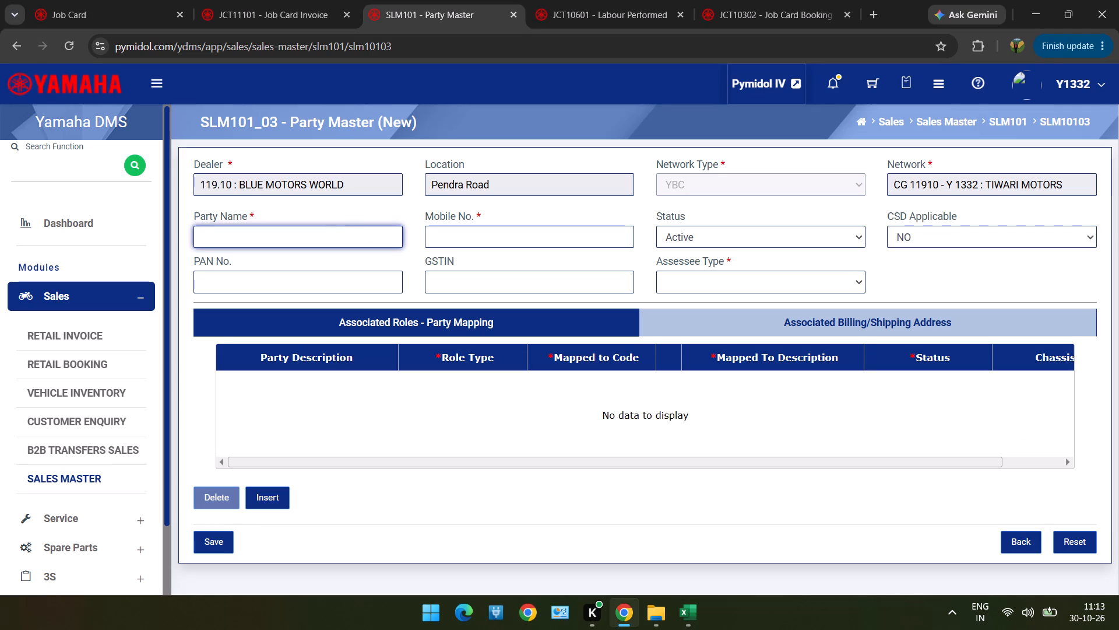
{"action": "key", "text": "ctrl+v"}
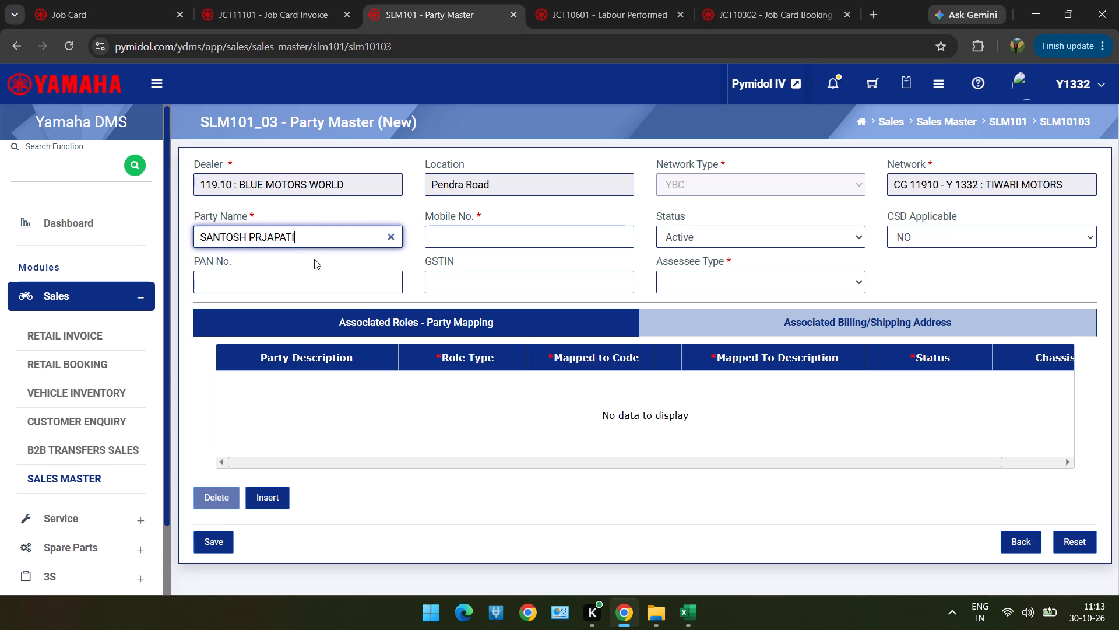
Copy the same customer's mobile number from the workbook into the party form and set the assessee type to Unregistered.
{"action": "left_click", "coordinate": [483, 238]}
{"action": "key", "text": "alt+Tab"}
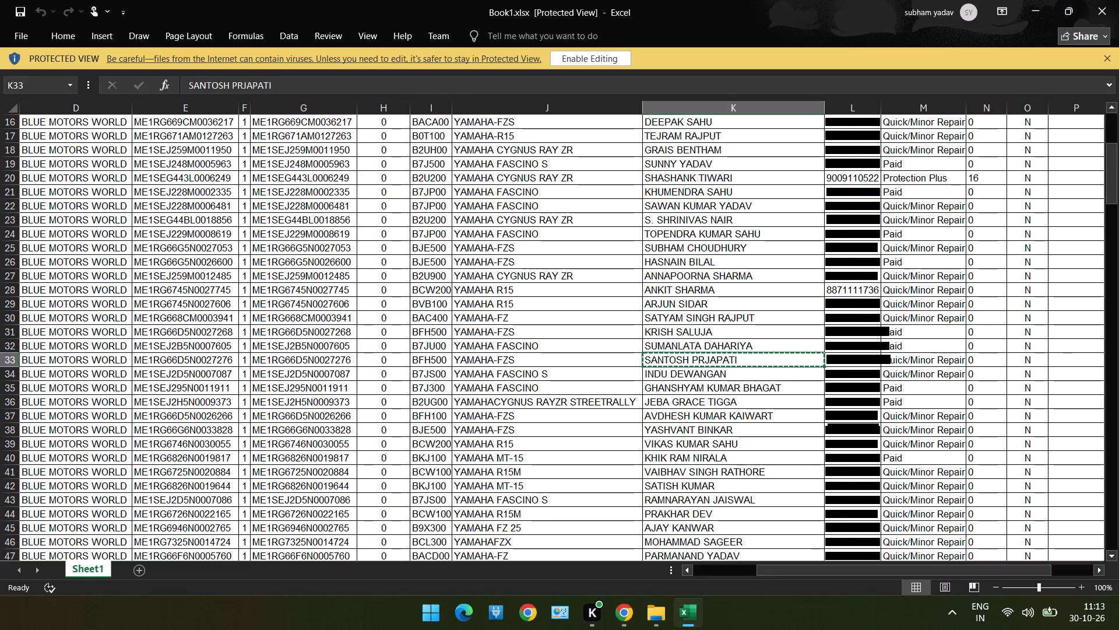
{"action": "key", "text": "Tab"}
{"action": "key", "text": "ctrl+c"}
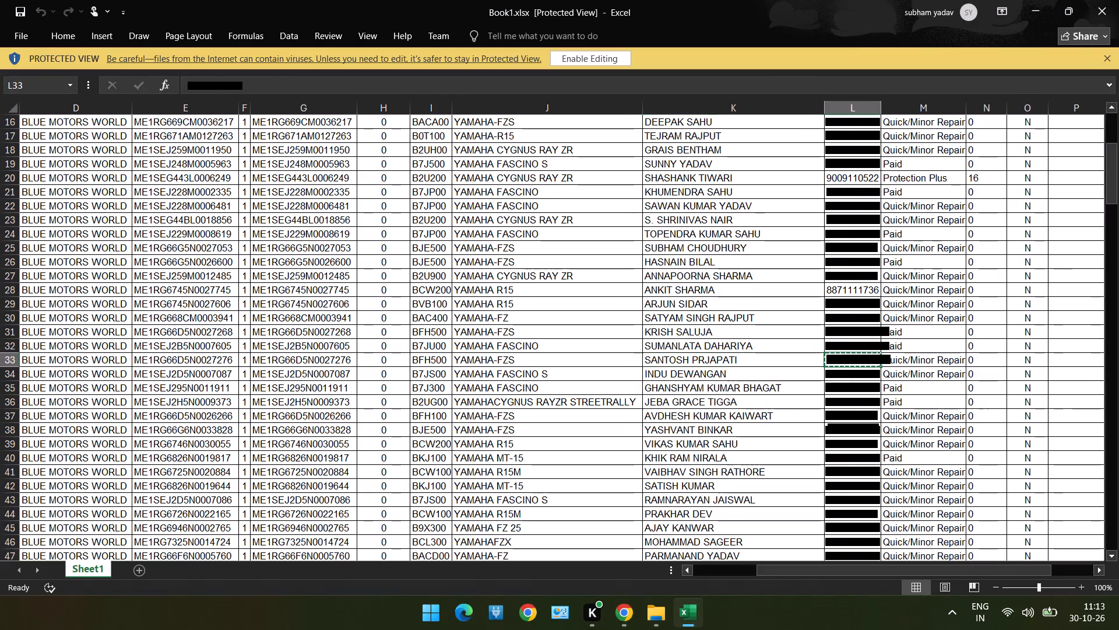
{"action": "key", "text": "alt+Tab"}
{"action": "key", "text": "ctrl+v"}
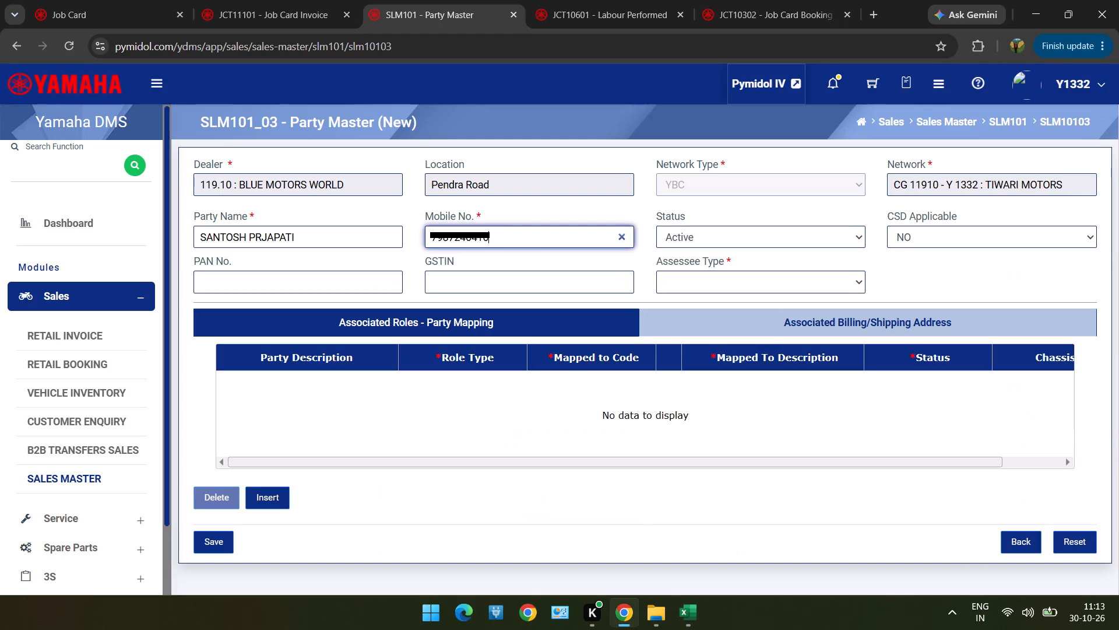
{"action": "triple_click", "coordinate": [683, 276]}
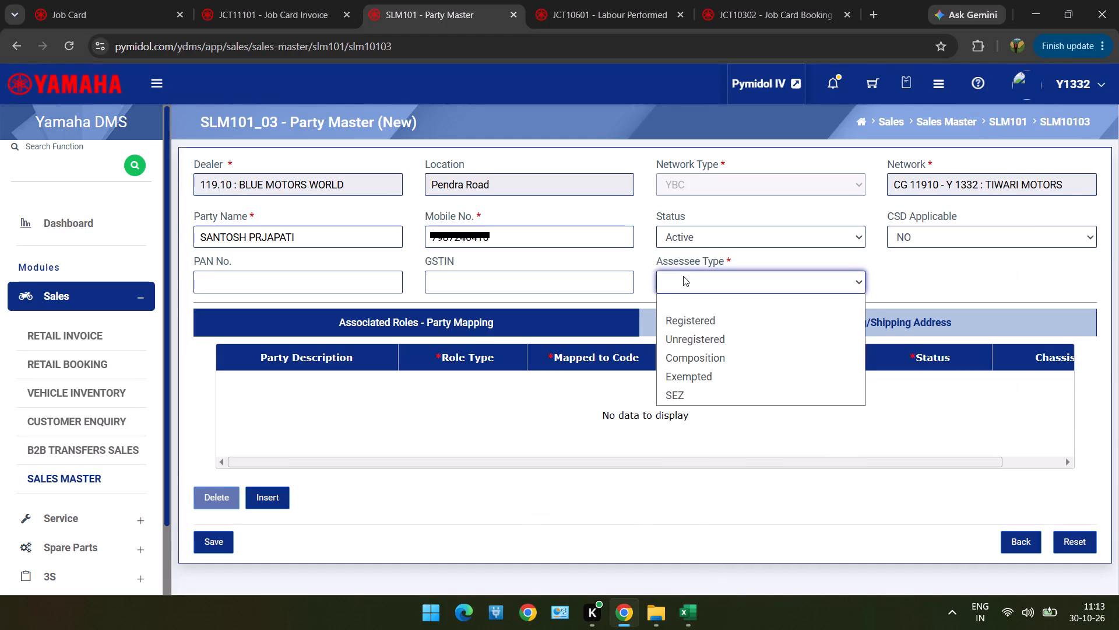
{"action": "left_click", "coordinate": [689, 342]}
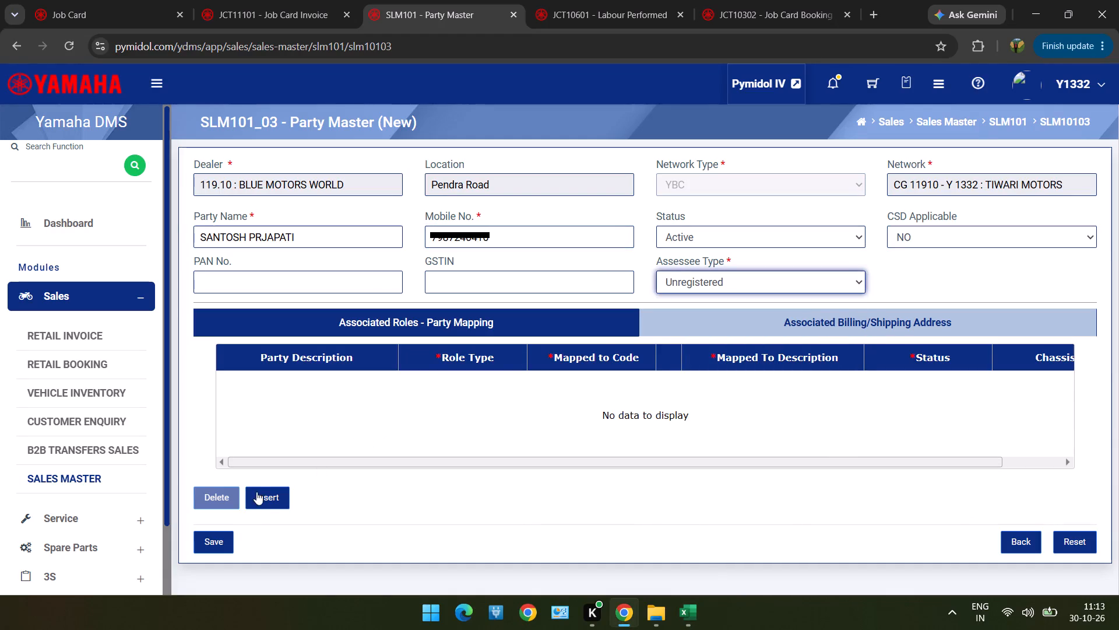
Insert a party mapping row with the role type Vehicle Retail Customer.
{"action": "left_click", "coordinate": [264, 495]}
{"action": "double_click", "coordinate": [476, 379]}
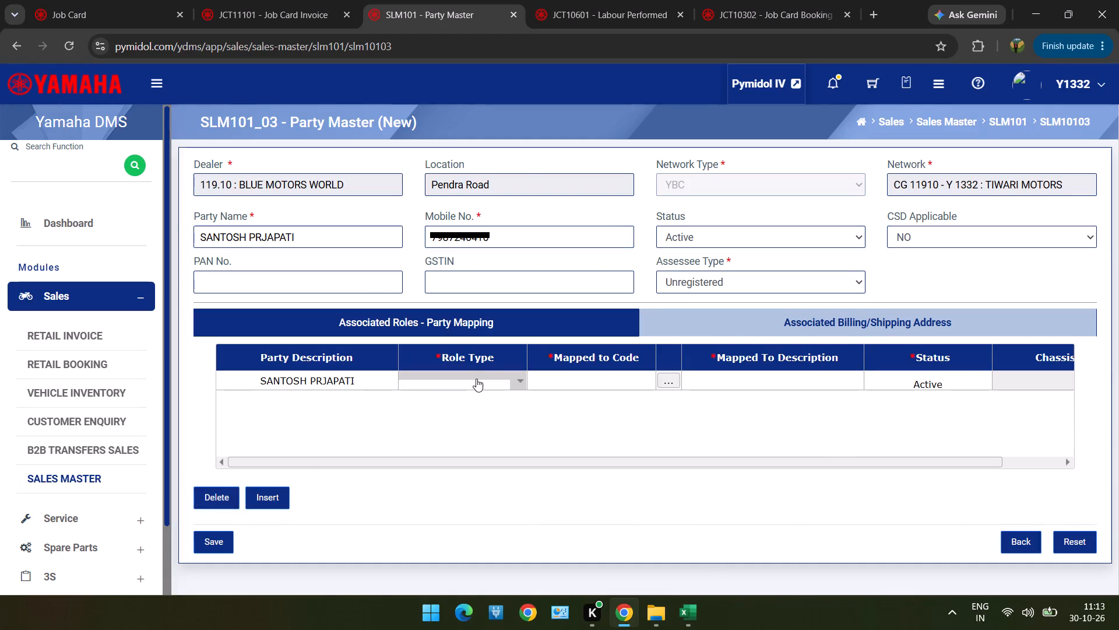
{"action": "left_click", "coordinate": [476, 379]}
{"action": "left_click", "coordinate": [497, 130]}
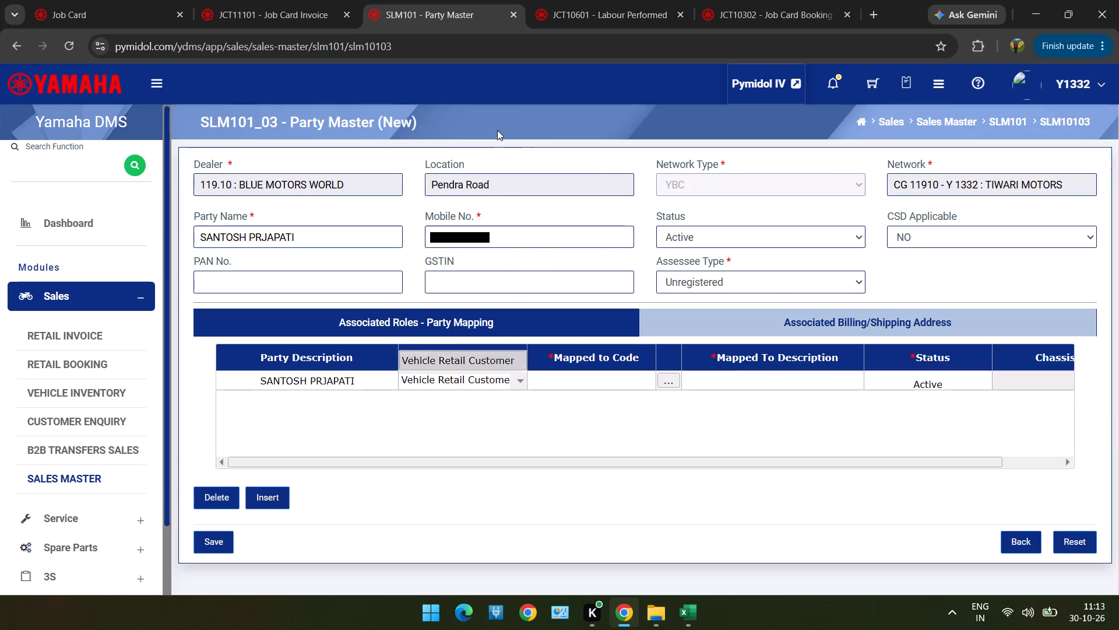
Look up the retail customer by the copied mobile number and map the matching record to the party's role row.
{"action": "left_click", "coordinate": [665, 386]}
{"action": "left_click", "coordinate": [518, 164]}
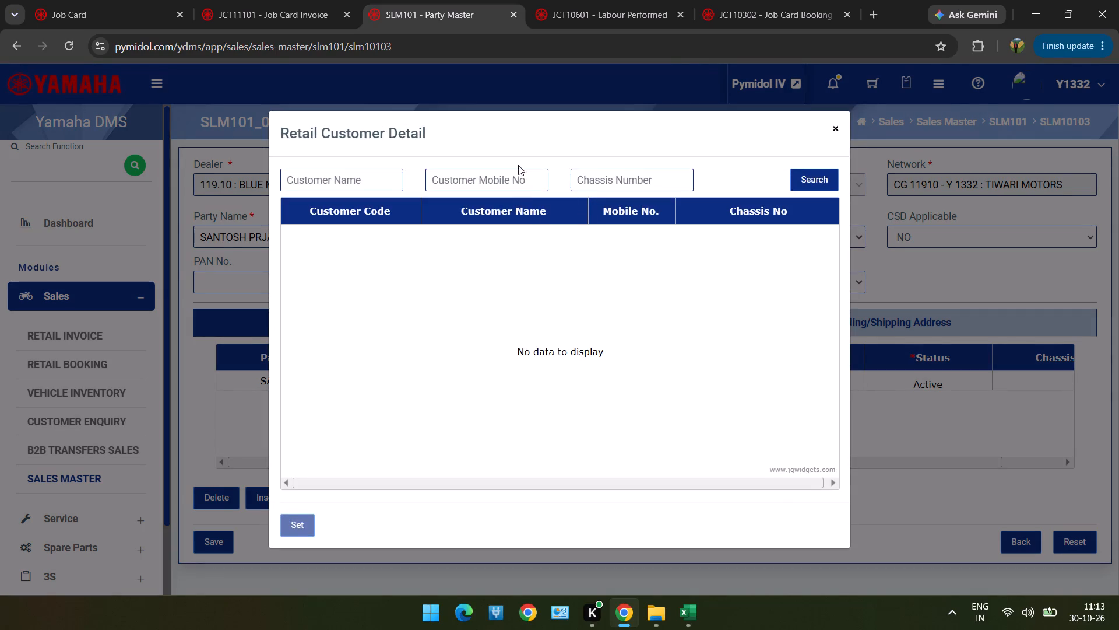
{"action": "left_click", "coordinate": [518, 176]}
{"action": "key", "text": "ctrl+v"}
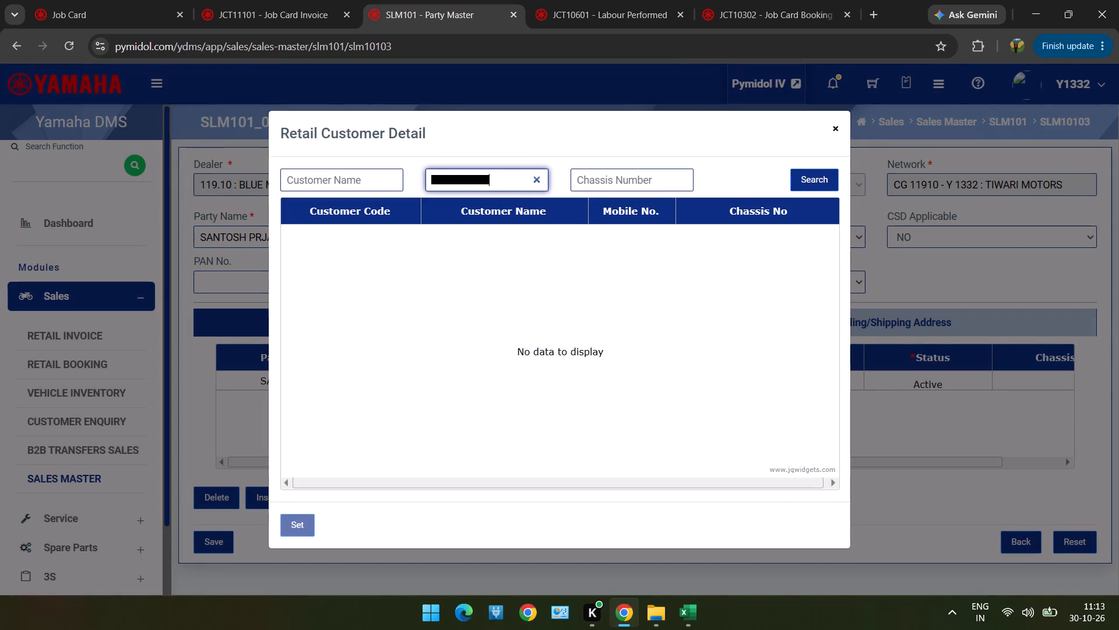
{"action": "left_click", "coordinate": [803, 181]}
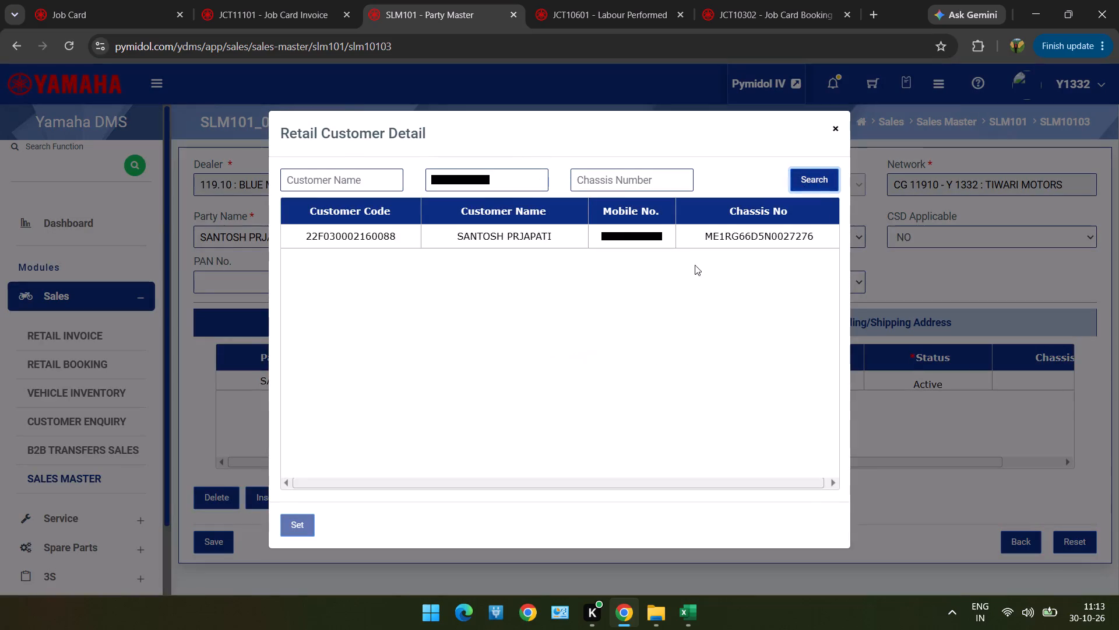
{"action": "double_click", "coordinate": [690, 239]}
{"action": "scroll", "coordinate": [690, 239], "scroll_direction": "down", "scroll_amount": 2}
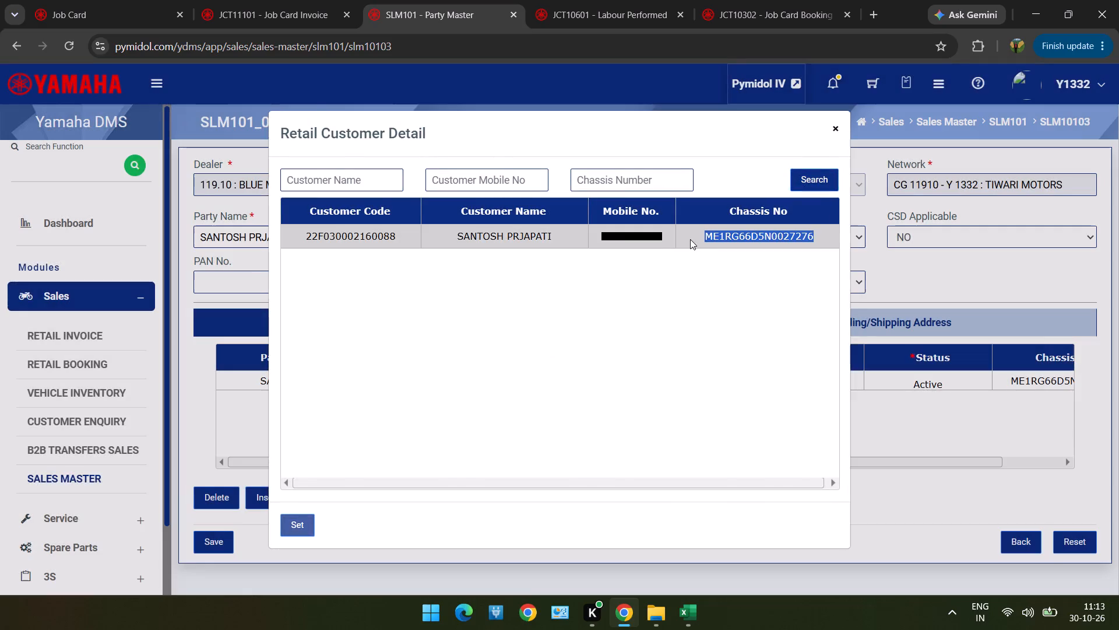
Save the new party and confirm its creation.
{"action": "left_click", "coordinate": [219, 536]}
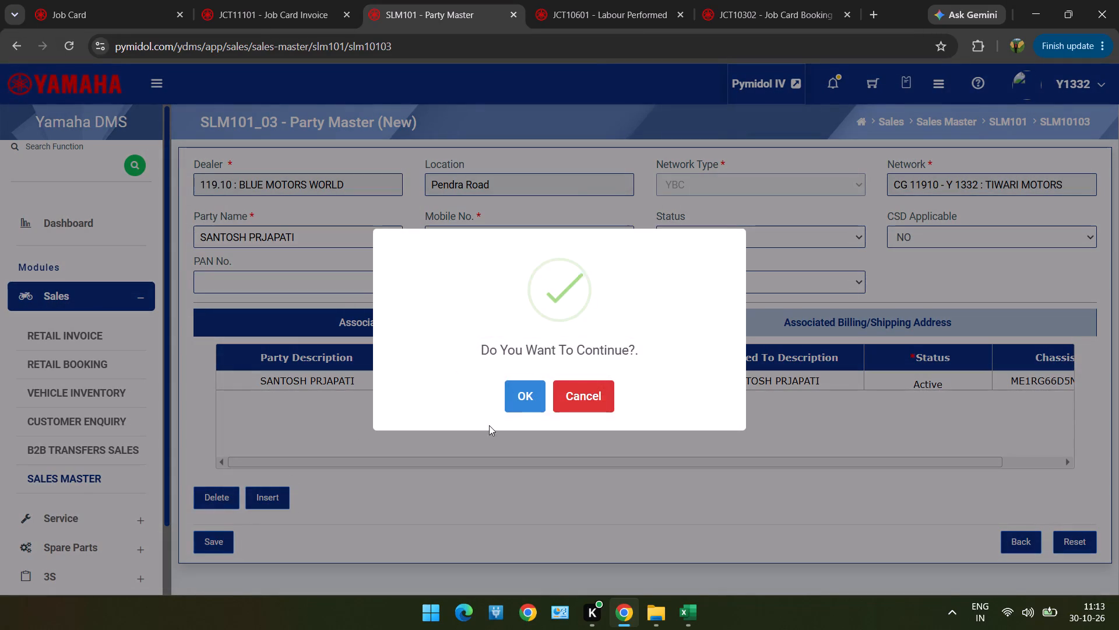
{"action": "left_click", "coordinate": [522, 404]}
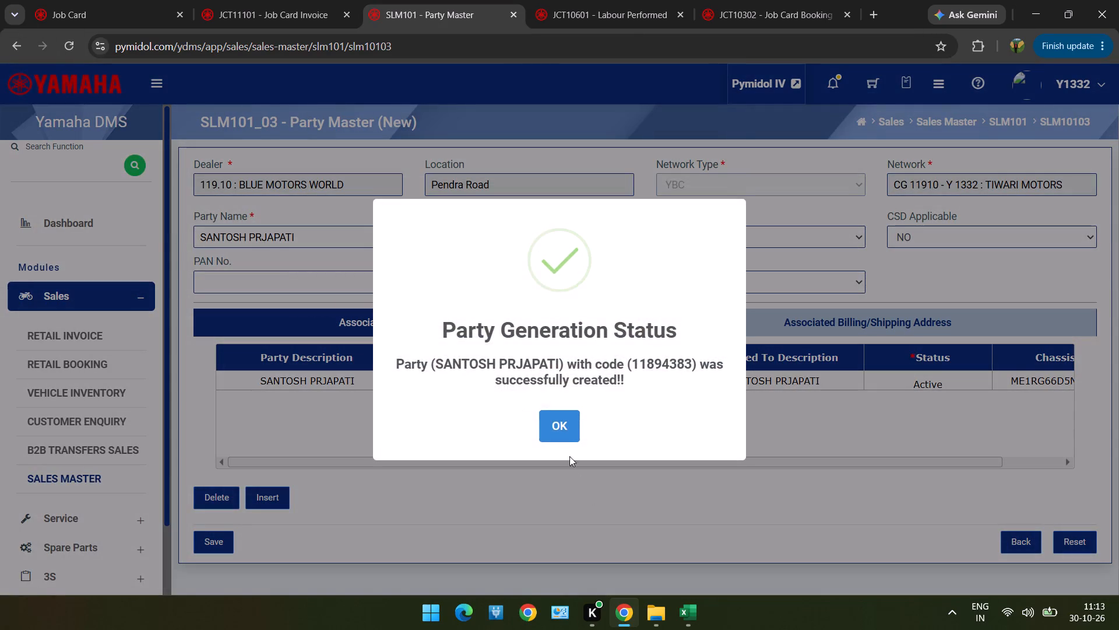
{"action": "left_click", "coordinate": [564, 427]}
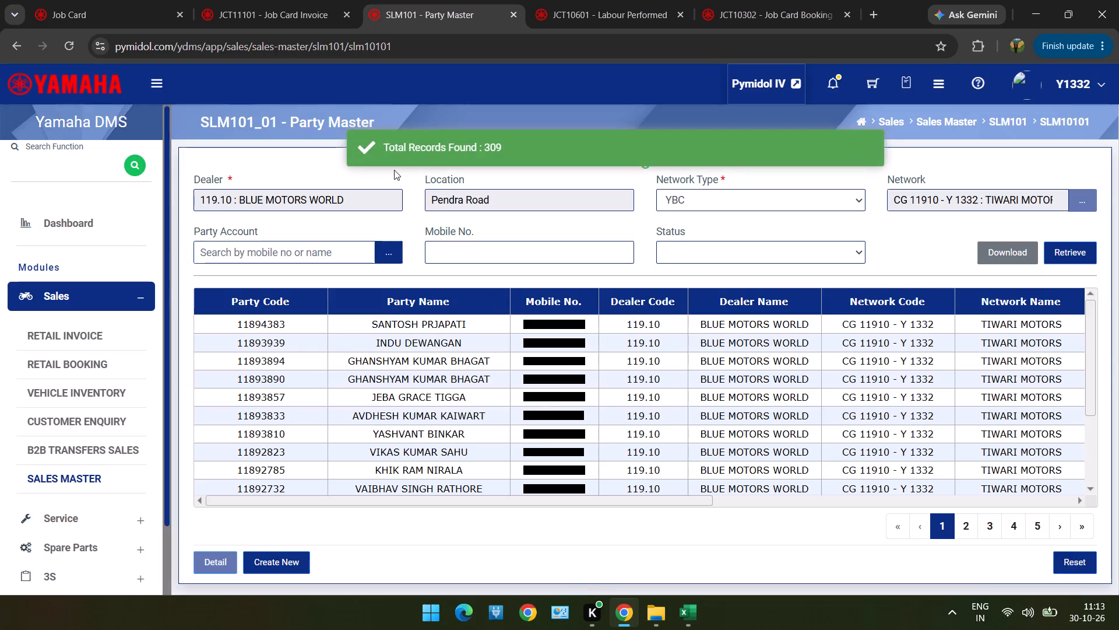
{"action": "left_click", "coordinate": [275, 13]}
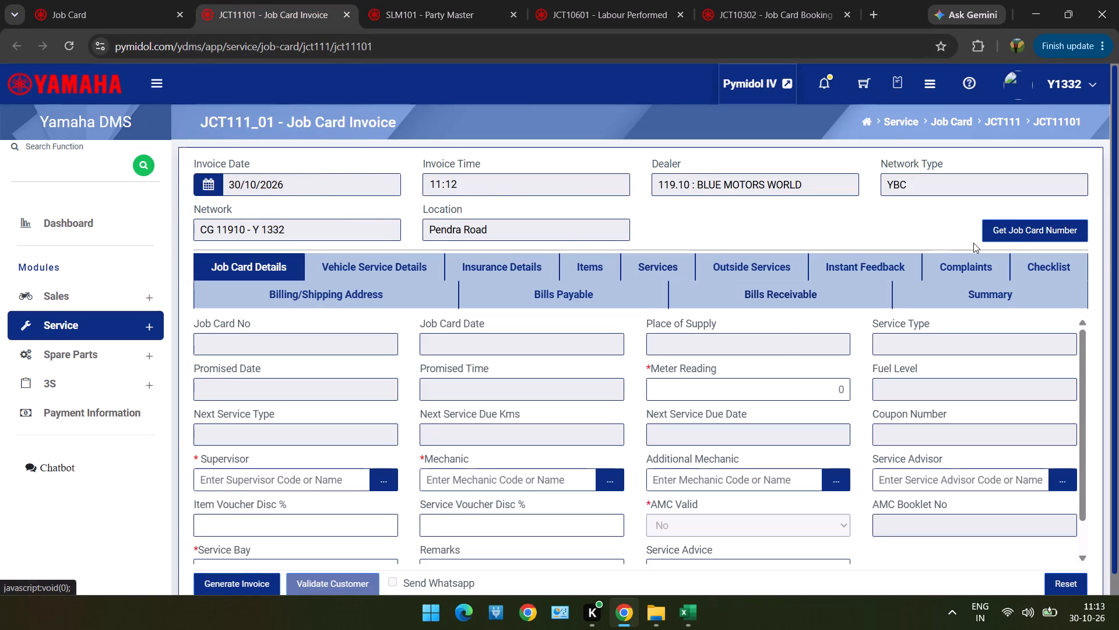
{"action": "left_click", "coordinate": [1015, 231]}
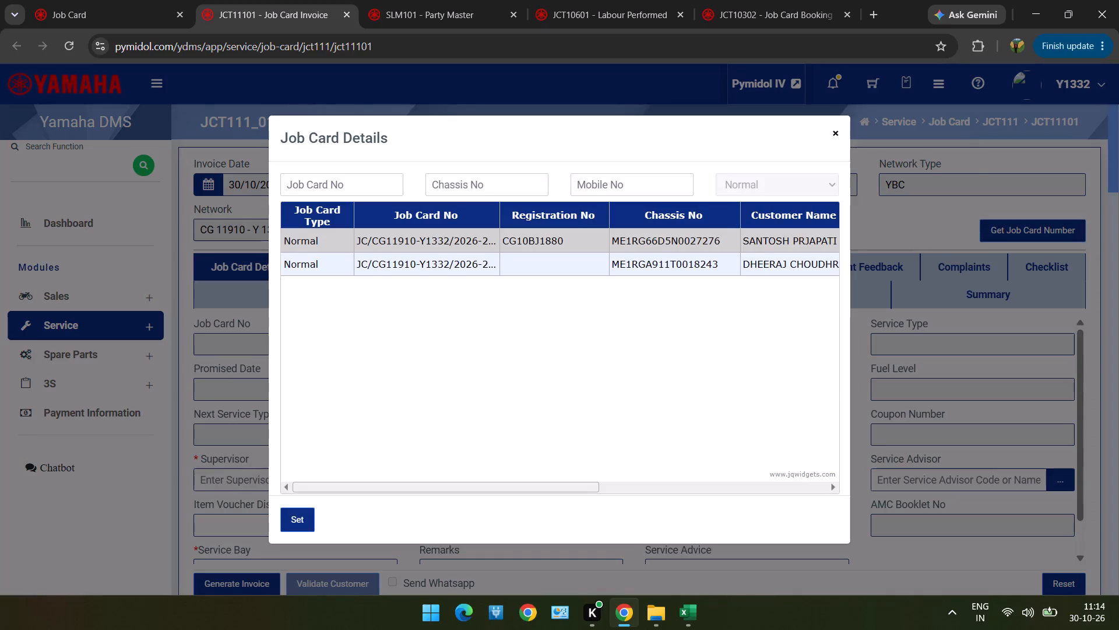
{"action": "double_click", "coordinate": [699, 245]}
Set the additional mechanic to the same staff member as the main mechanic.
{"action": "scroll", "coordinate": [699, 245], "scroll_direction": "down", "scroll_amount": 2}
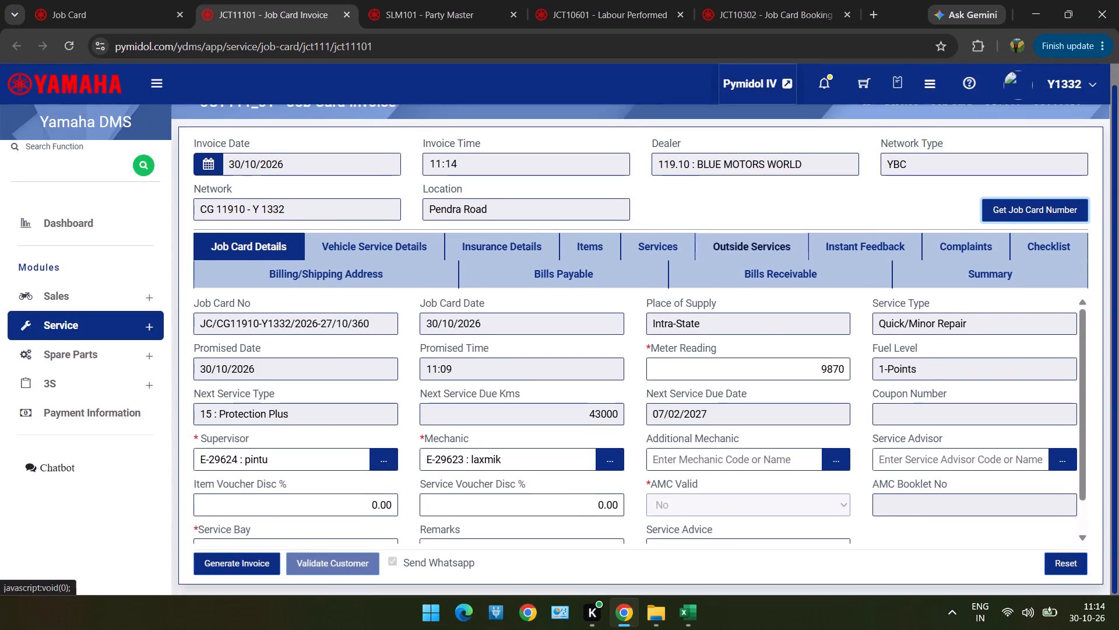
{"action": "left_click", "coordinate": [828, 454]}
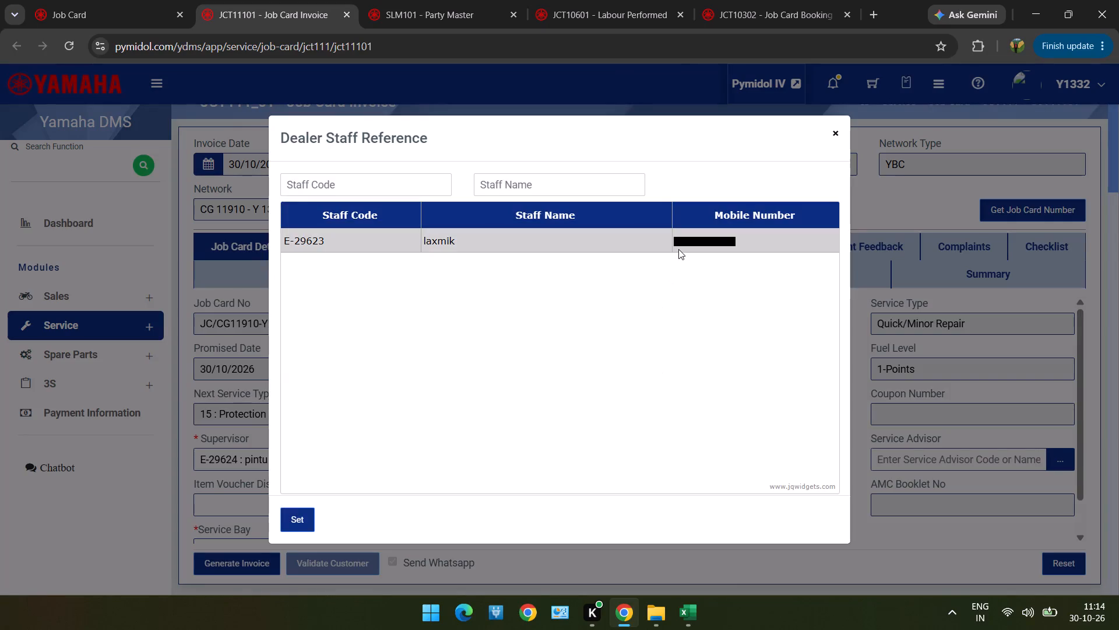
{"action": "double_click", "coordinate": [678, 249]}
Fill in the instant feedback answers: Yes for on-time delivery and replaced parts handover, Ok for washing, staff, repair and charges.
{"action": "scroll", "coordinate": [678, 249], "scroll_direction": "up", "scroll_amount": 1}
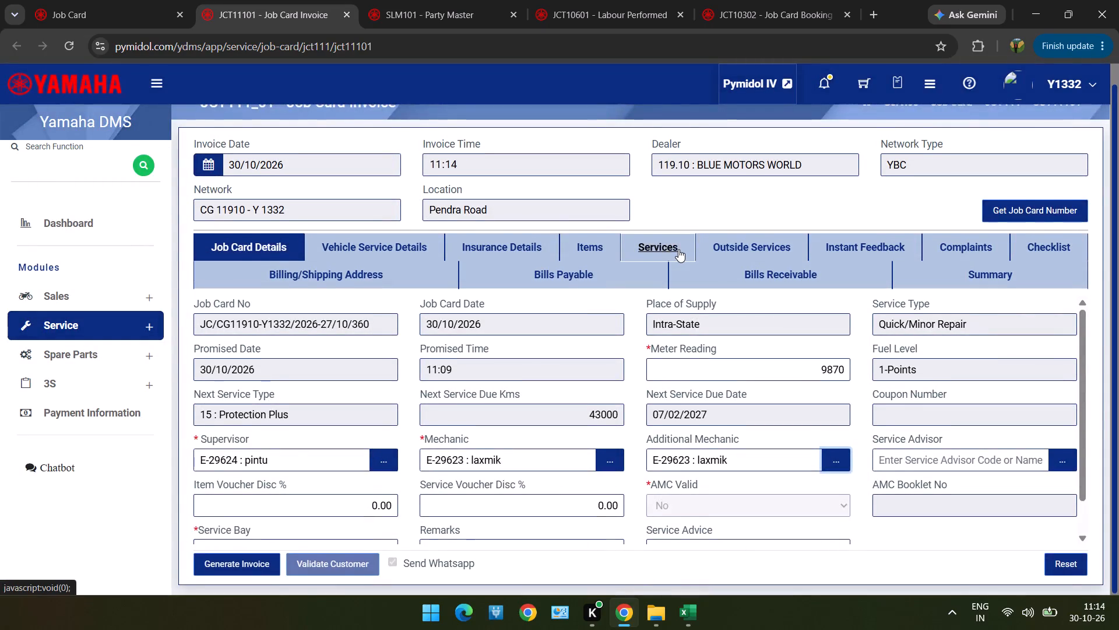
{"action": "scroll", "coordinate": [678, 249], "scroll_direction": "up", "scroll_amount": 1}
{"action": "left_click", "coordinate": [864, 265]}
{"action": "scroll", "coordinate": [864, 265], "scroll_direction": "down", "scroll_amount": 1}
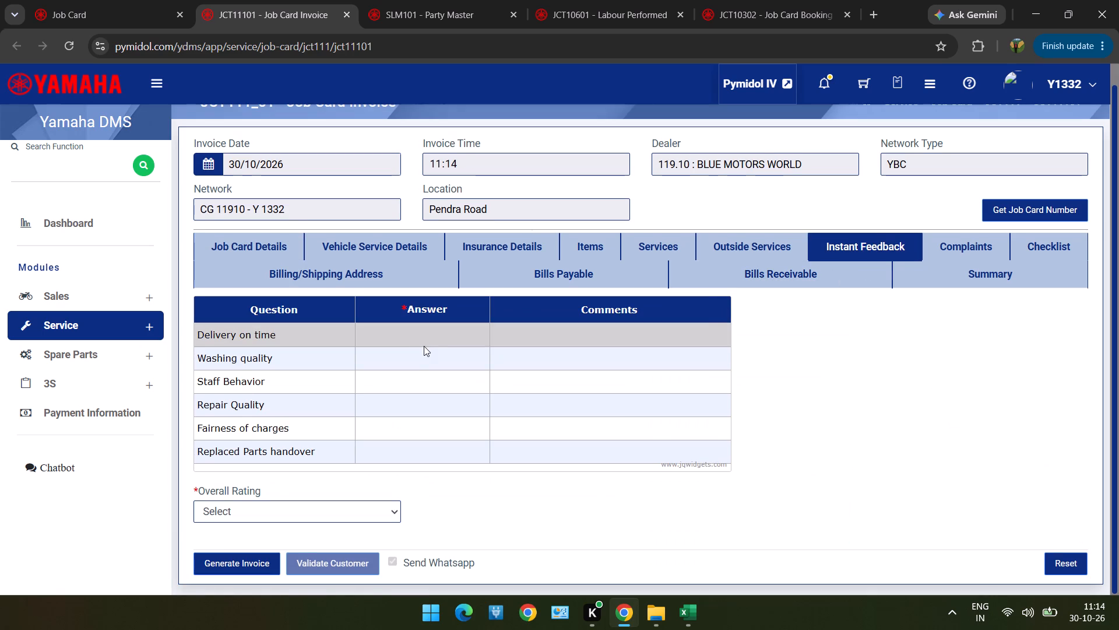
{"action": "double_click", "coordinate": [425, 345]}
{"action": "triple_click", "coordinate": [425, 362]}
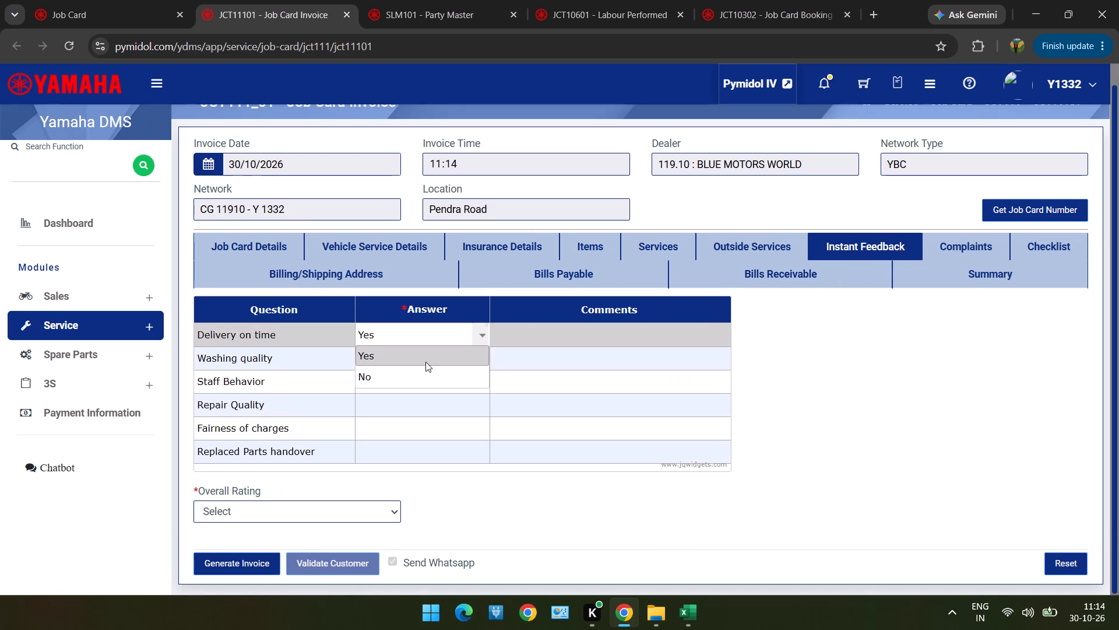
{"action": "left_click", "coordinate": [425, 373]}
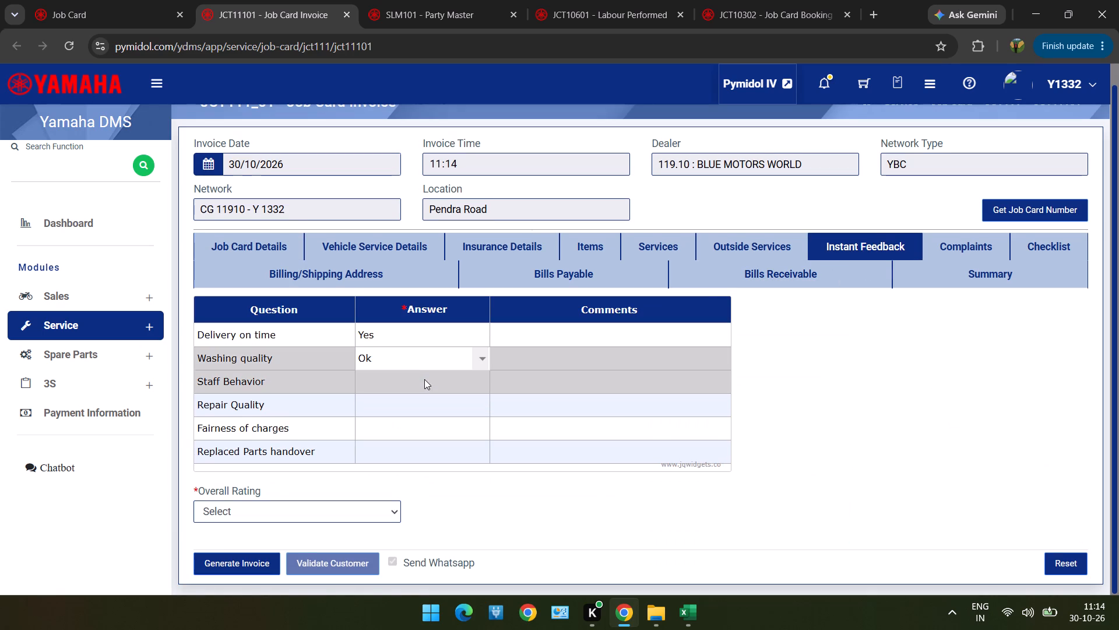
{"action": "double_click", "coordinate": [424, 379]}
{"action": "left_click", "coordinate": [418, 401]}
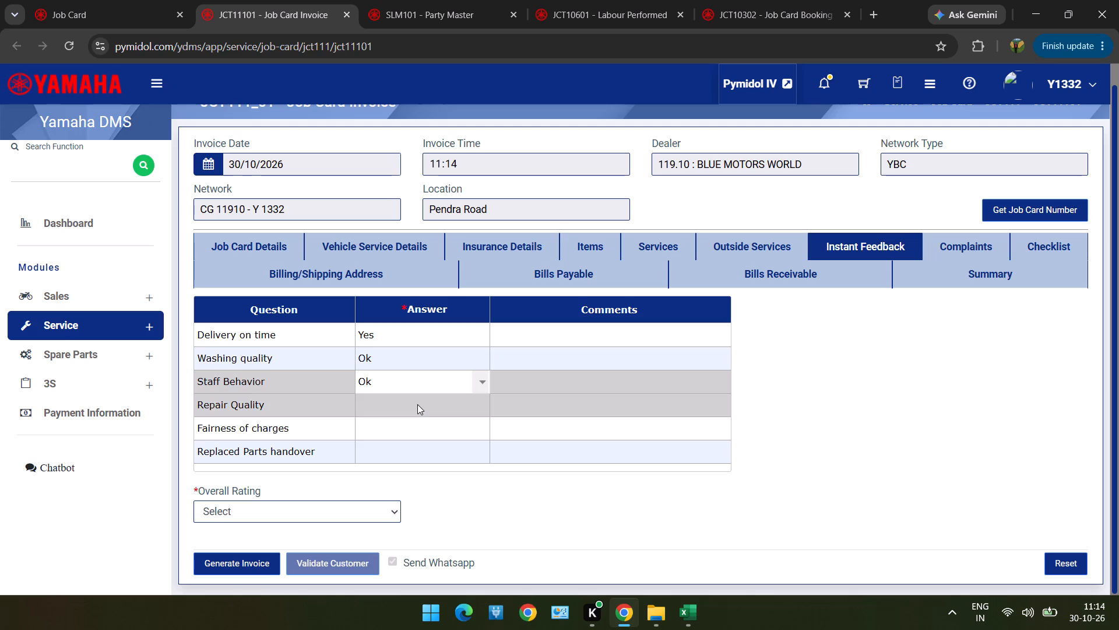
{"action": "double_click", "coordinate": [417, 404]}
{"action": "left_click", "coordinate": [413, 422]}
{"action": "left_click", "coordinate": [412, 437]}
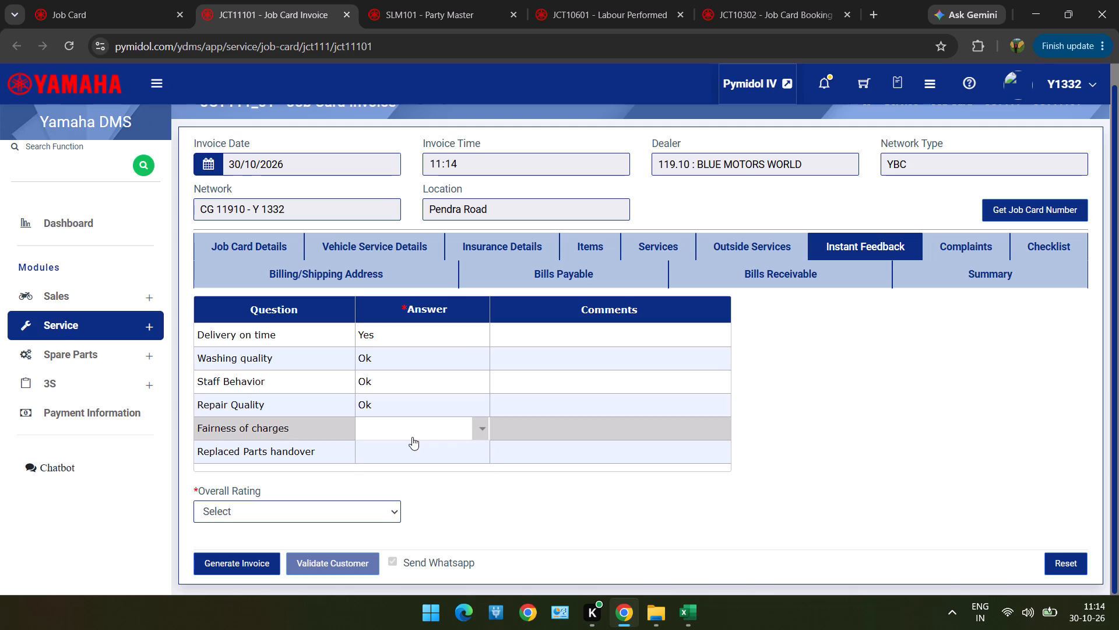
{"action": "left_click_drag", "start_coordinate": [412, 437], "coordinate": [410, 454]}
{"action": "triple_click", "coordinate": [410, 454]}
{"action": "left_click", "coordinate": [408, 478]}
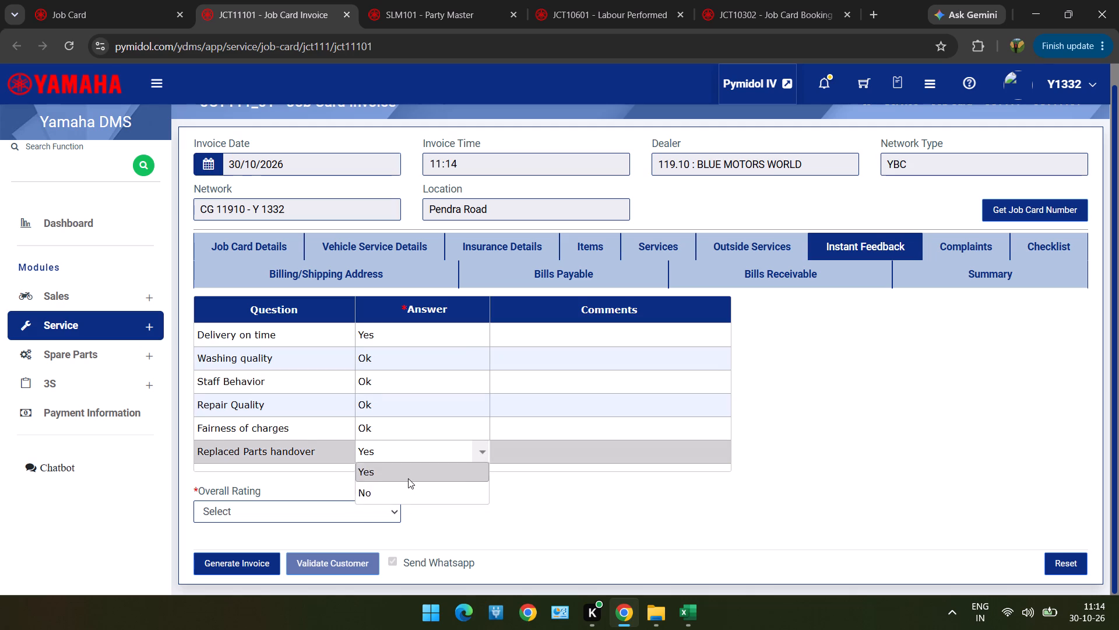
Set the overall rating in the instant feedback to Excellent (5).
{"action": "left_click", "coordinate": [356, 514]}
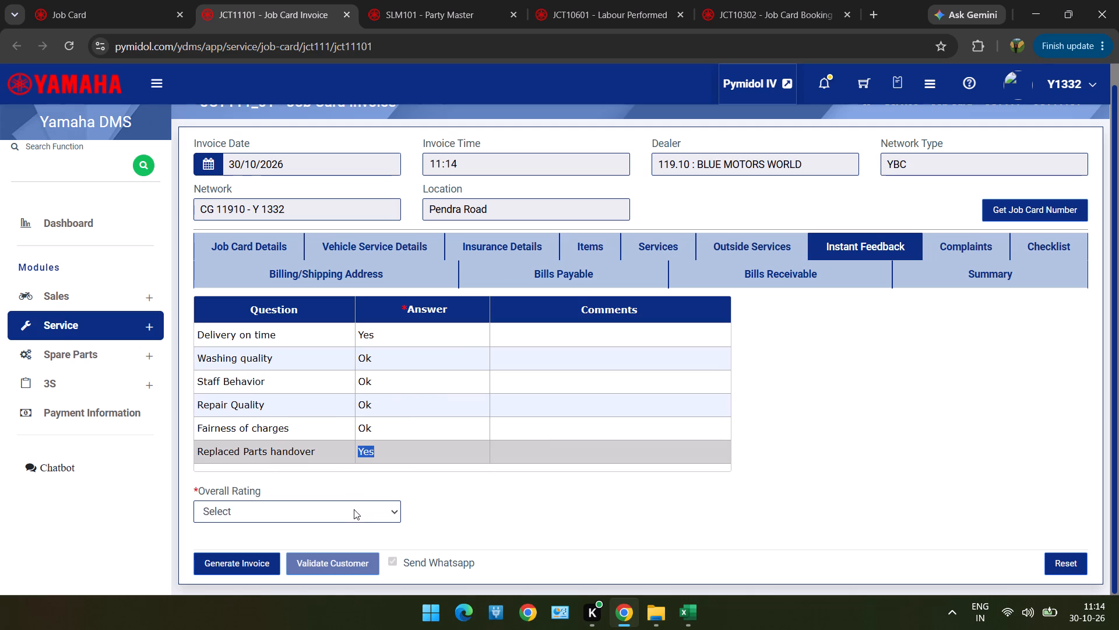
{"action": "left_click", "coordinate": [349, 523]}
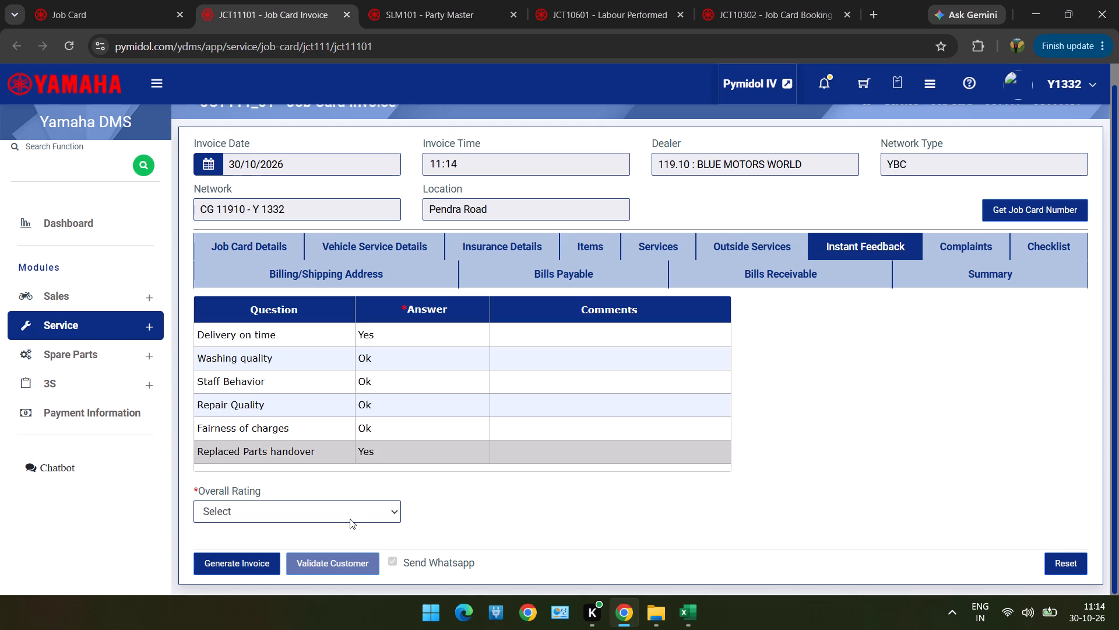
{"action": "left_click", "coordinate": [350, 519]}
{"action": "left_click", "coordinate": [342, 484]}
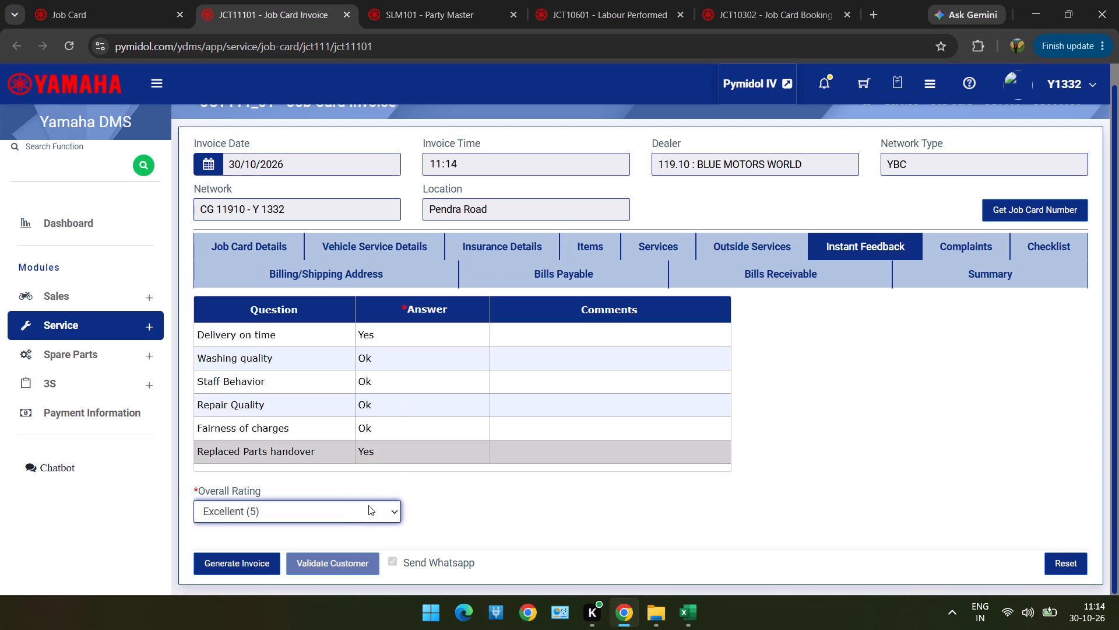
Mark the "BRAKE NOT WORKING PROPERLY" complaint on the job card invoice as resolved with Yes.
{"action": "left_click", "coordinate": [983, 248]}
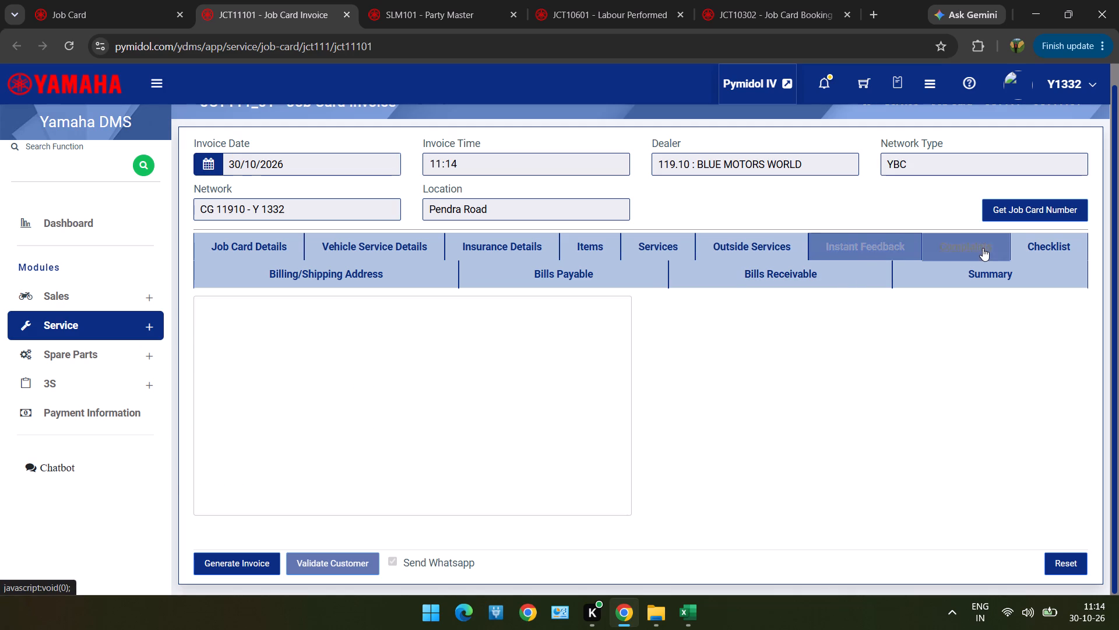
{"action": "double_click", "coordinate": [835, 340]}
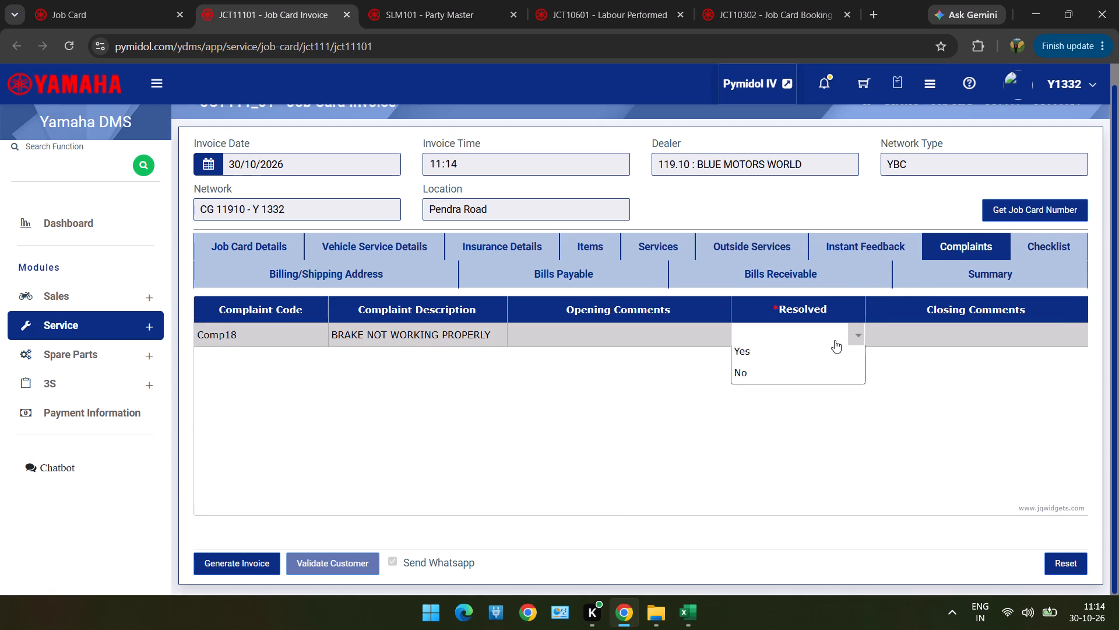
{"action": "left_click", "coordinate": [833, 351]}
In the invoice summary, set the division code to 2355 : SERVICE (Service Division Default).
{"action": "left_click_drag", "start_coordinate": [994, 280], "coordinate": [951, 278]}
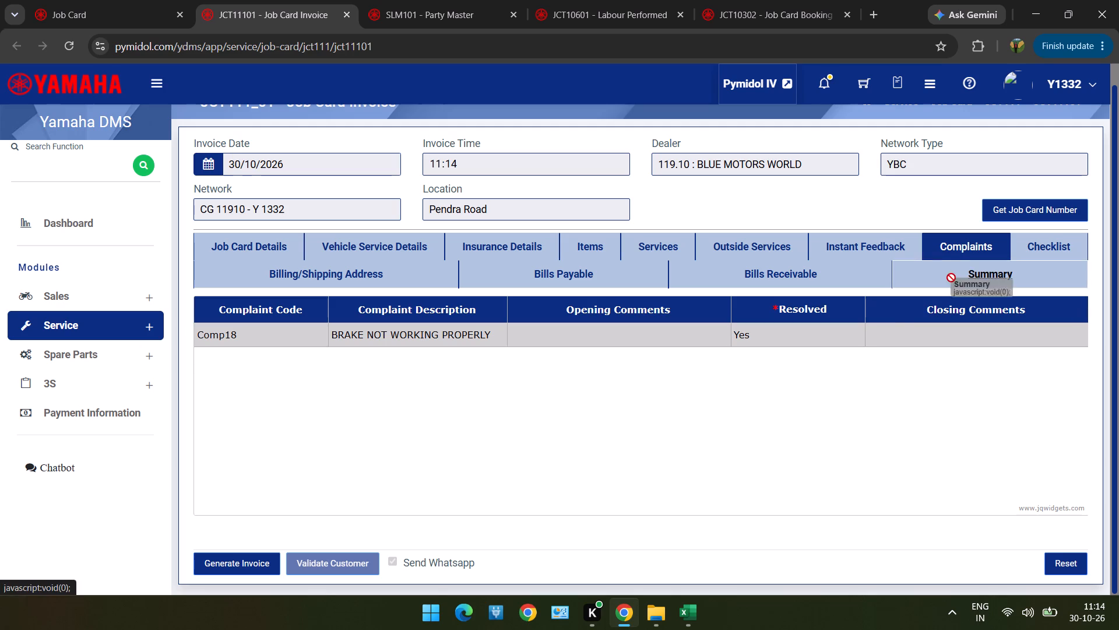
{"action": "left_click_drag", "start_coordinate": [951, 278], "coordinate": [932, 283]}
{"action": "left_click", "coordinate": [932, 283]}
{"action": "scroll", "coordinate": [932, 283], "scroll_direction": "down", "scroll_amount": 2}
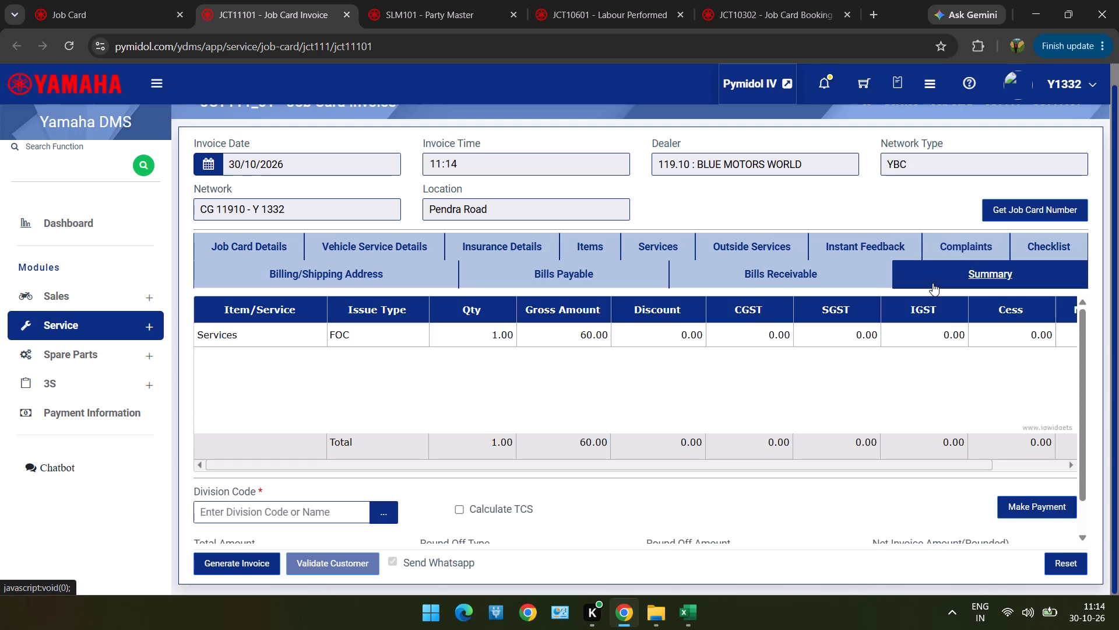
{"action": "scroll", "coordinate": [932, 283], "scroll_direction": "down", "scroll_amount": 1}
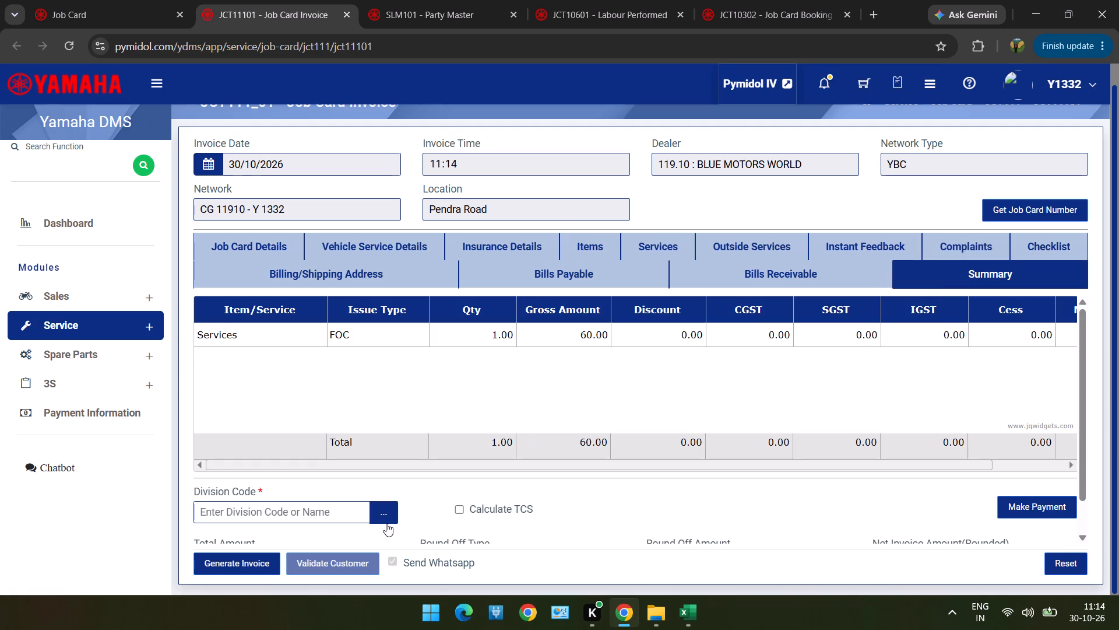
{"action": "left_click", "coordinate": [387, 519]}
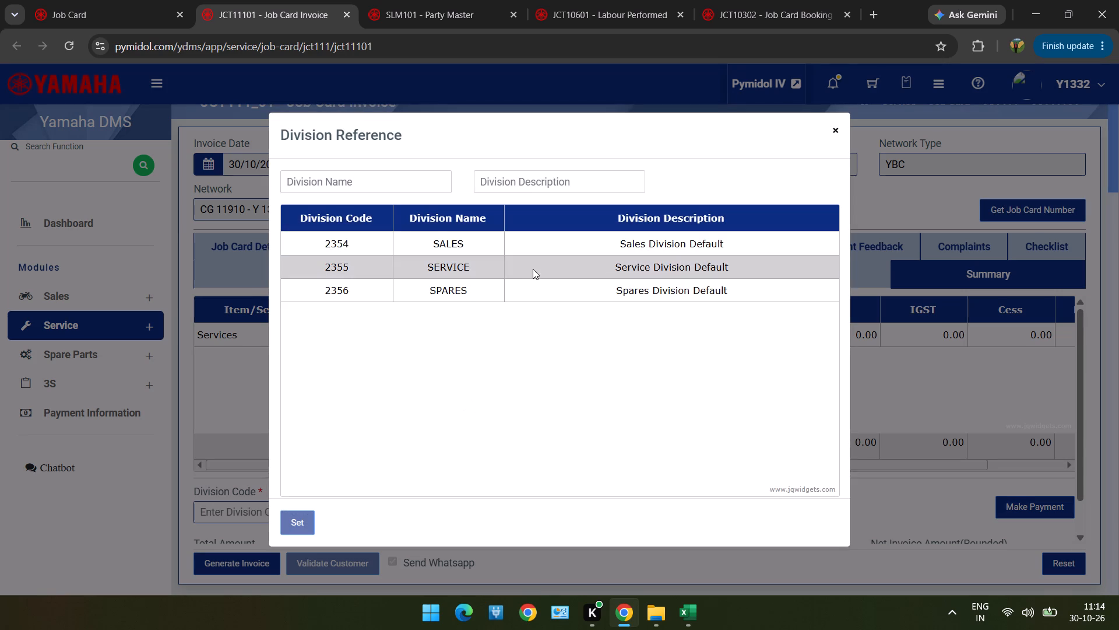
{"action": "double_click", "coordinate": [534, 268]}
{"action": "scroll", "coordinate": [534, 268], "scroll_direction": "down", "scroll_amount": 2}
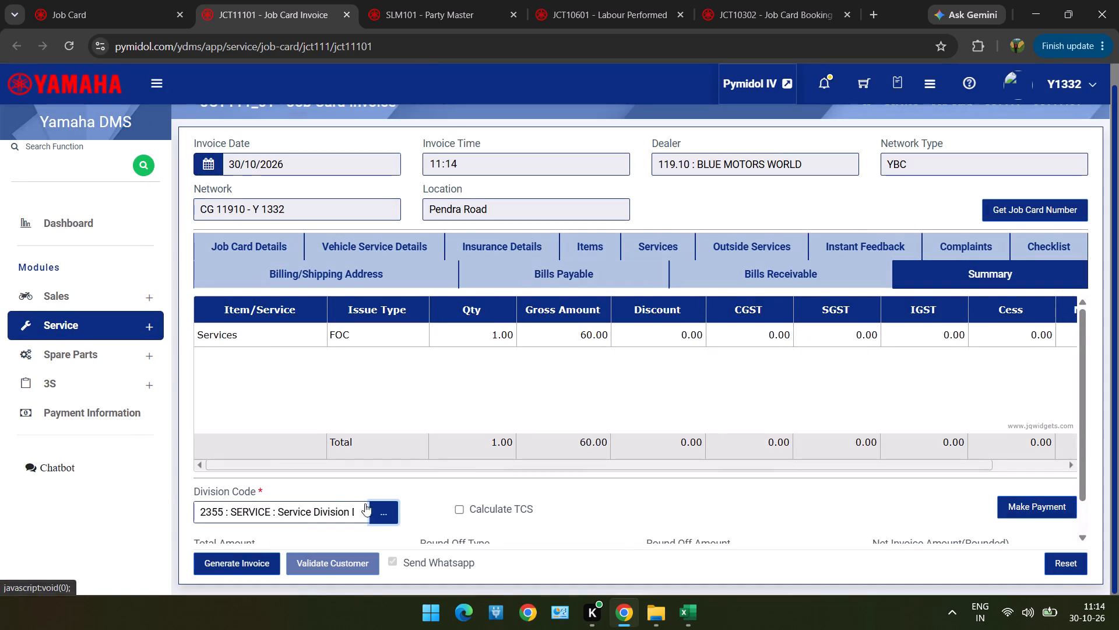
{"action": "scroll", "coordinate": [410, 501], "scroll_direction": "down", "scroll_amount": 2}
Generate and confirm the job card invoice, and return from the print page to a blank invoice form.
{"action": "left_click", "coordinate": [242, 573]}
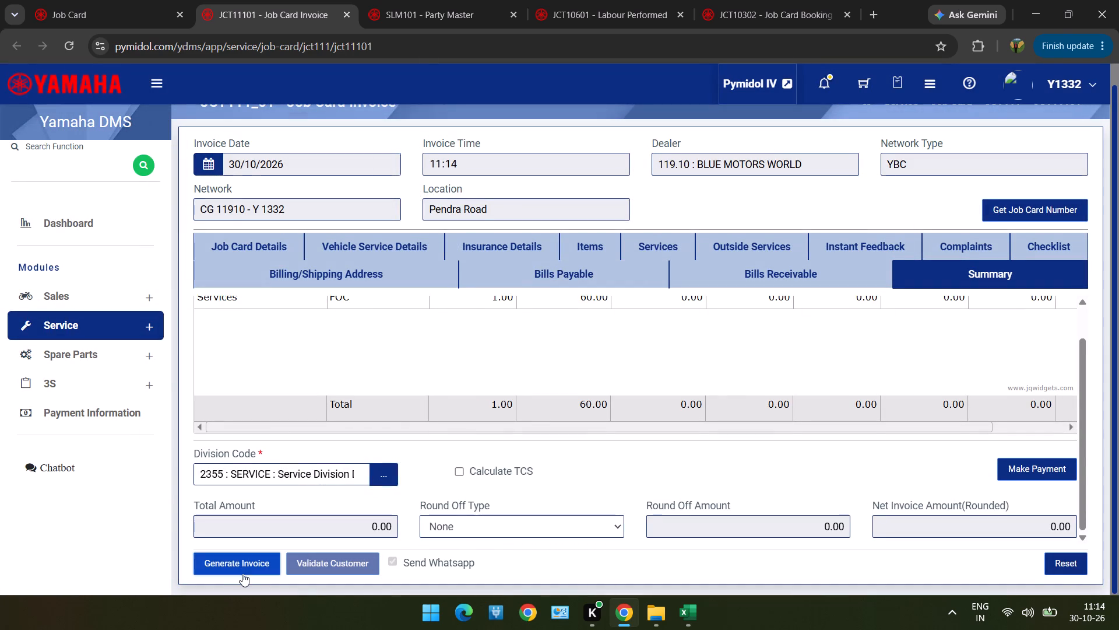
{"action": "left_click", "coordinate": [474, 422]}
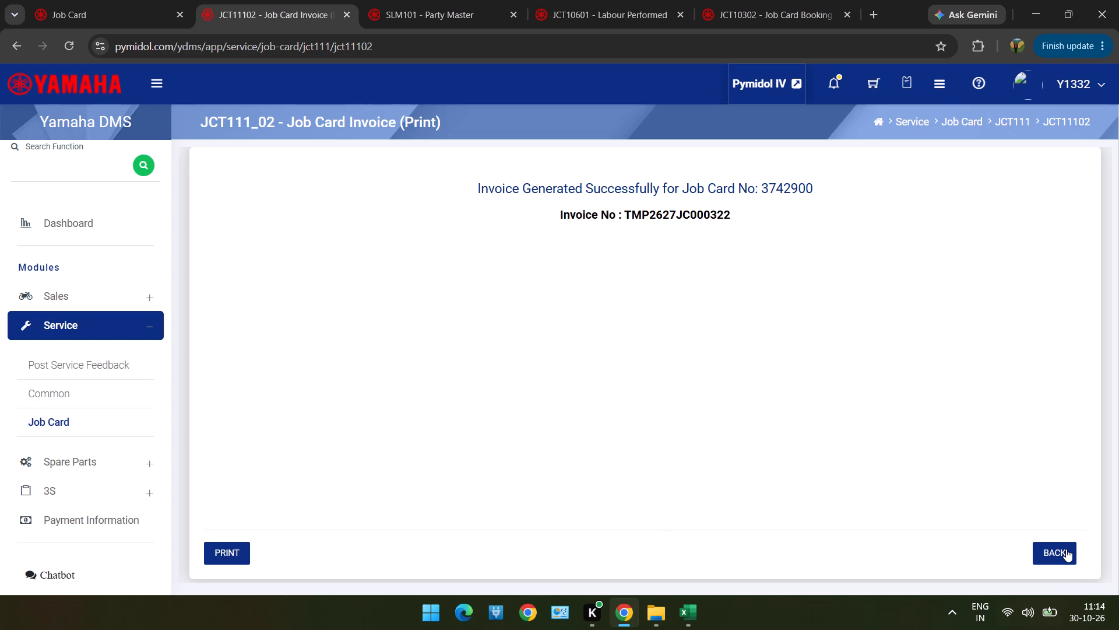
{"action": "left_click", "coordinate": [1066, 549]}
Switch to the Book1 workbook in Excel and copy the chassis number of the YAMAHA FASCINO in row 32.
{"action": "key", "text": "alt+Tab"}
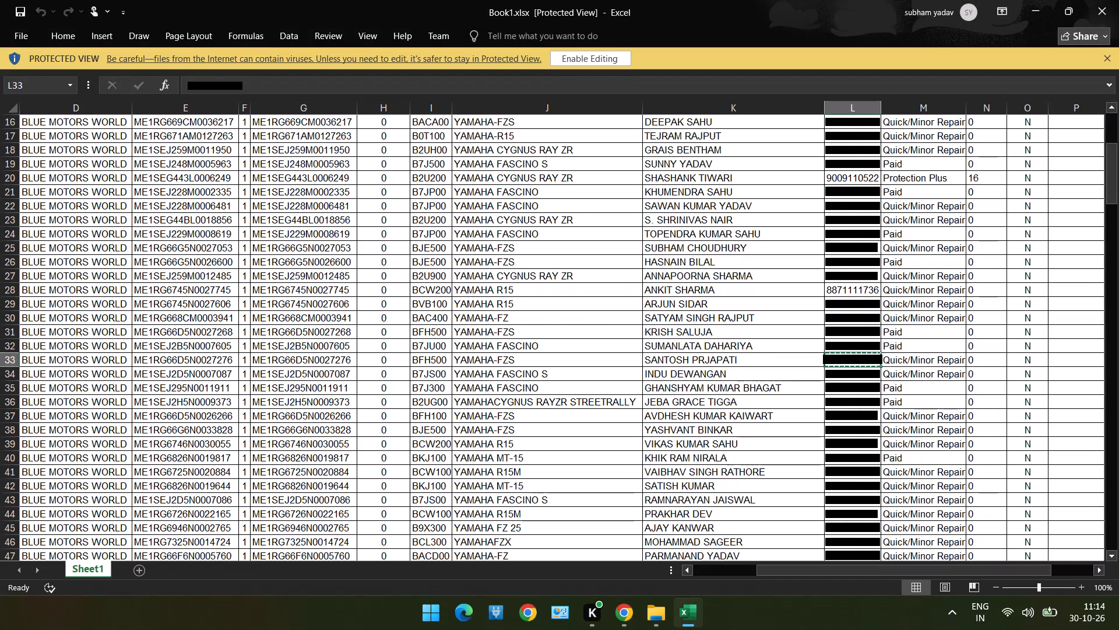
{"action": "key", "text": "Up"}
{"action": "key", "text": "Left"}
{"action": "key", "text": "Left"}
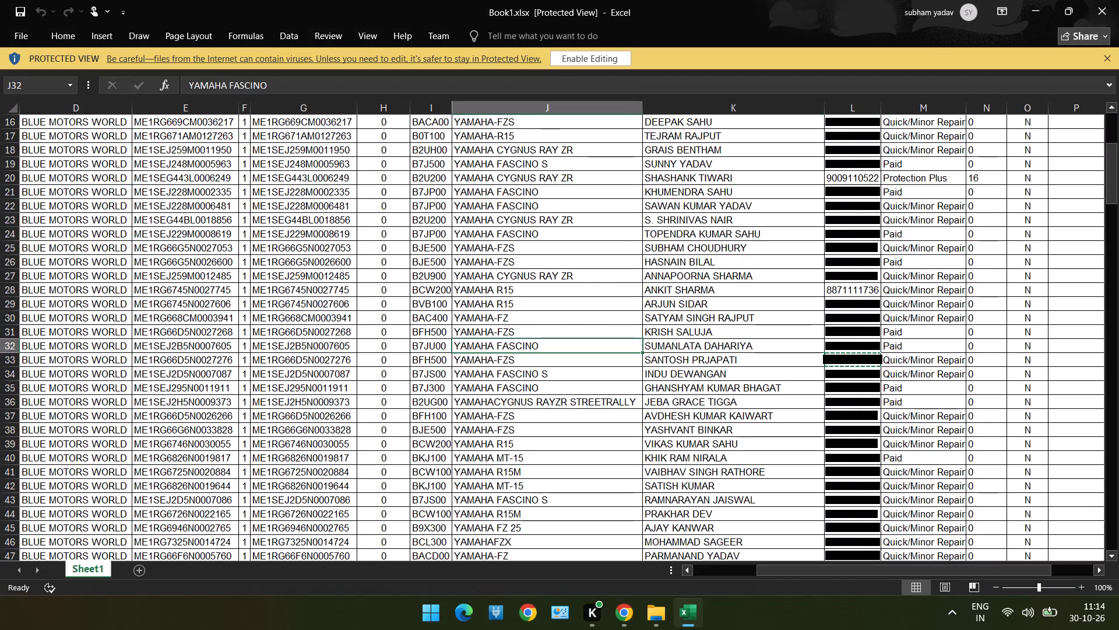
{"action": "key", "text": "Left"}
{"action": "key", "text": "Left"}
{"action": "key", "text": "Left"}
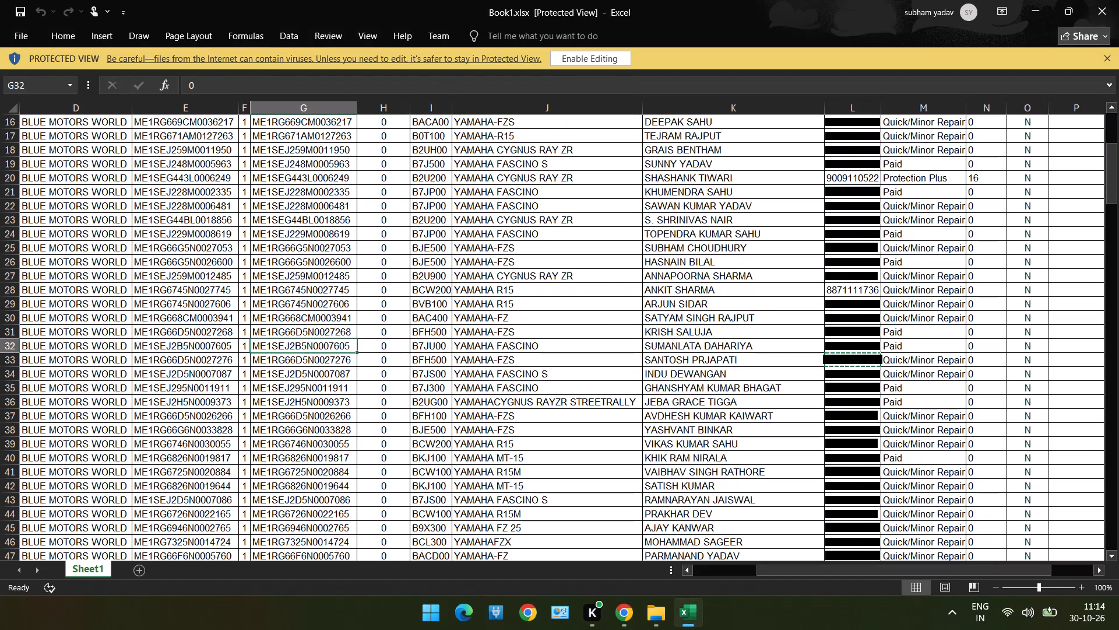
{"action": "key", "text": "ctrl+c"}
Switch back to Chrome's Job Card Booking page and leave its print confirmation for a blank booking form.
{"action": "key", "text": "alt+Tab"}
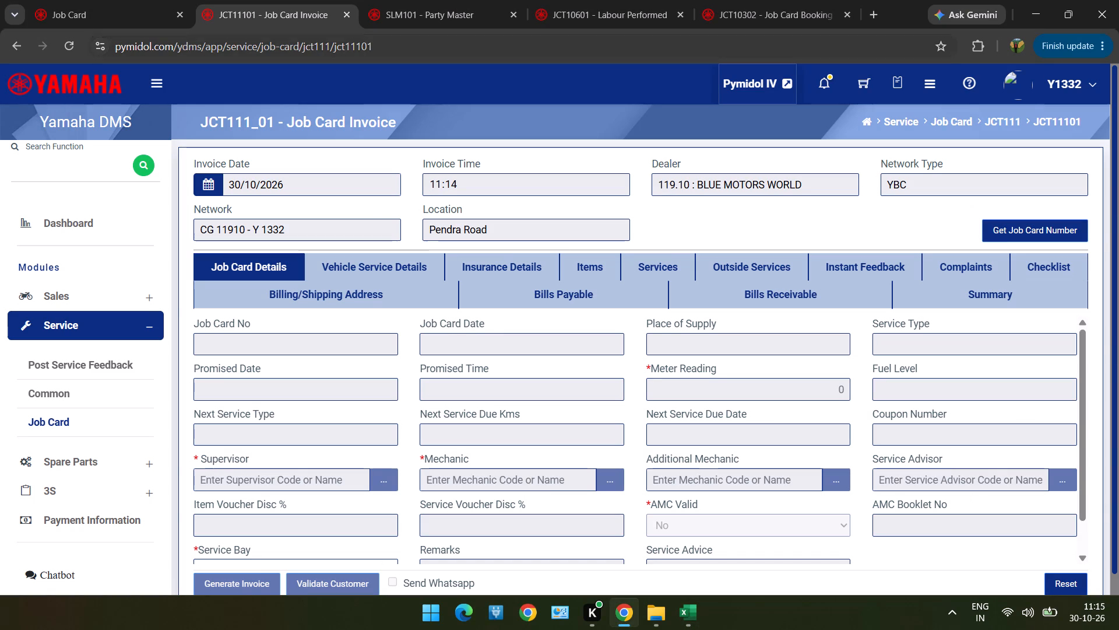
{"action": "left_click_drag", "start_coordinate": [773, 10], "coordinate": [985, 377]}
{"action": "left_click", "coordinate": [985, 377]}
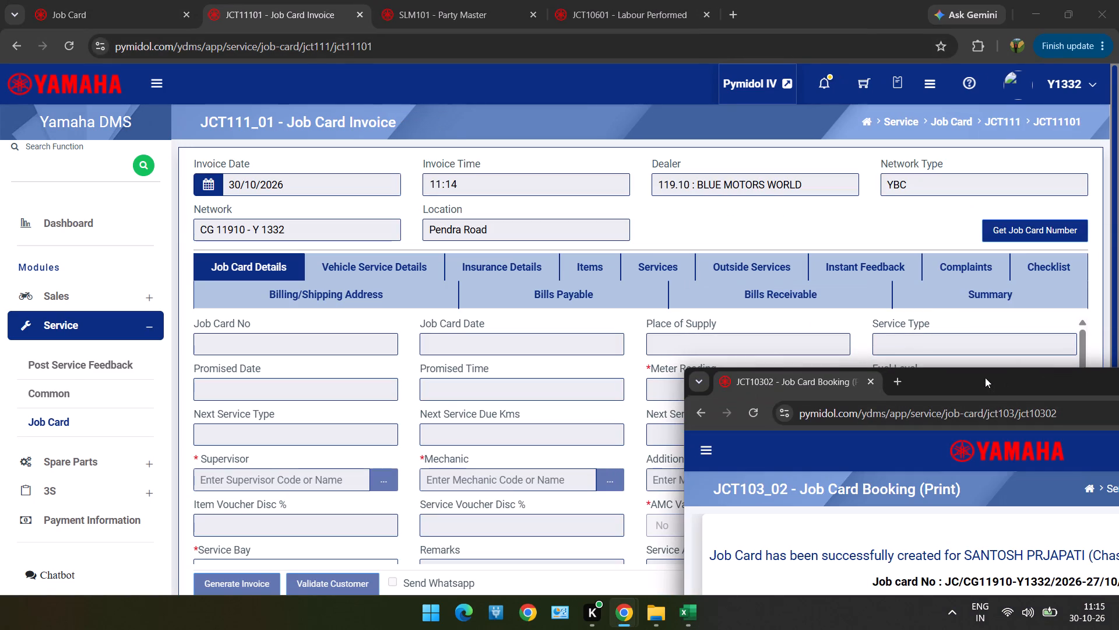
{"action": "left_click_drag", "start_coordinate": [837, 388], "coordinate": [786, 54]}
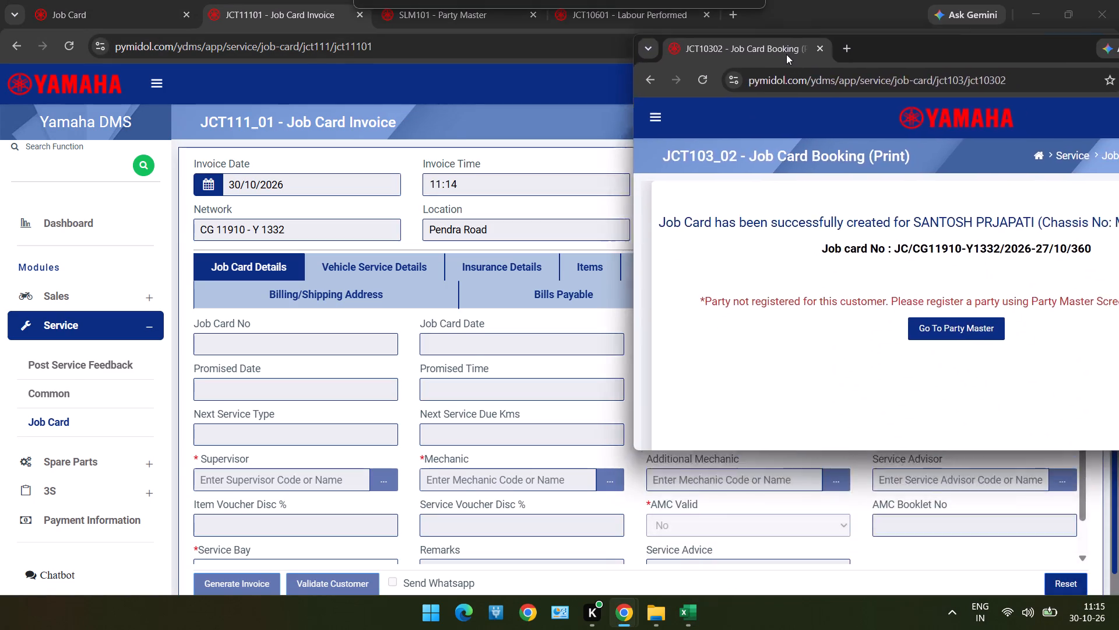
{"action": "left_click_drag", "start_coordinate": [786, 54], "coordinate": [771, 19]}
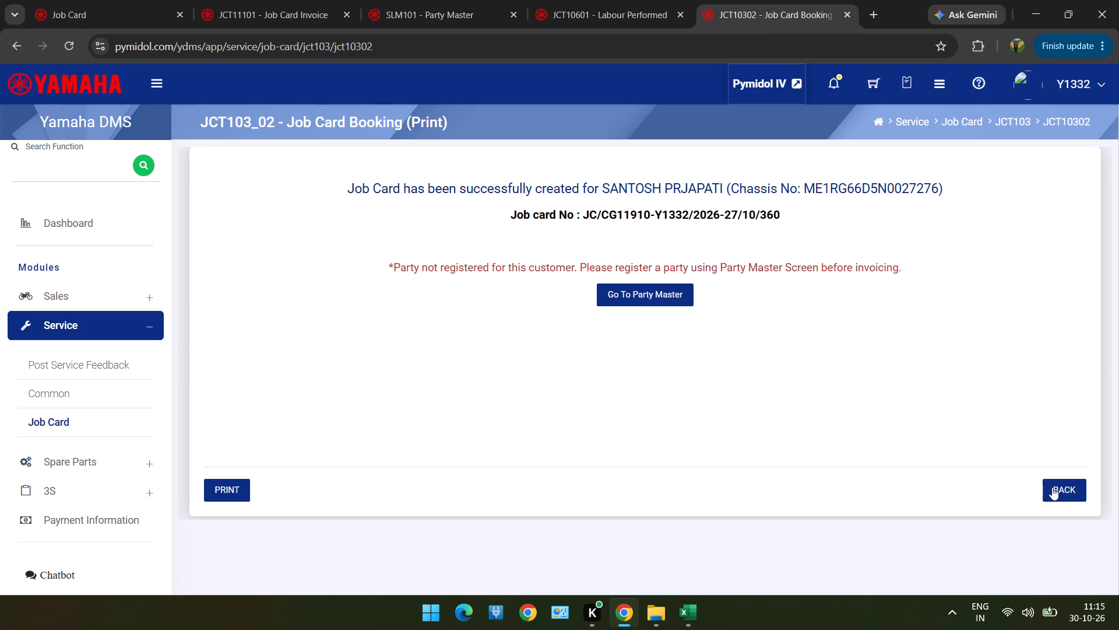
{"action": "left_click", "coordinate": [1061, 483]}
Look up the customer by the copied chassis number and load the matching record into the new job card.
{"action": "left_click", "coordinate": [1022, 240]}
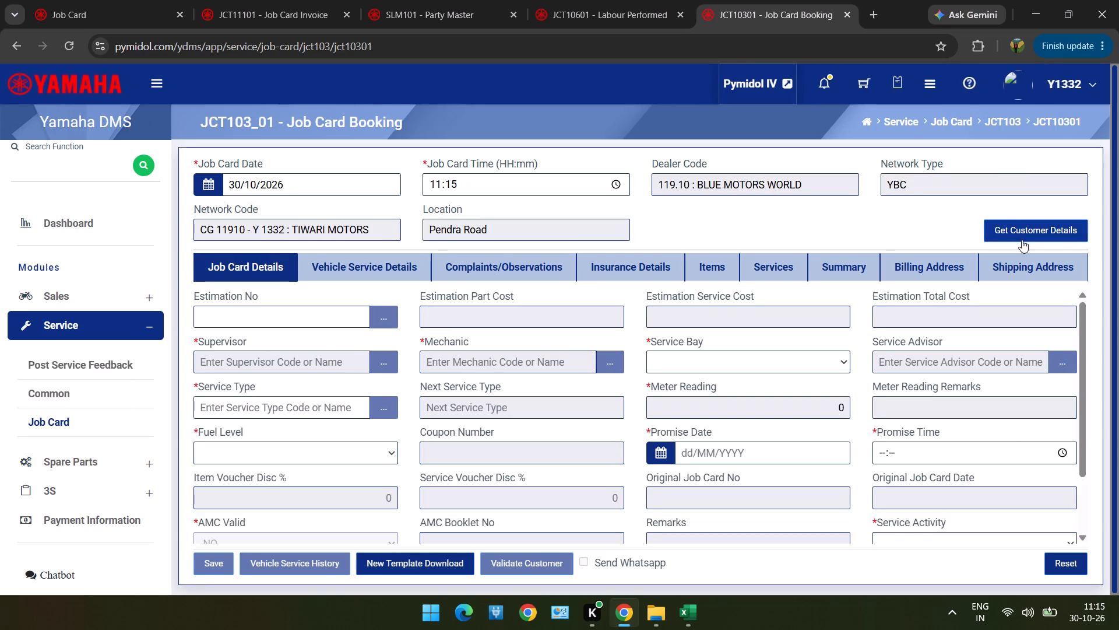
{"action": "left_click_drag", "start_coordinate": [1022, 240], "coordinate": [740, 289]}
{"action": "left_click", "coordinate": [536, 242]}
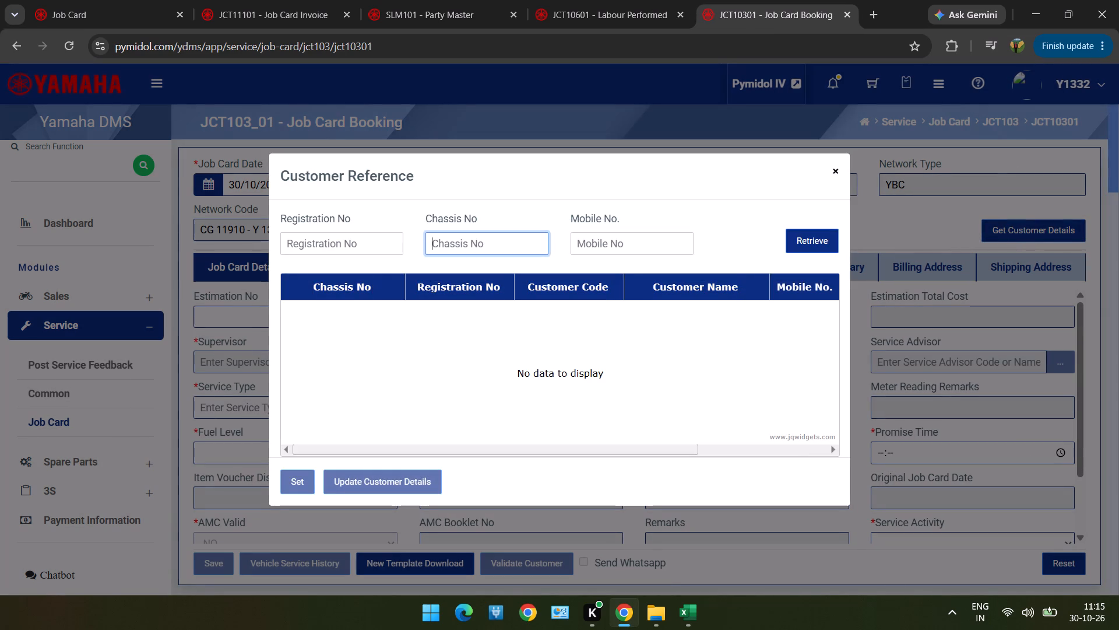
{"action": "key", "text": "ctrl+v"}
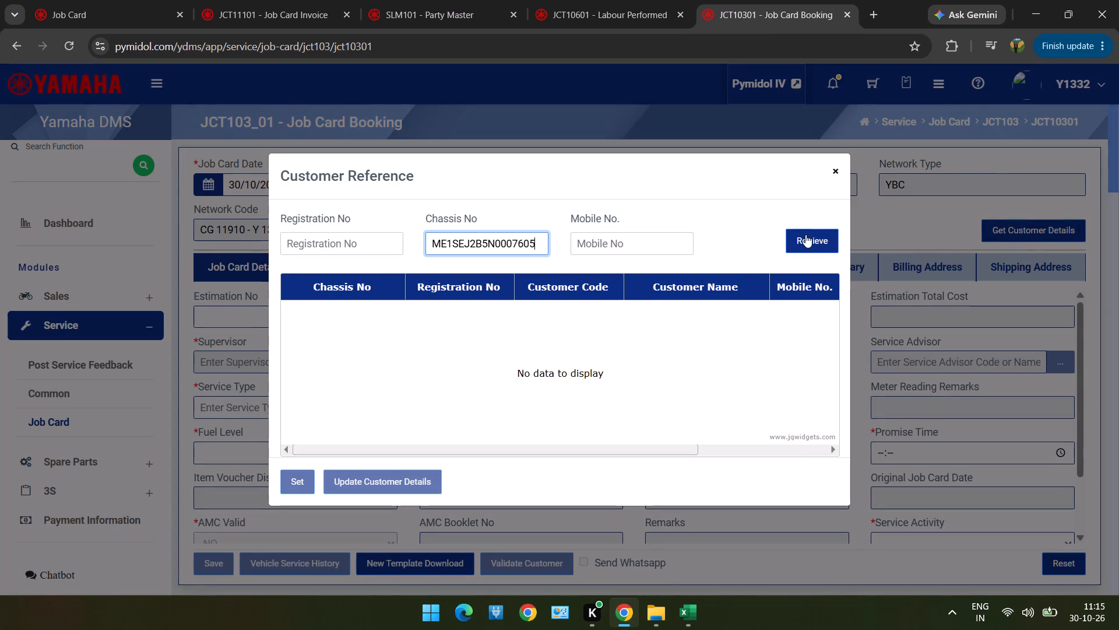
{"action": "left_click", "coordinate": [805, 235]}
{"action": "double_click", "coordinate": [722, 310]}
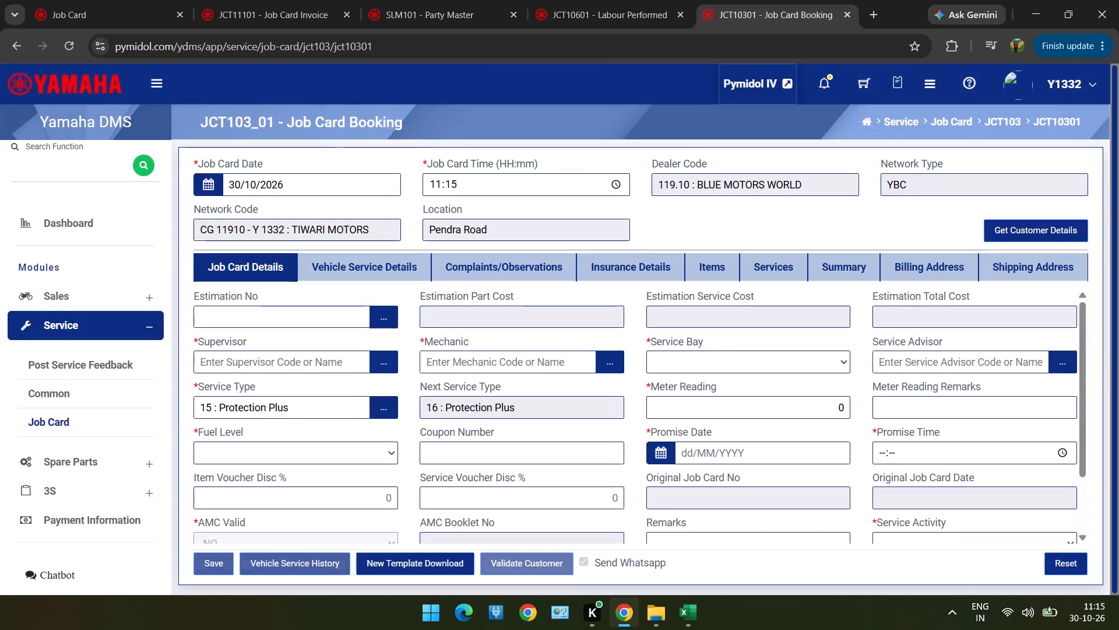
{"action": "left_click", "coordinate": [383, 353]}
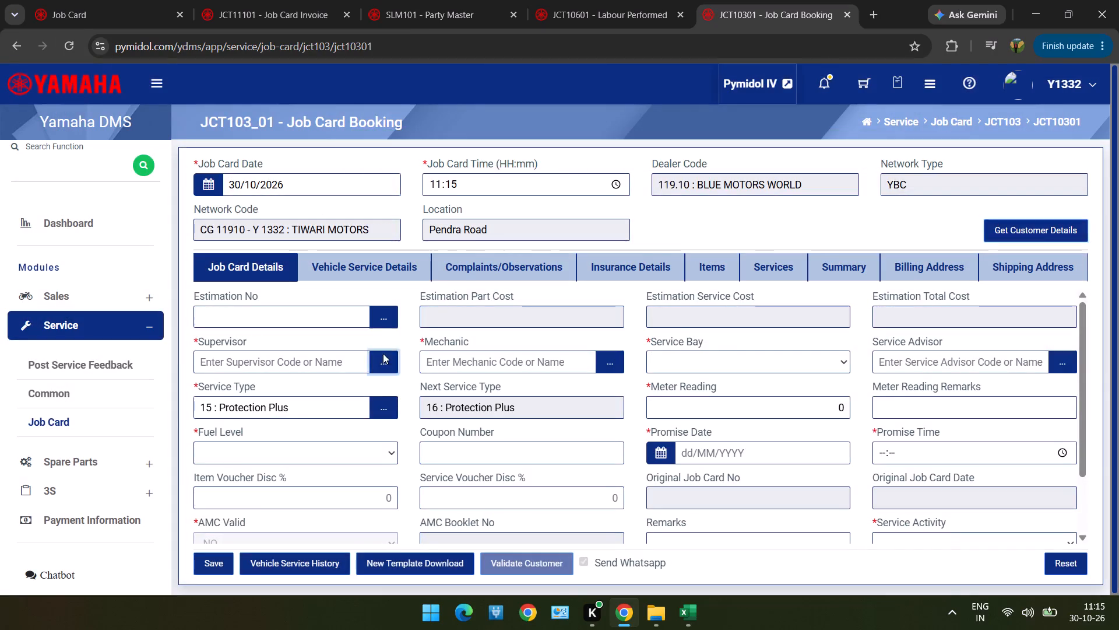
{"action": "triple_click", "coordinate": [417, 250]}
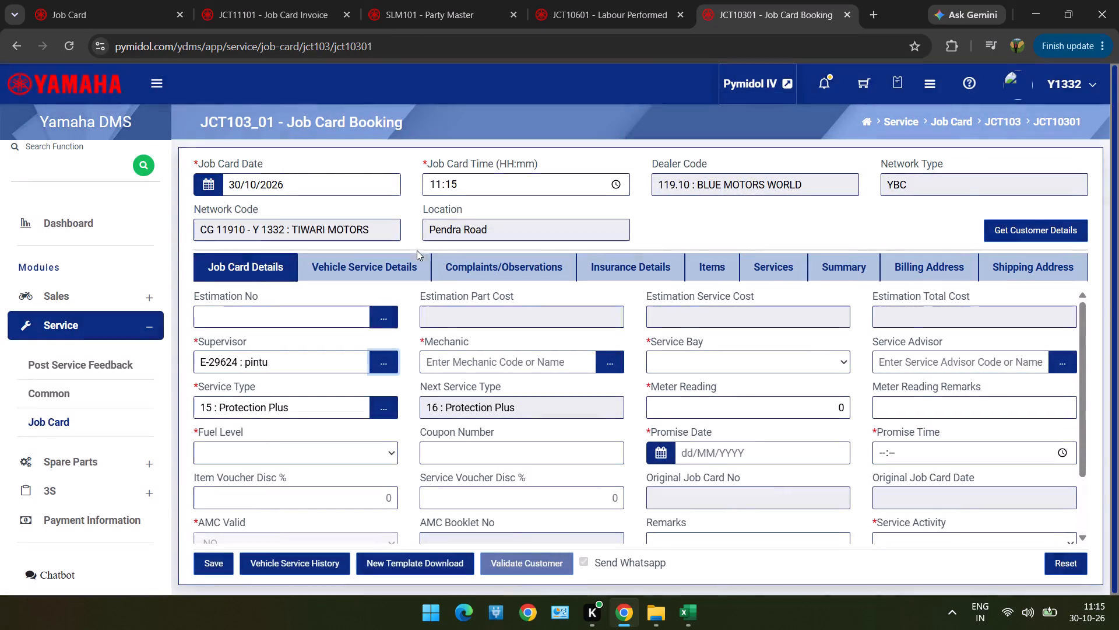
{"action": "left_click", "coordinate": [603, 363]}
{"action": "double_click", "coordinate": [572, 244]}
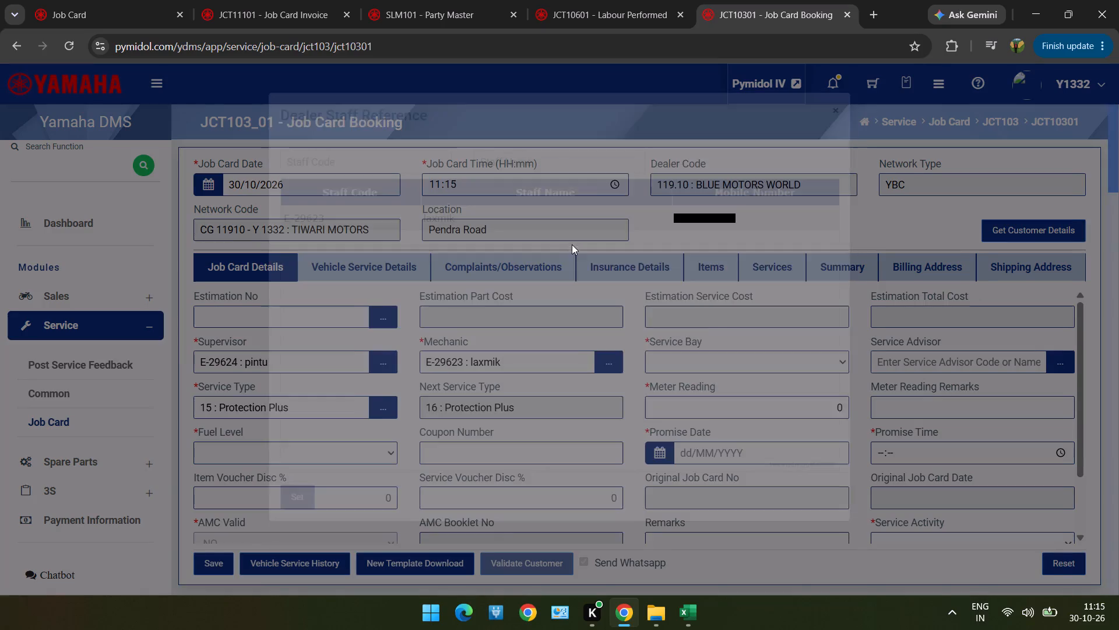
{"action": "left_click", "coordinate": [665, 363]}
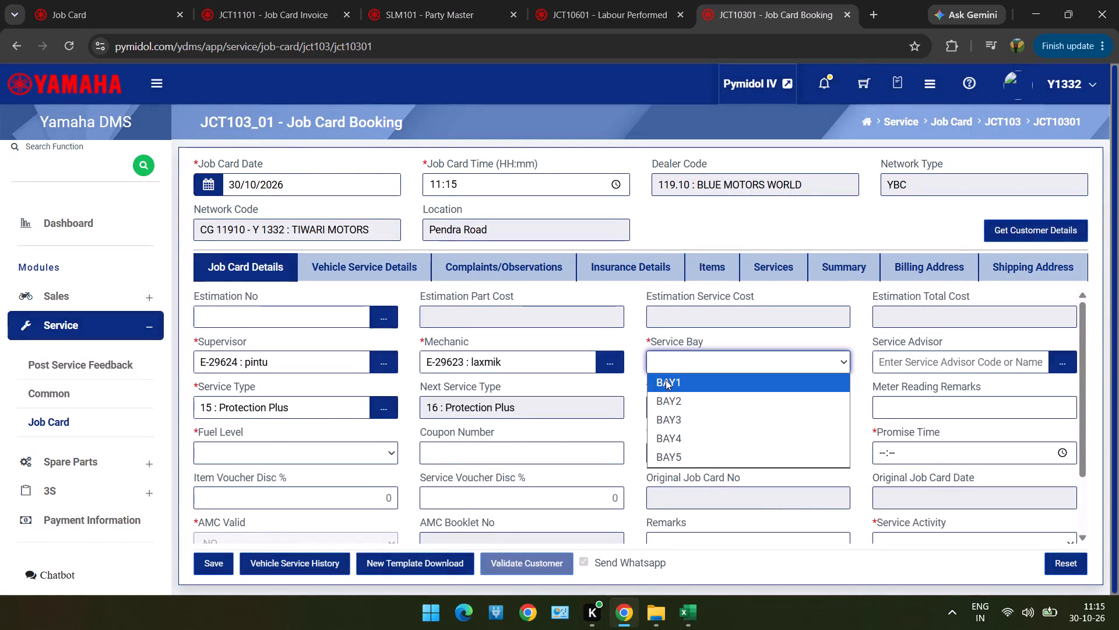
{"action": "left_click", "coordinate": [666, 380]}
Consult the vehicle's service history for earlier meter readings and set the new job card's meter reading to 21540.
{"action": "scroll", "coordinate": [666, 380], "scroll_direction": "down", "scroll_amount": 2}
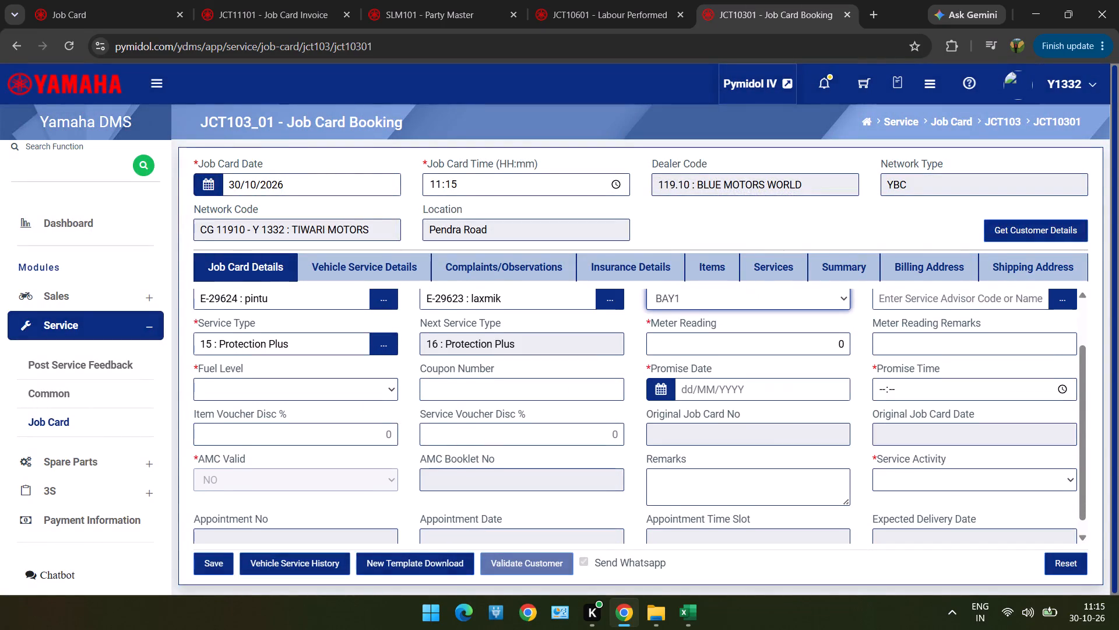
{"action": "left_click", "coordinate": [793, 326]}
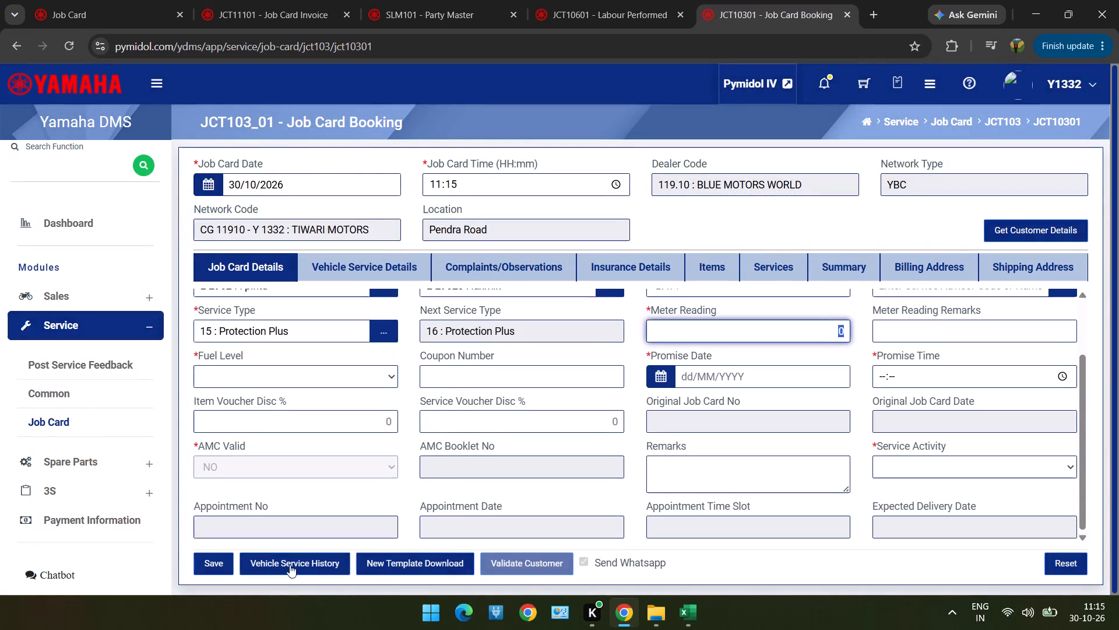
{"action": "left_click", "coordinate": [289, 566]}
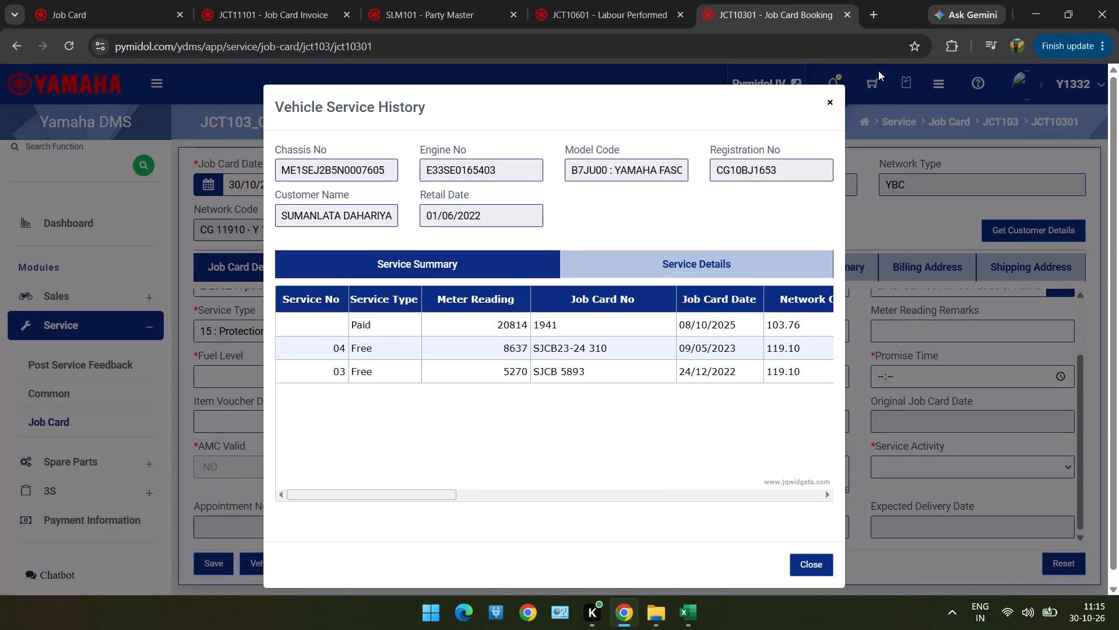
{"action": "left_click", "coordinate": [831, 97]}
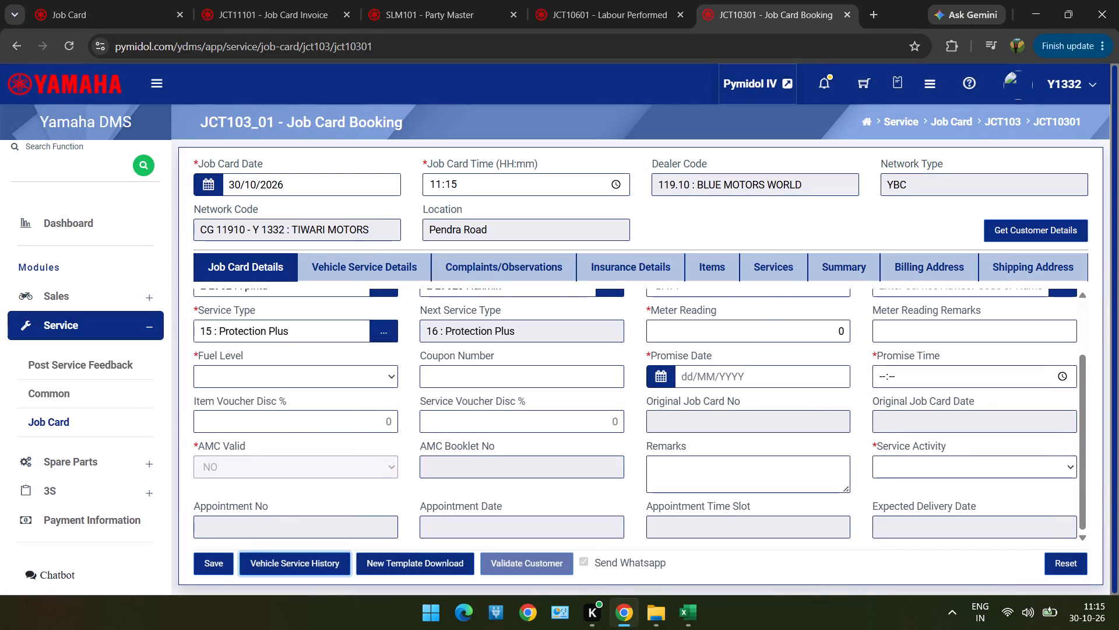
{"action": "left_click", "coordinate": [765, 335]}
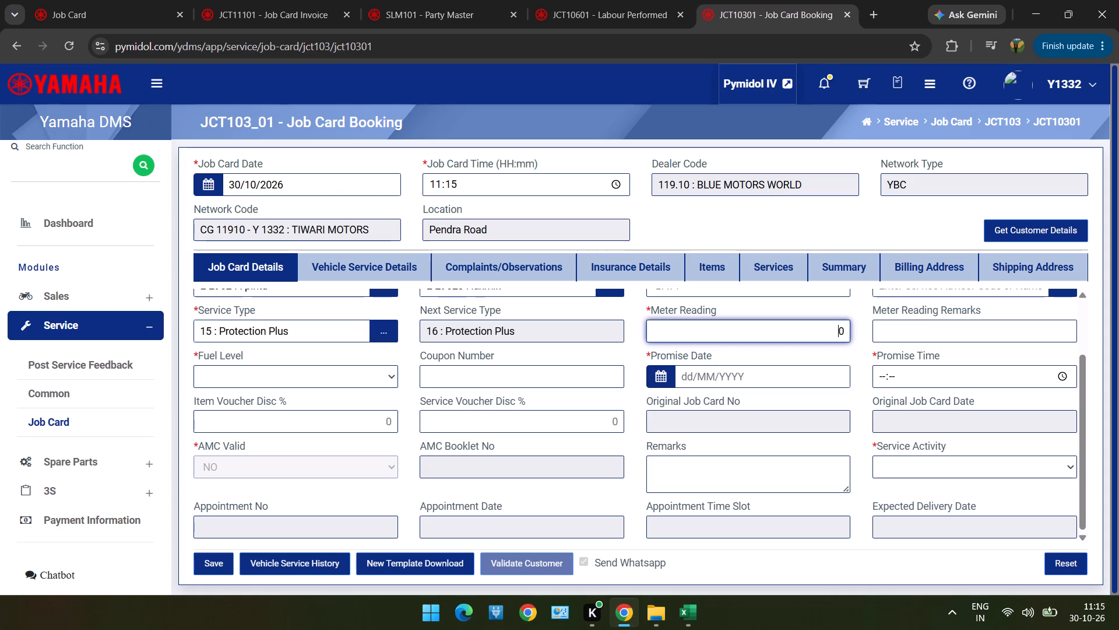
{"action": "type", "text": "21"}
{"action": "type", "text": "54"}
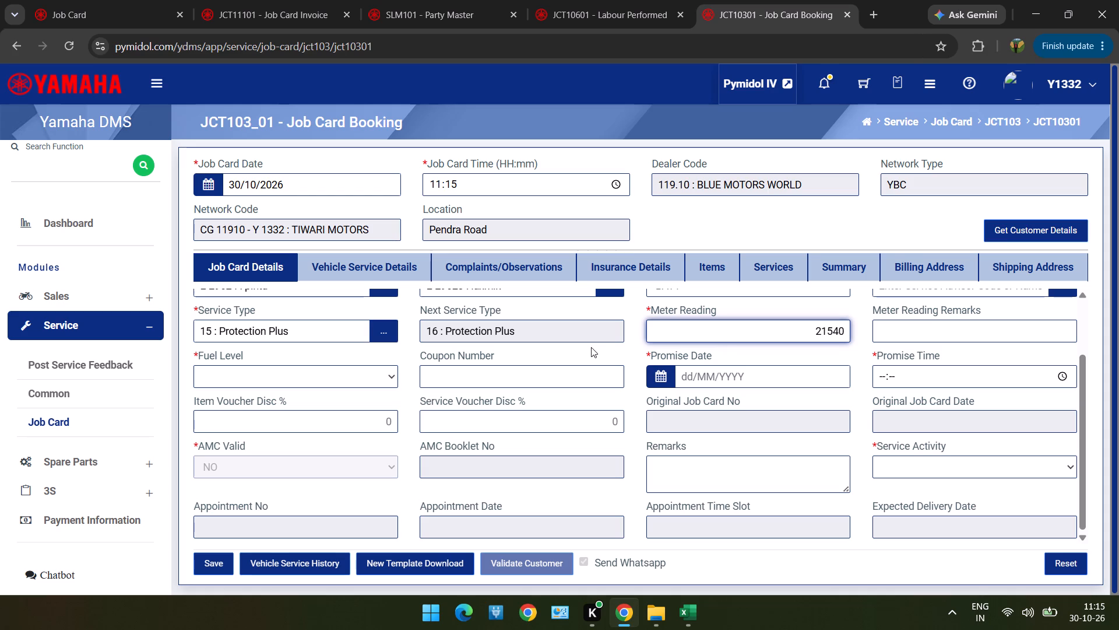
Set the fuel level on the new job card to 2-Points.
{"action": "left_click", "coordinate": [381, 372]}
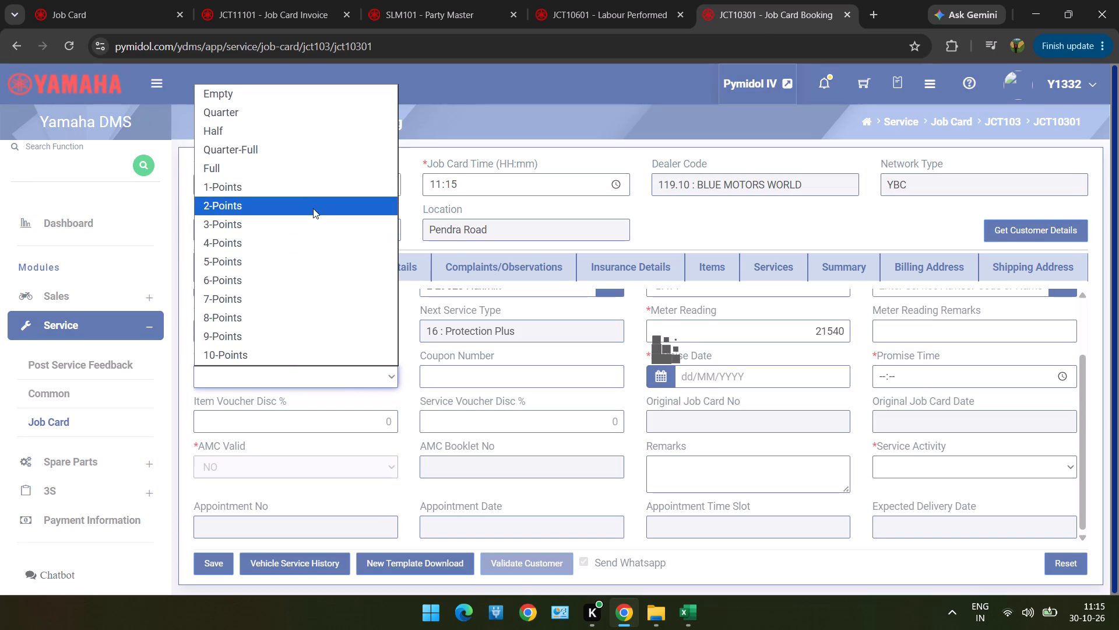
{"action": "left_click", "coordinate": [312, 203]}
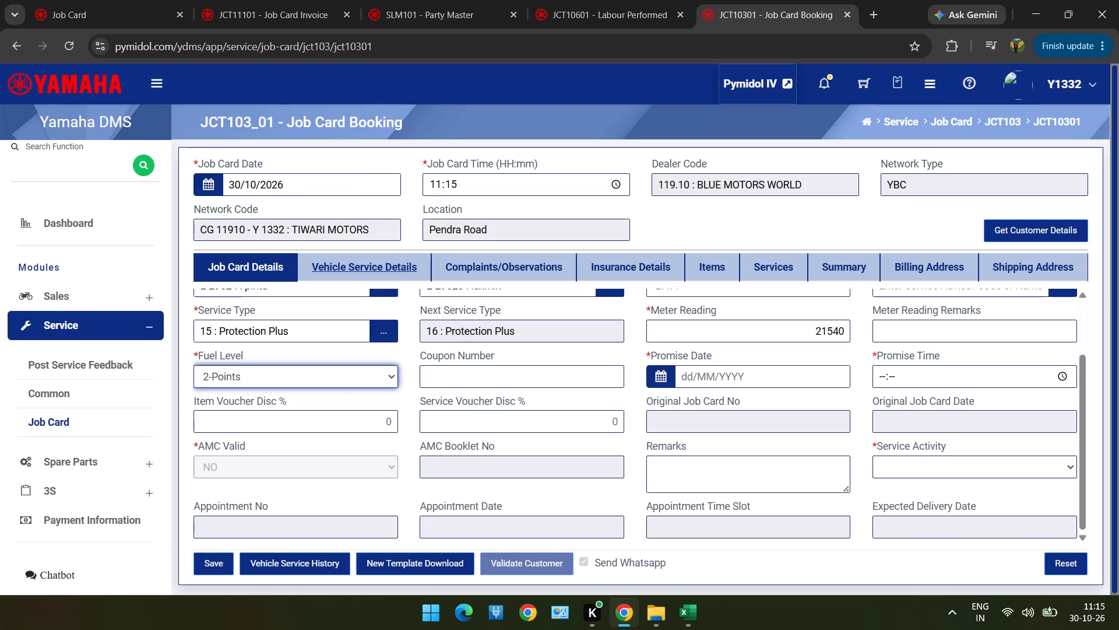
Set the job card's promise date to 30/10/2026 and the promise time to 11:15.
{"action": "left_click", "coordinate": [719, 384]}
{"action": "left_click", "coordinate": [615, 445]}
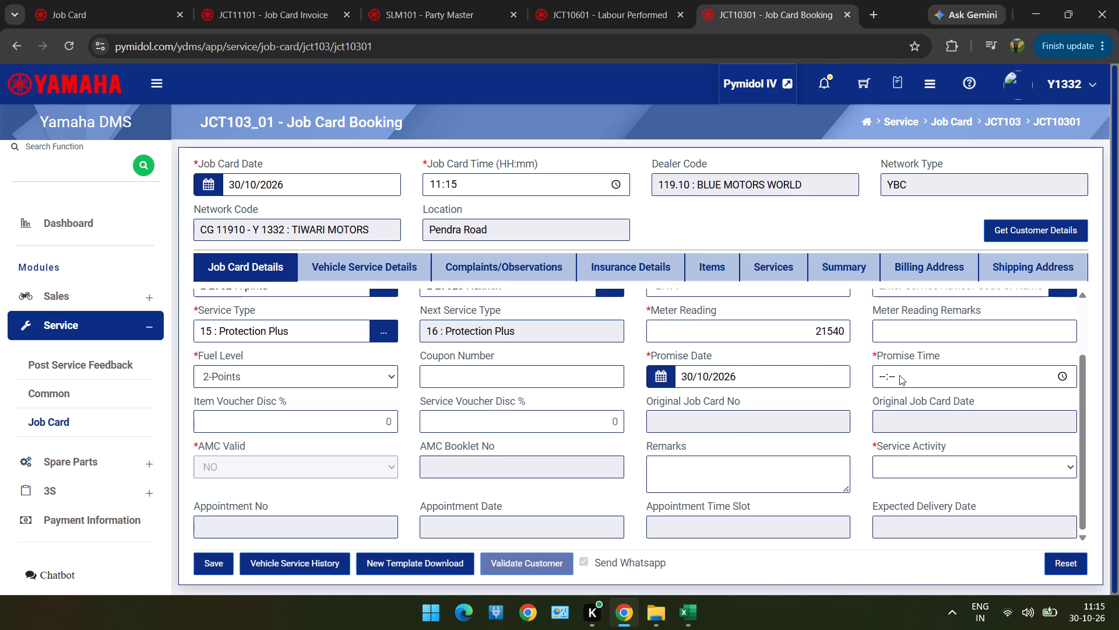
{"action": "left_click", "coordinate": [881, 382]}
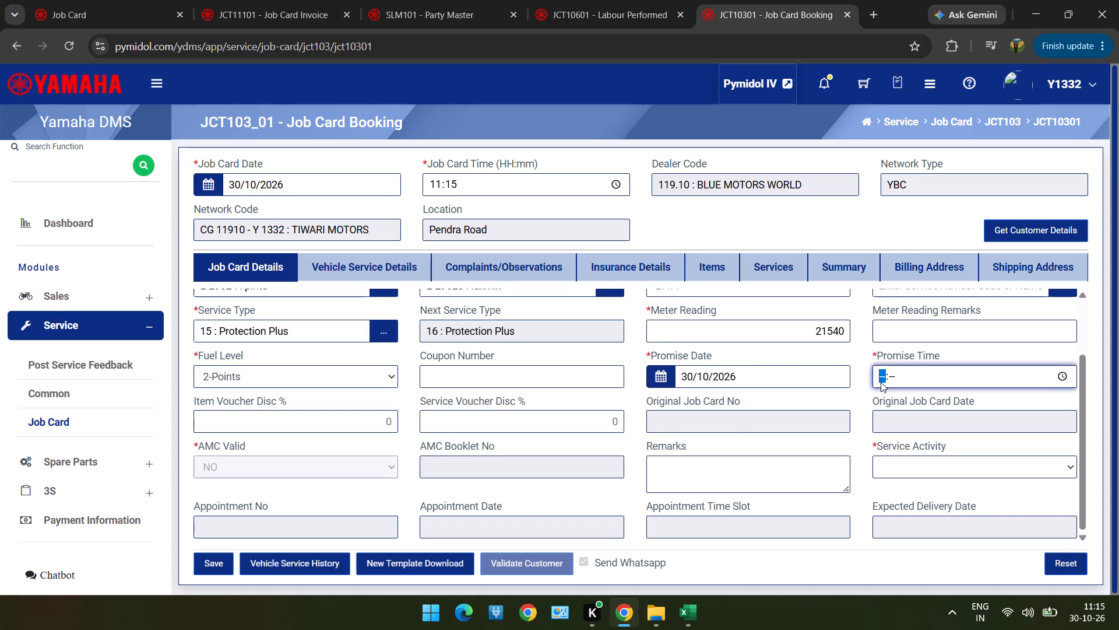
{"action": "type", "text": "115"}
{"action": "type", "text": "15"}
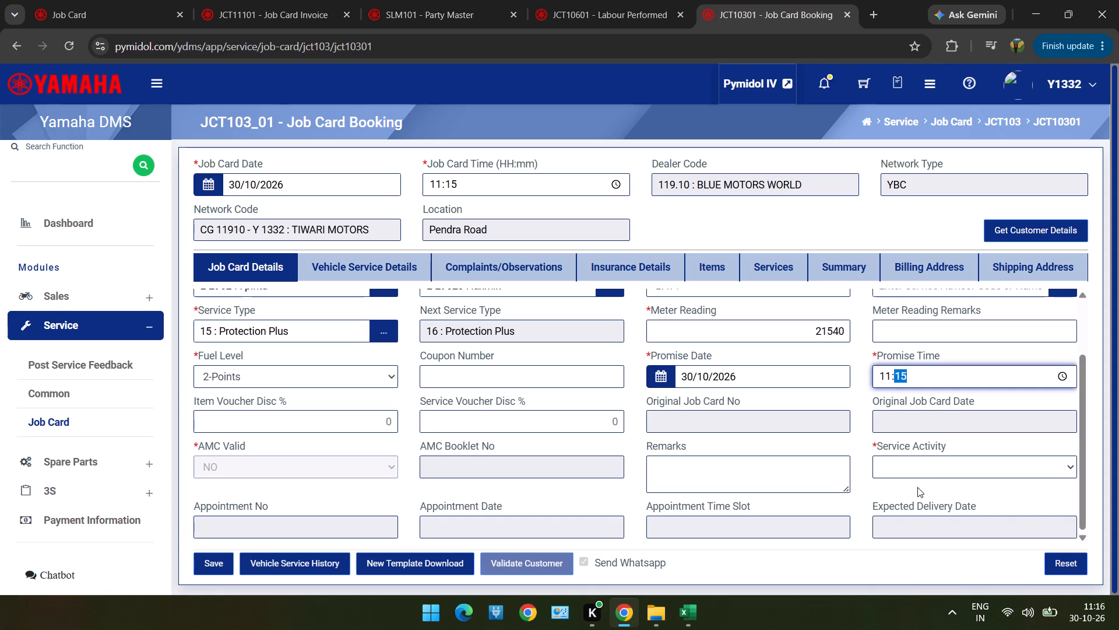
Set the job card's service activity to Normal Scheme.
{"action": "left_click", "coordinate": [917, 479]}
{"action": "left_click", "coordinate": [916, 474]}
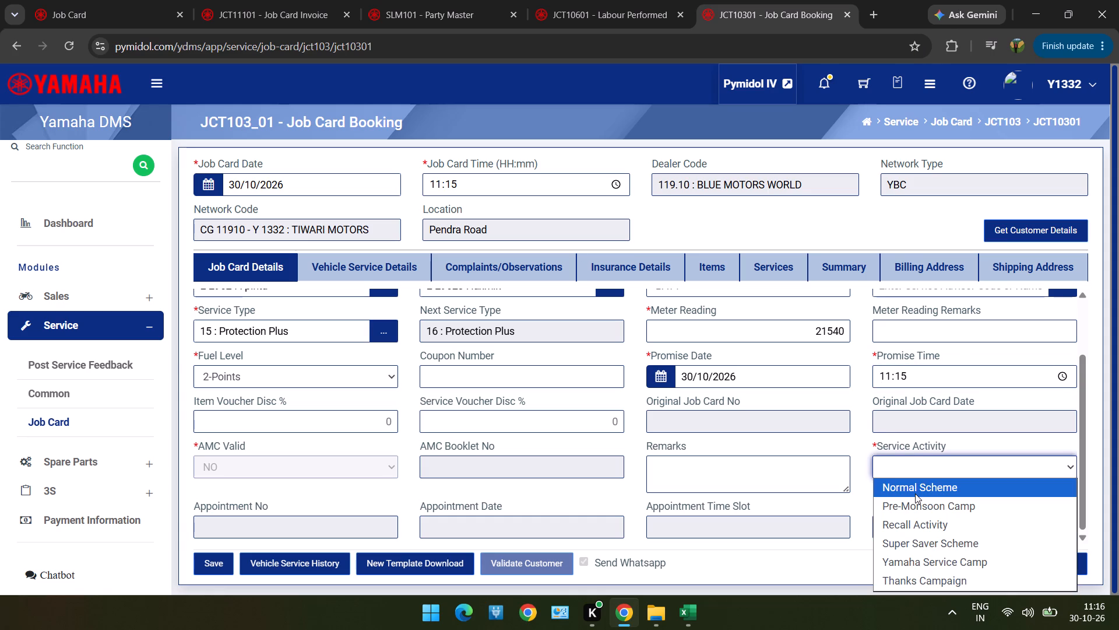
{"action": "left_click", "coordinate": [915, 494]}
Add the GENERAL SERVICE complaint to the job card's complaints and observations.
{"action": "left_click", "coordinate": [539, 267]}
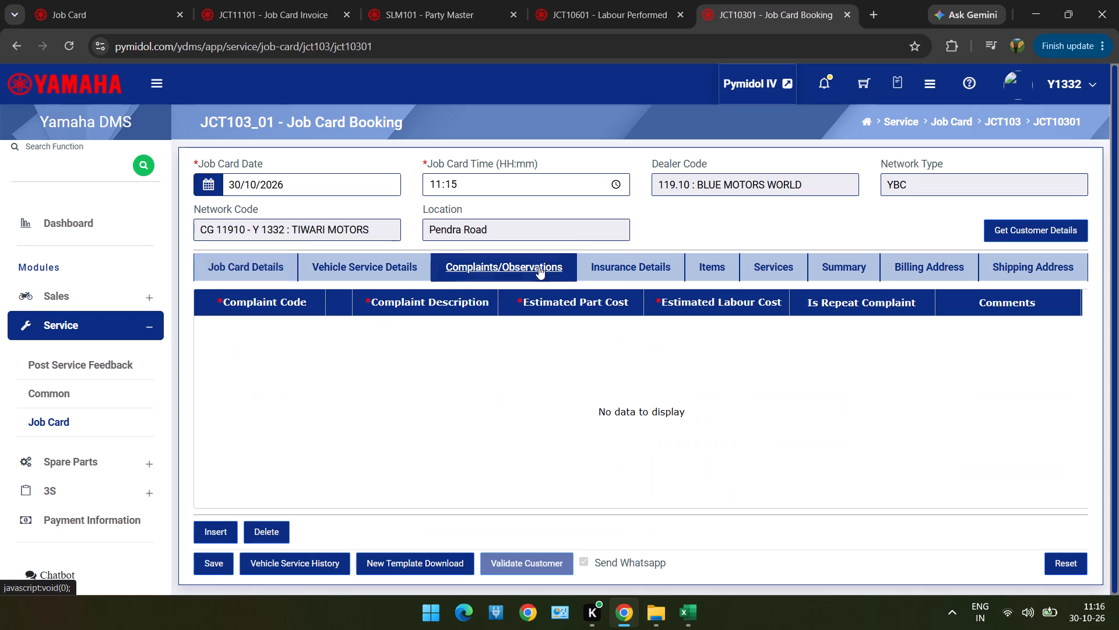
{"action": "left_click", "coordinate": [214, 535]}
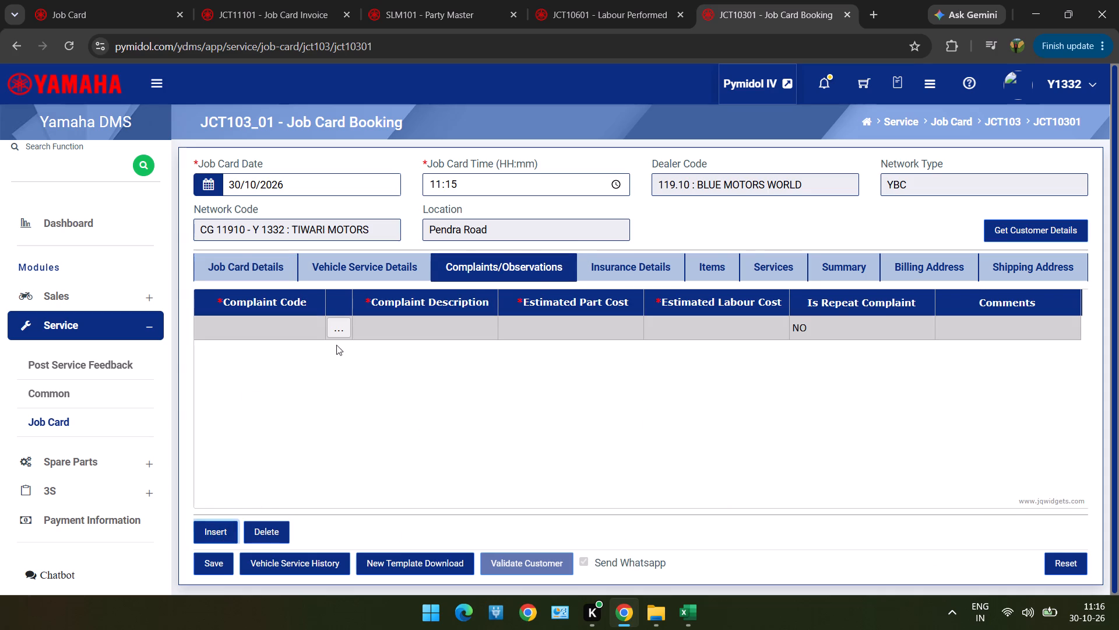
{"action": "left_click", "coordinate": [334, 334]}
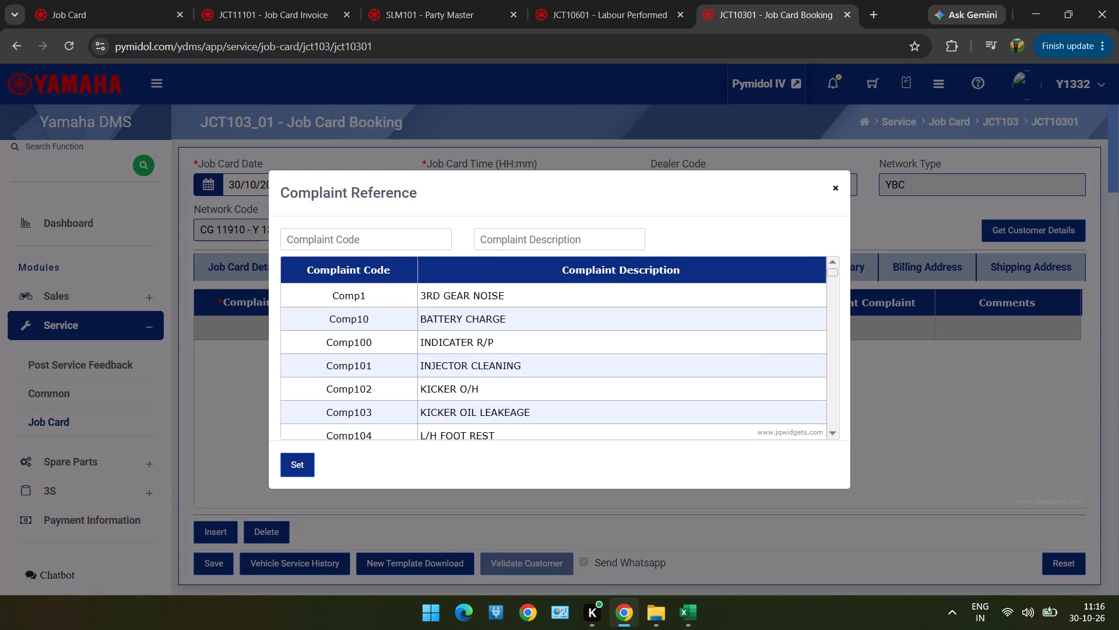
{"action": "left_click", "coordinate": [508, 242]}
{"action": "type", "text": "gen"}
{"action": "double_click", "coordinate": [519, 289]}
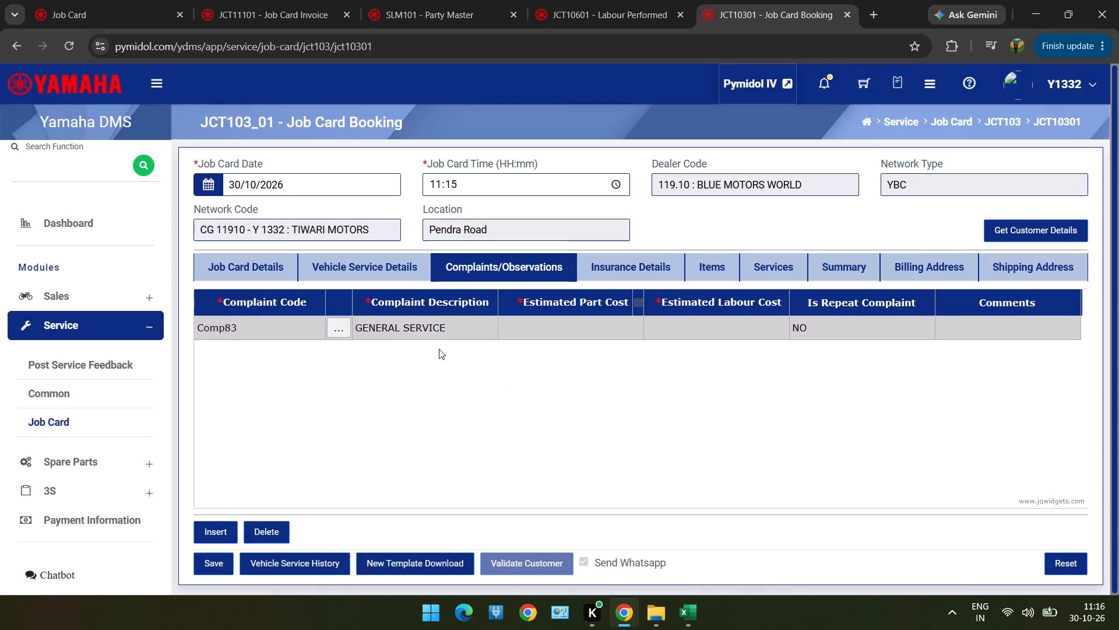
Try to save the job card, and delete the recommended parts 90793AD40700 and 90793AD81000 from its items.
{"action": "left_click", "coordinate": [203, 574]}
{"action": "left_click_drag", "start_coordinate": [203, 574], "coordinate": [195, 545]}
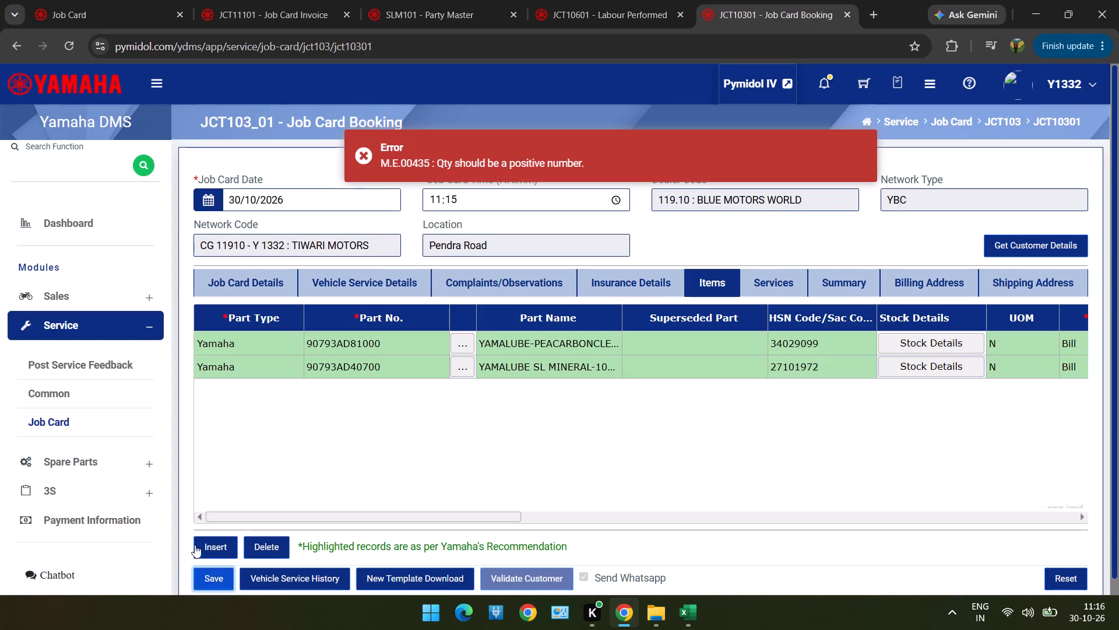
{"action": "left_click_drag", "start_coordinate": [195, 545], "coordinate": [326, 355]}
{"action": "left_click", "coordinate": [326, 355]}
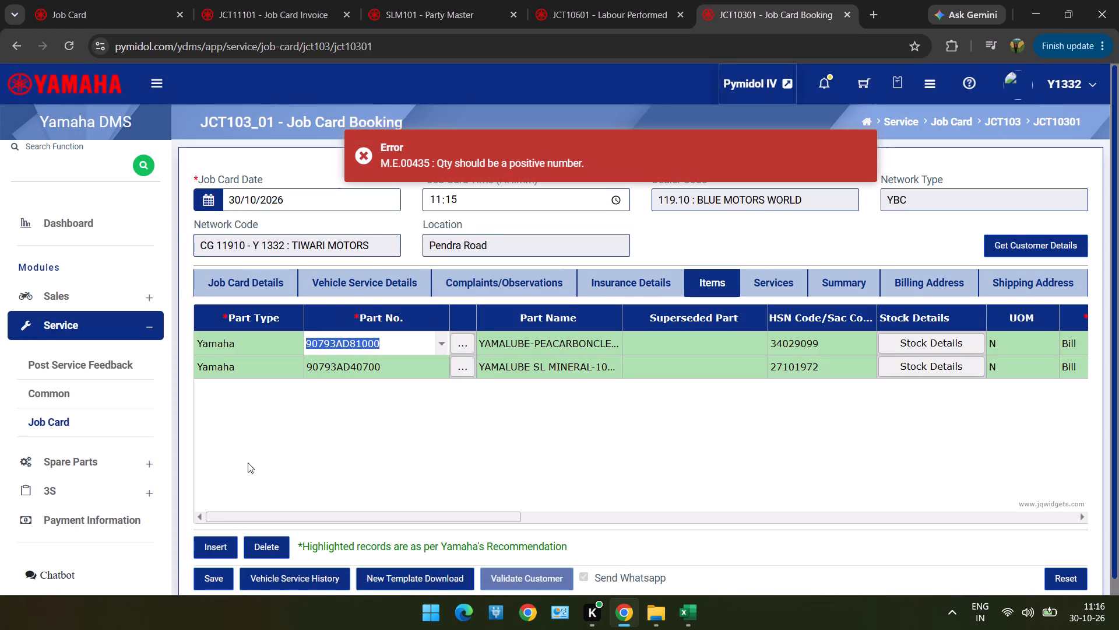
{"action": "left_click", "coordinate": [259, 534]}
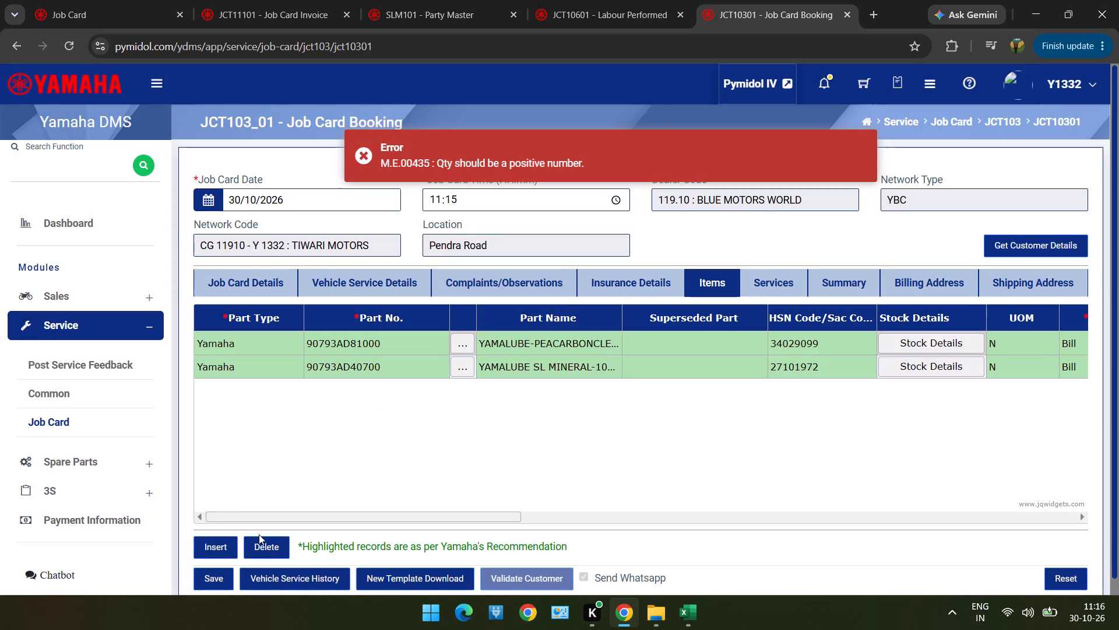
{"action": "left_click_drag", "start_coordinate": [337, 390], "coordinate": [339, 380]}
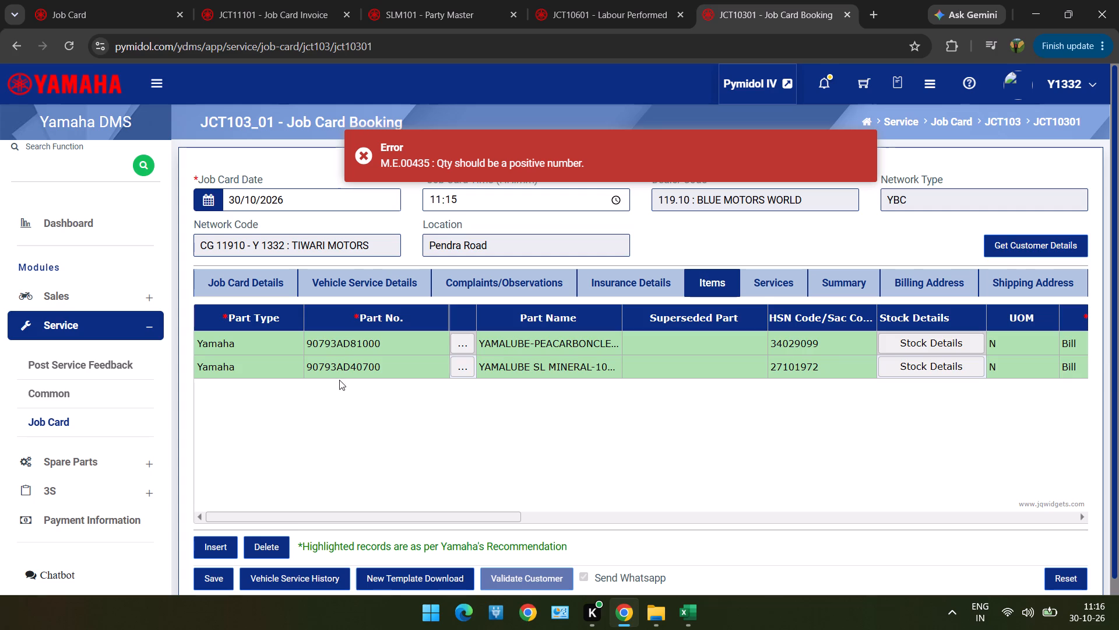
{"action": "left_click", "coordinate": [345, 360]}
{"action": "left_click", "coordinate": [264, 535]}
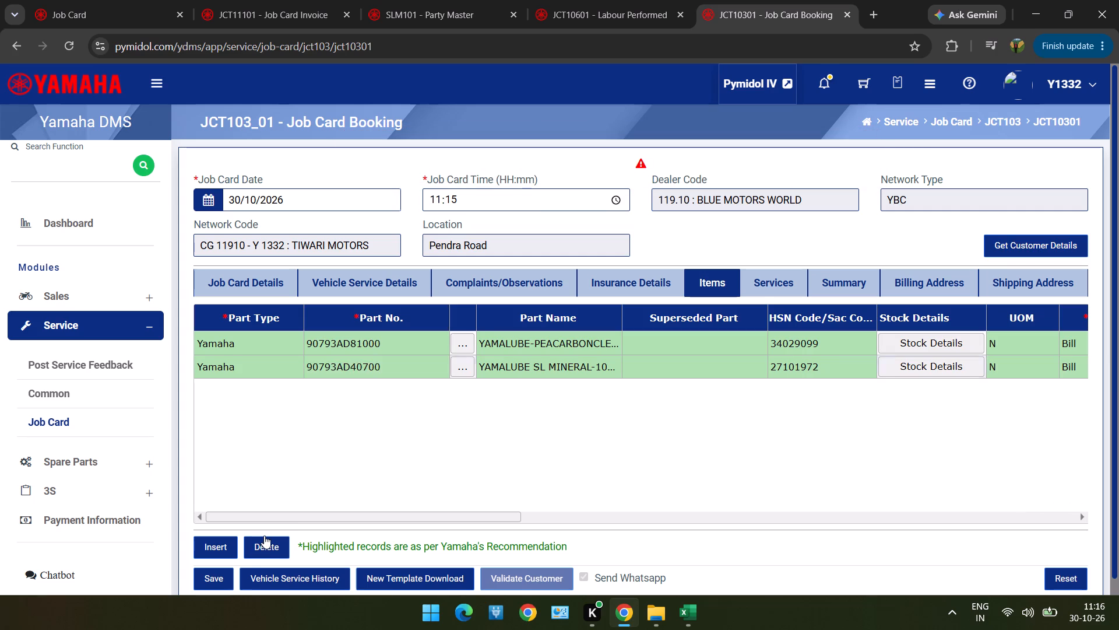
{"action": "left_click", "coordinate": [345, 347]}
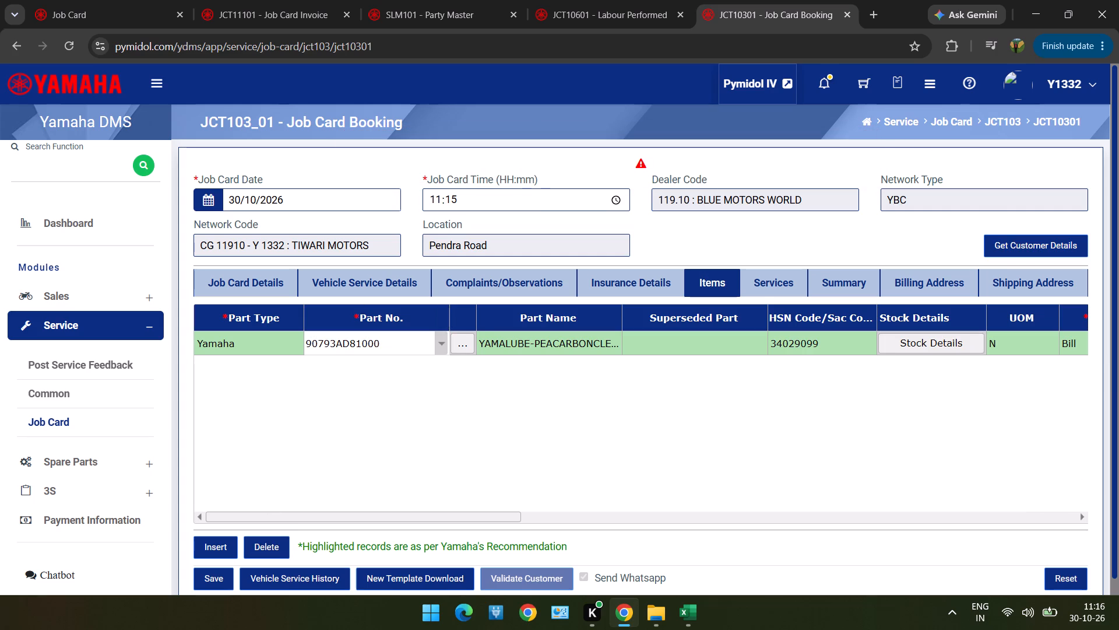
{"action": "left_click", "coordinate": [345, 347]}
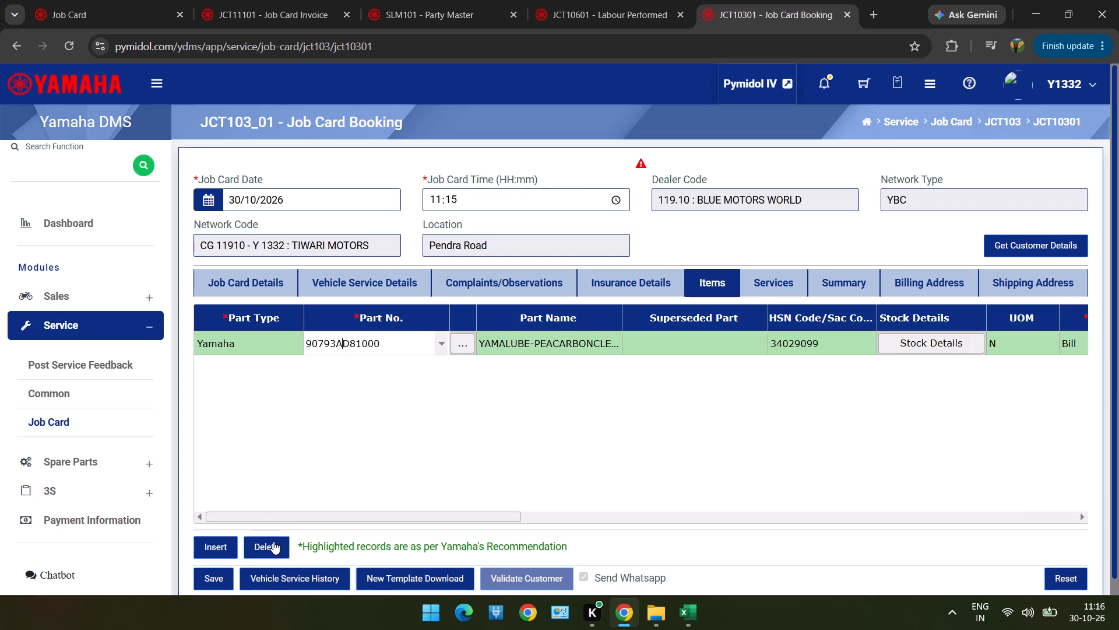
{"action": "left_click", "coordinate": [273, 541]}
Delete the recommended labour 014, Race Bearing Lubrication, from the job card's services.
{"action": "left_click", "coordinate": [757, 274]}
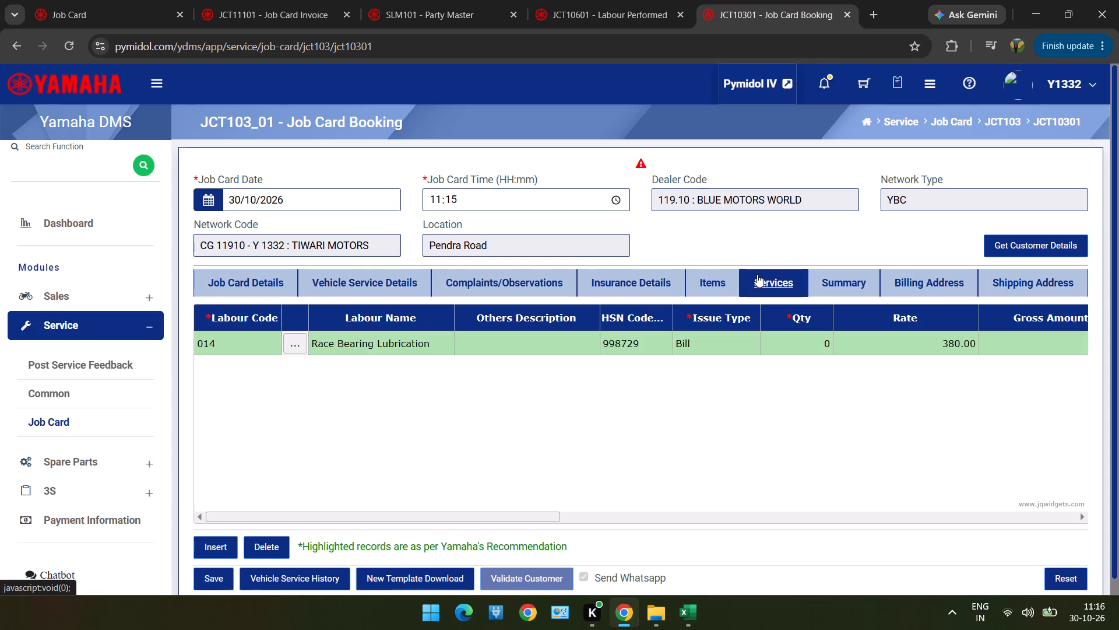
{"action": "left_click", "coordinate": [395, 348]}
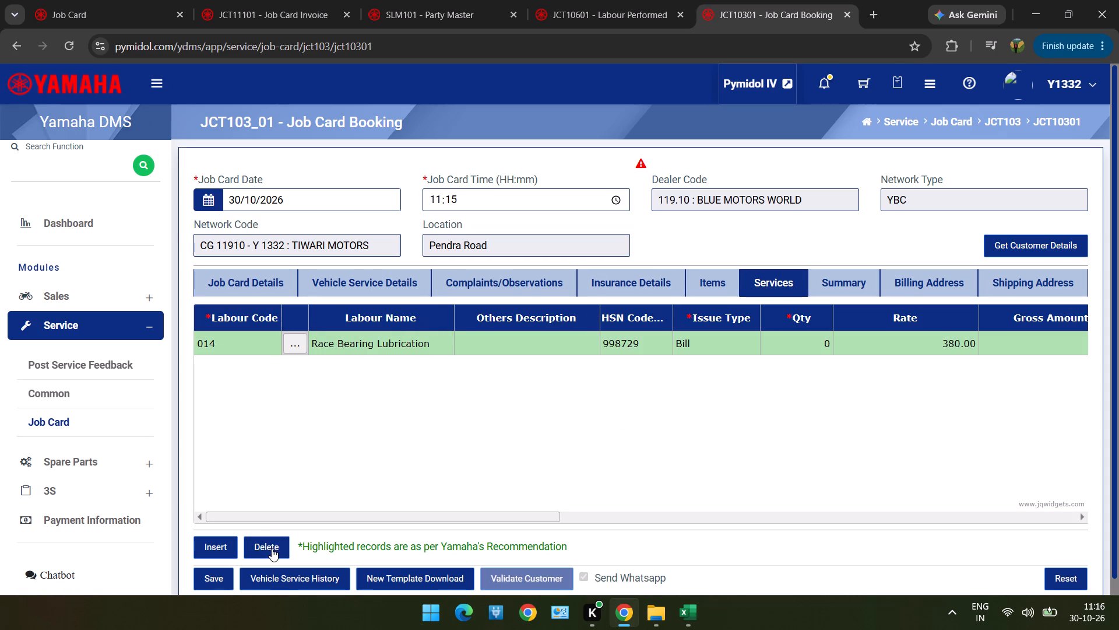
{"action": "left_click", "coordinate": [272, 548]}
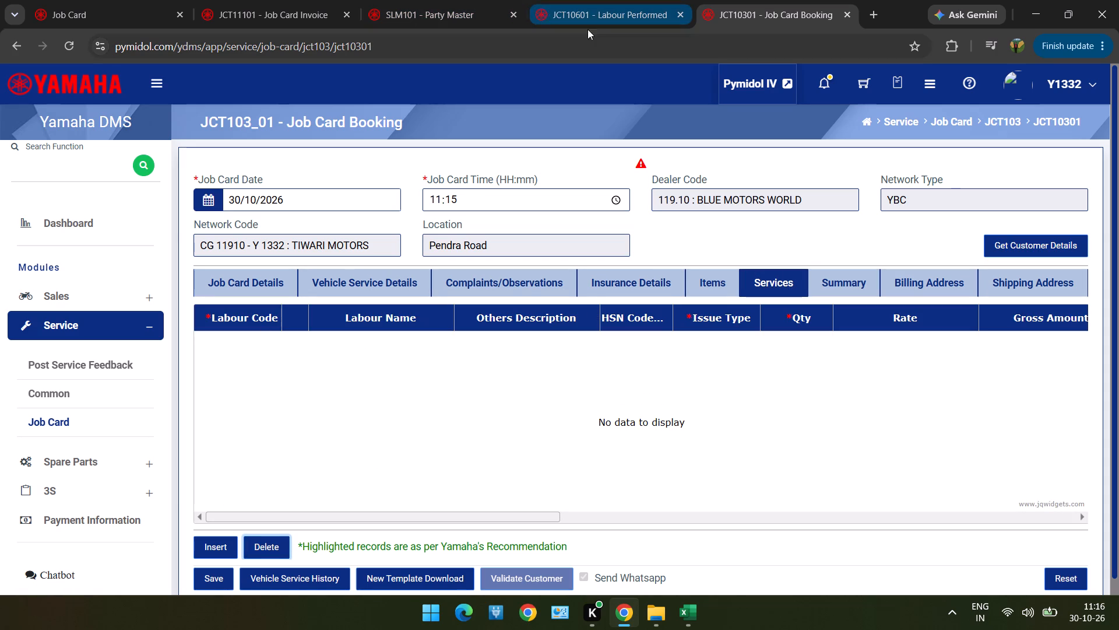
Save the job card and confirm its submission.
{"action": "left_click", "coordinate": [213, 587]}
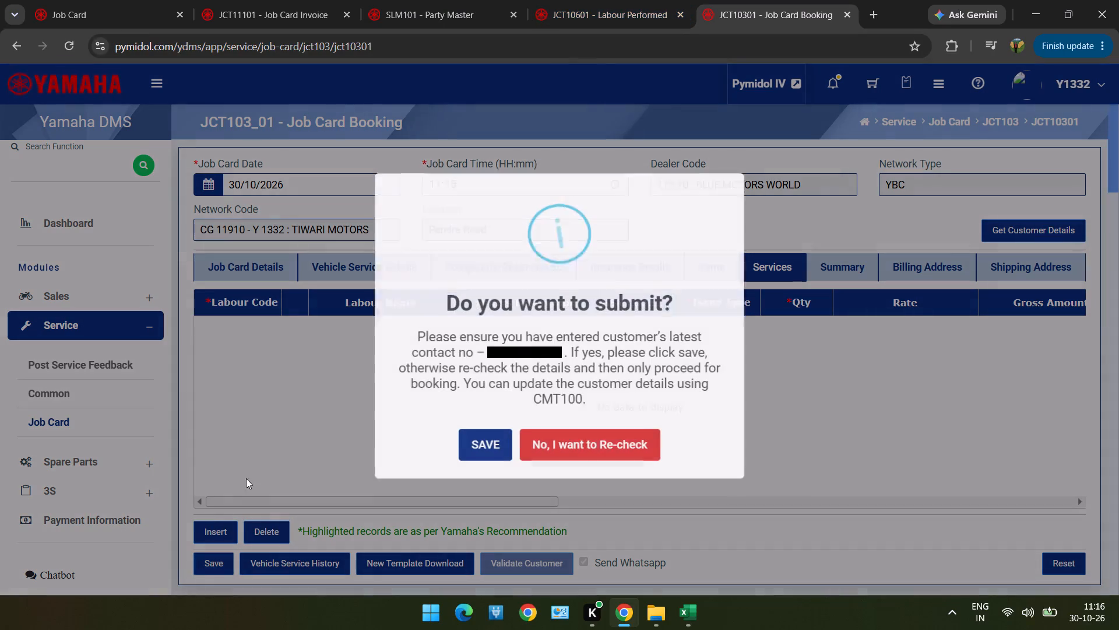
{"action": "left_click", "coordinate": [467, 464]}
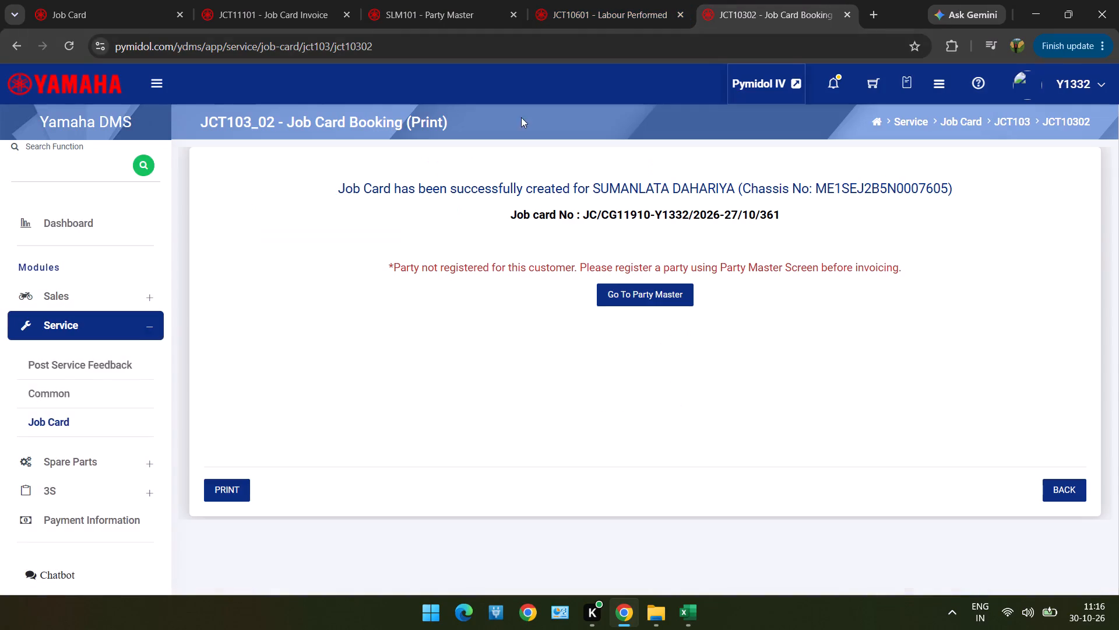
{"action": "left_click_drag", "start_coordinate": [610, 19], "coordinate": [910, 344]}
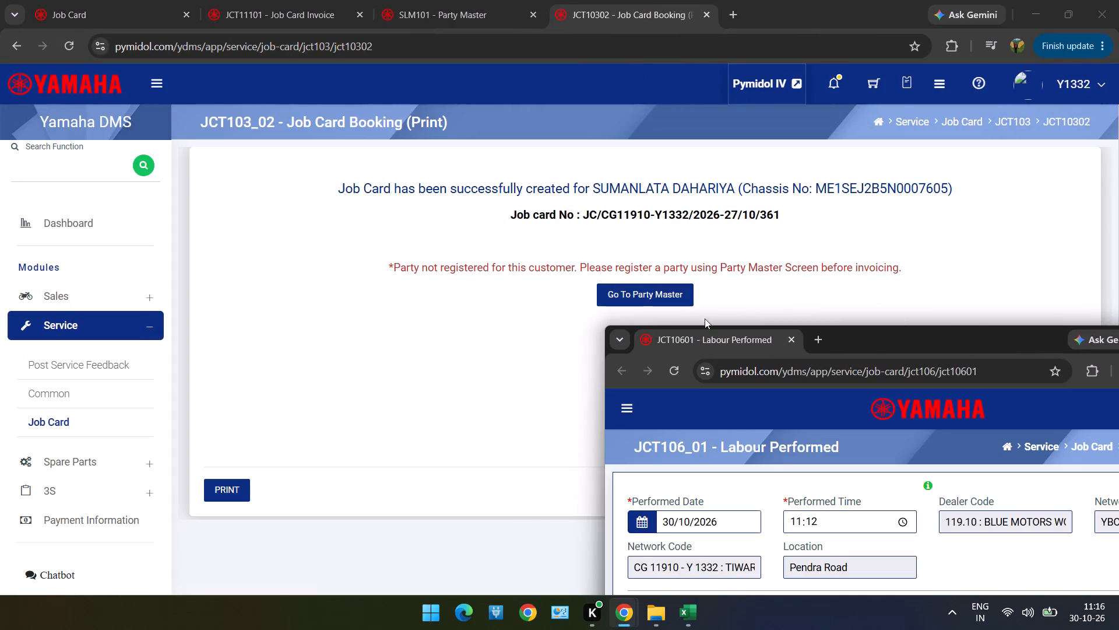
{"action": "left_click_drag", "start_coordinate": [720, 349], "coordinate": [531, 30]}
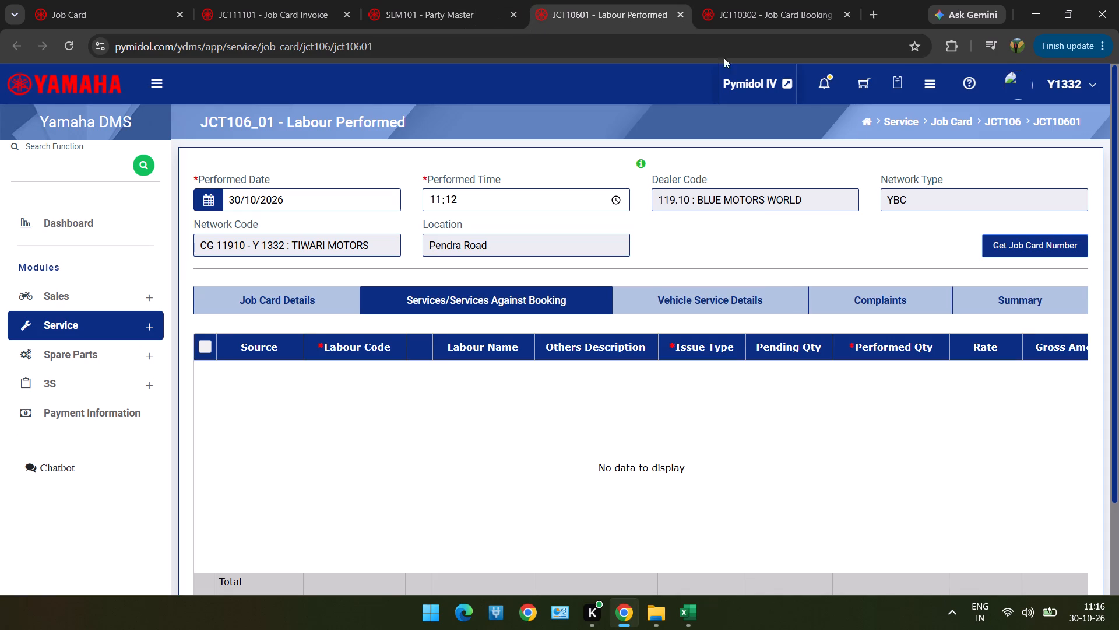
{"action": "left_click", "coordinate": [1009, 248]}
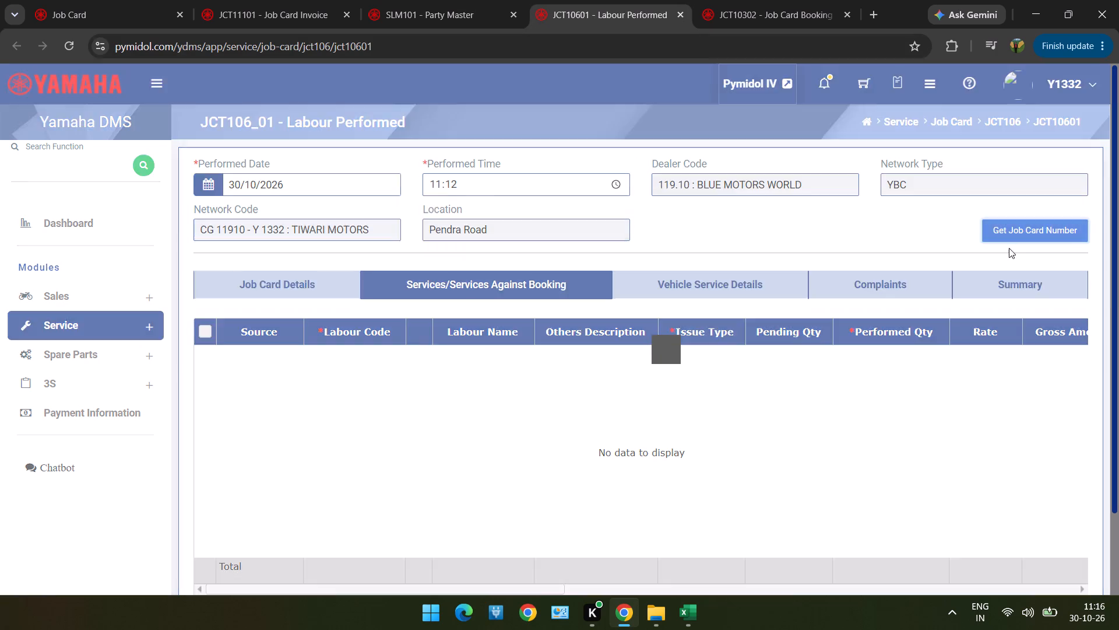
{"action": "double_click", "coordinate": [769, 237]}
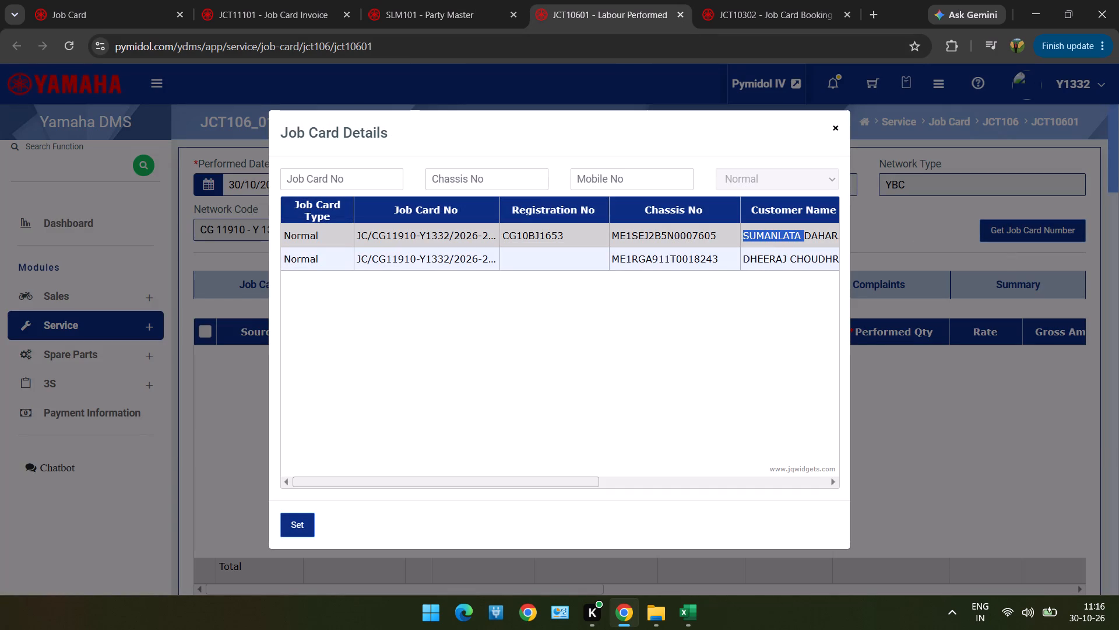
{"action": "double_click", "coordinate": [719, 228]}
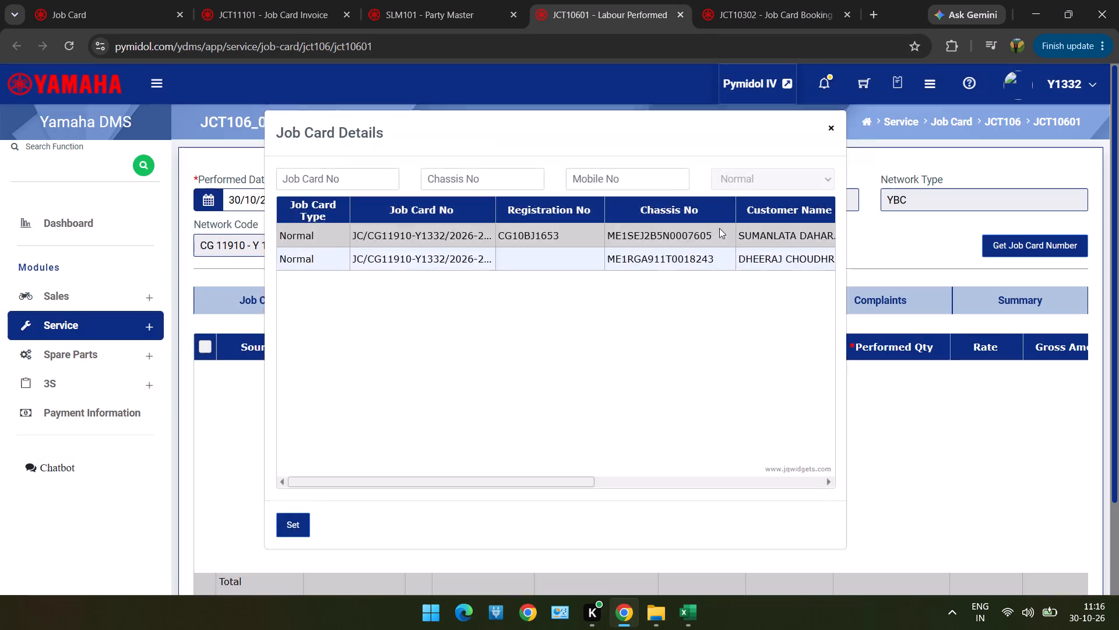
{"action": "left_click", "coordinate": [309, 291]}
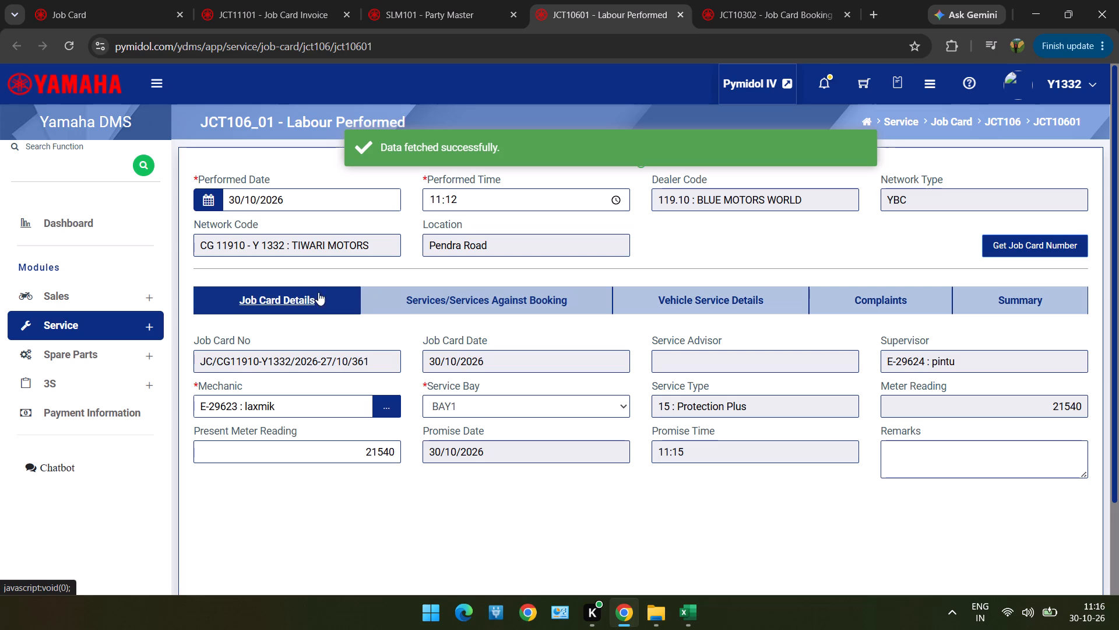
Add labour 001, Paid Service Including Washing, to the job card's services with issue type FOC.
{"action": "left_click", "coordinate": [415, 303]}
{"action": "scroll", "coordinate": [415, 303], "scroll_direction": "down", "scroll_amount": 3}
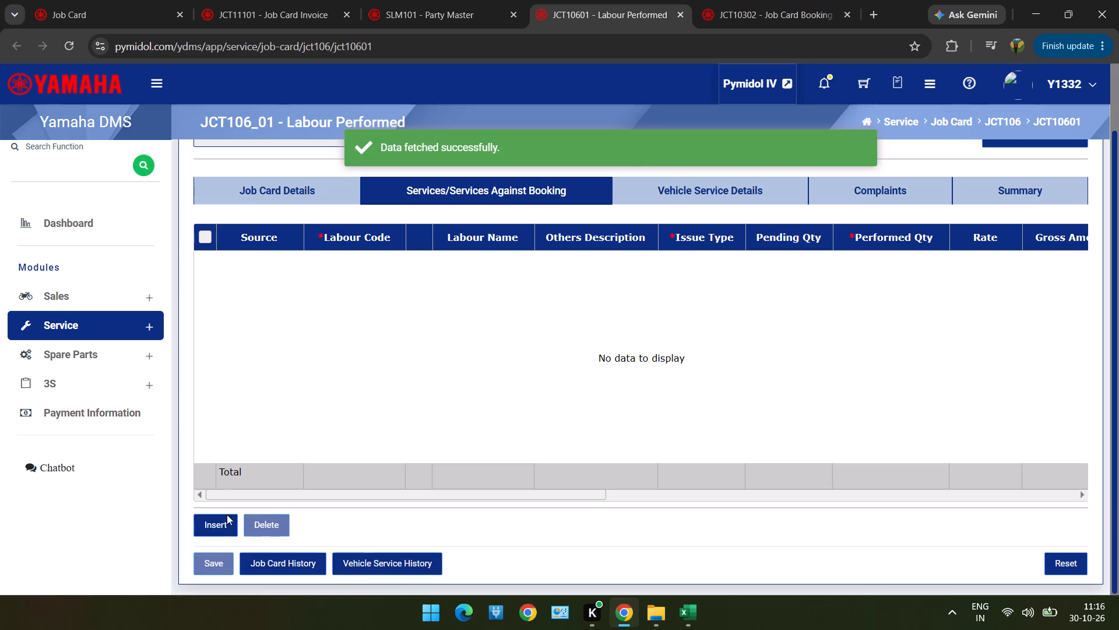
{"action": "left_click", "coordinate": [217, 525]}
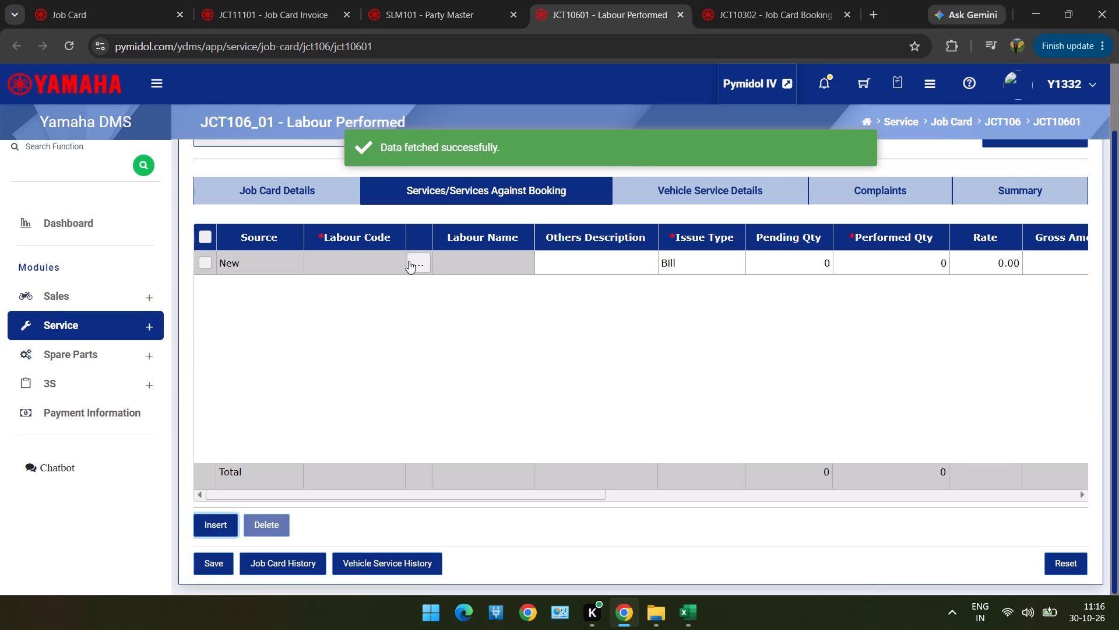
{"action": "left_click", "coordinate": [414, 260]}
{"action": "left_click", "coordinate": [536, 183]}
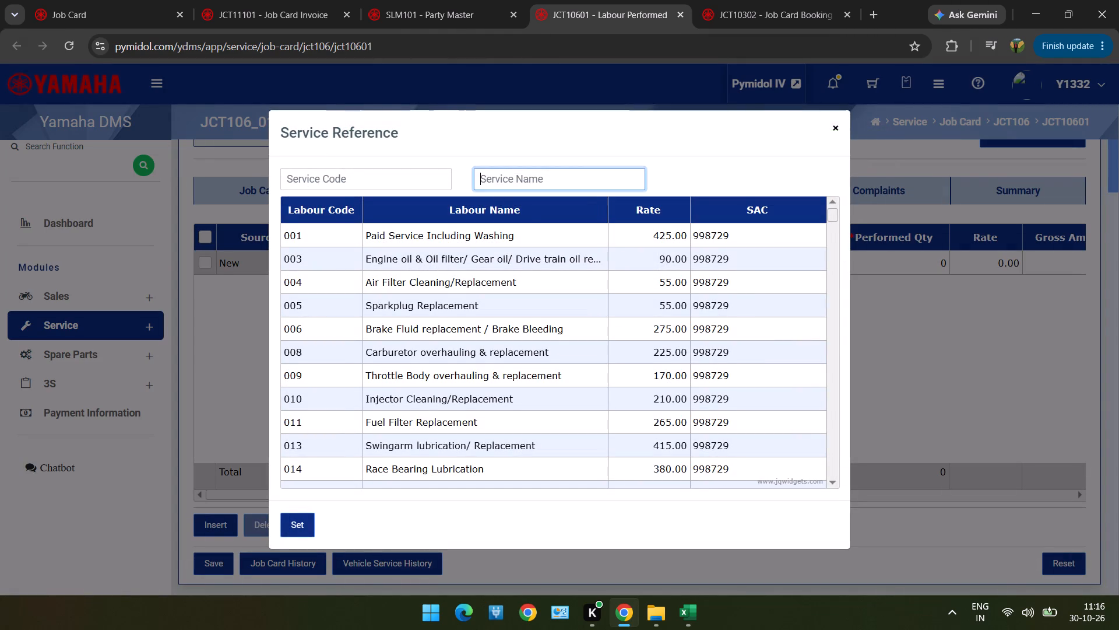
{"action": "double_click", "coordinate": [524, 234]}
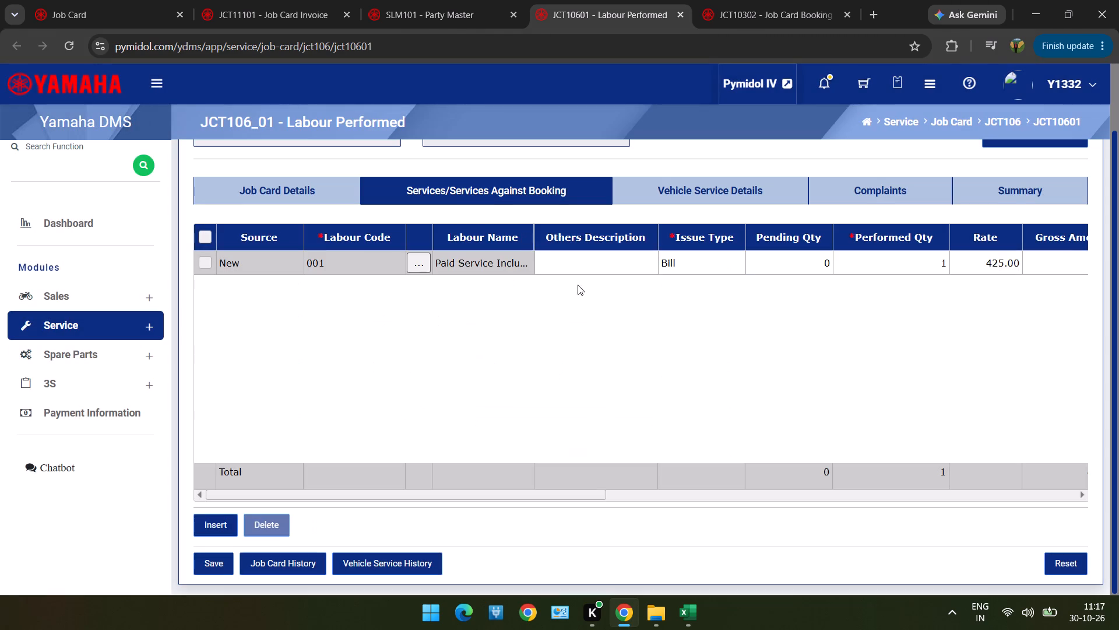
{"action": "double_click", "coordinate": [684, 266]}
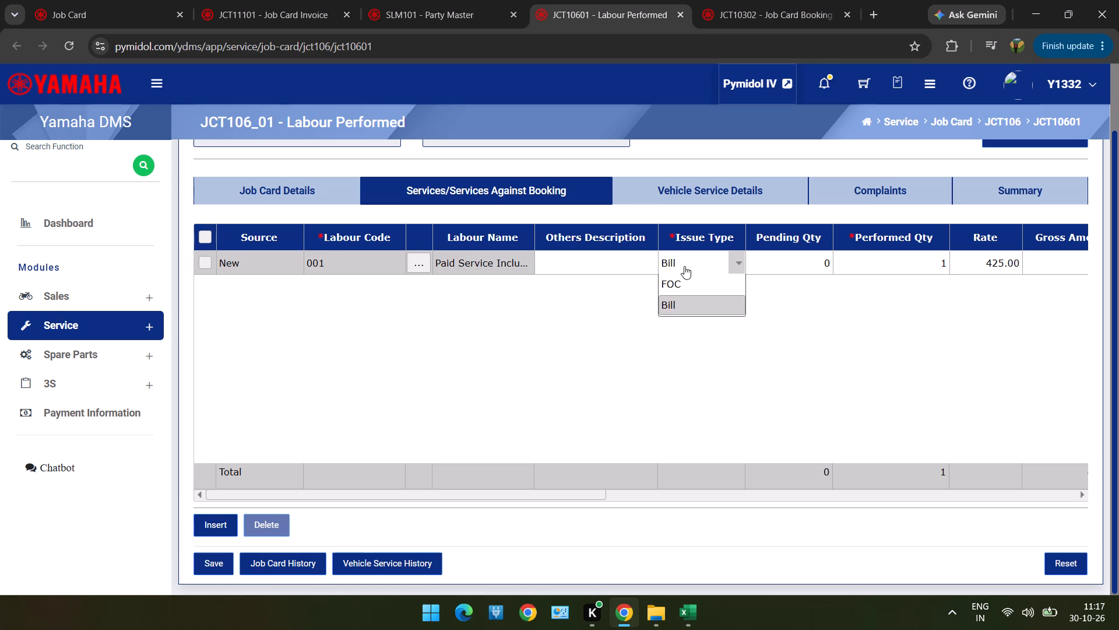
{"action": "left_click", "coordinate": [681, 287]}
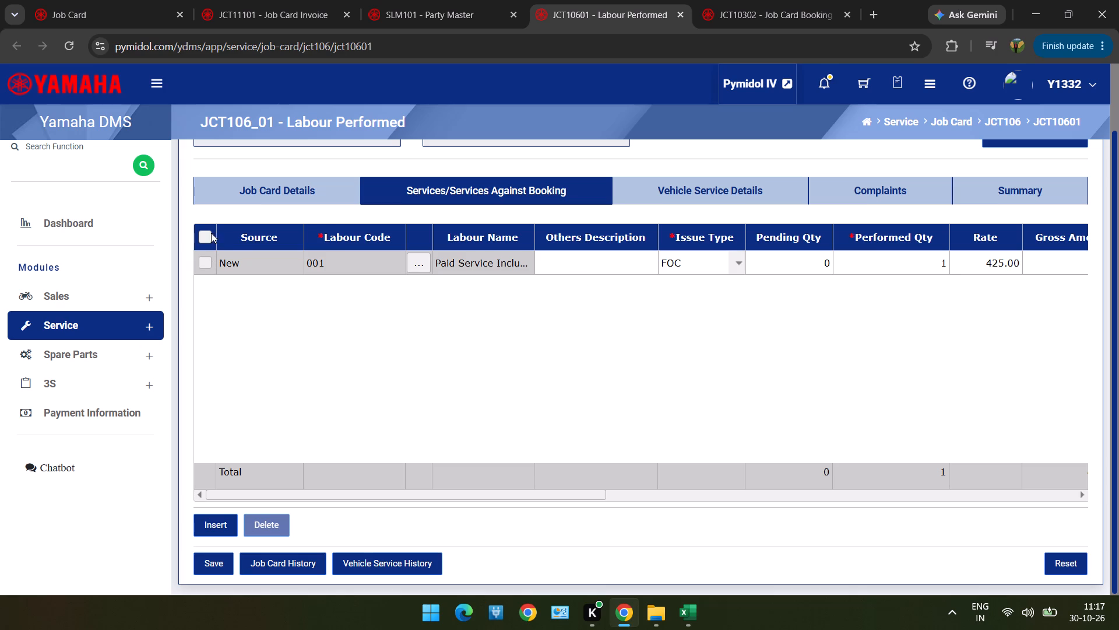
Set the performed time to 11:17 and save the performed labour 001 on the job card.
{"action": "left_click", "coordinate": [207, 235]}
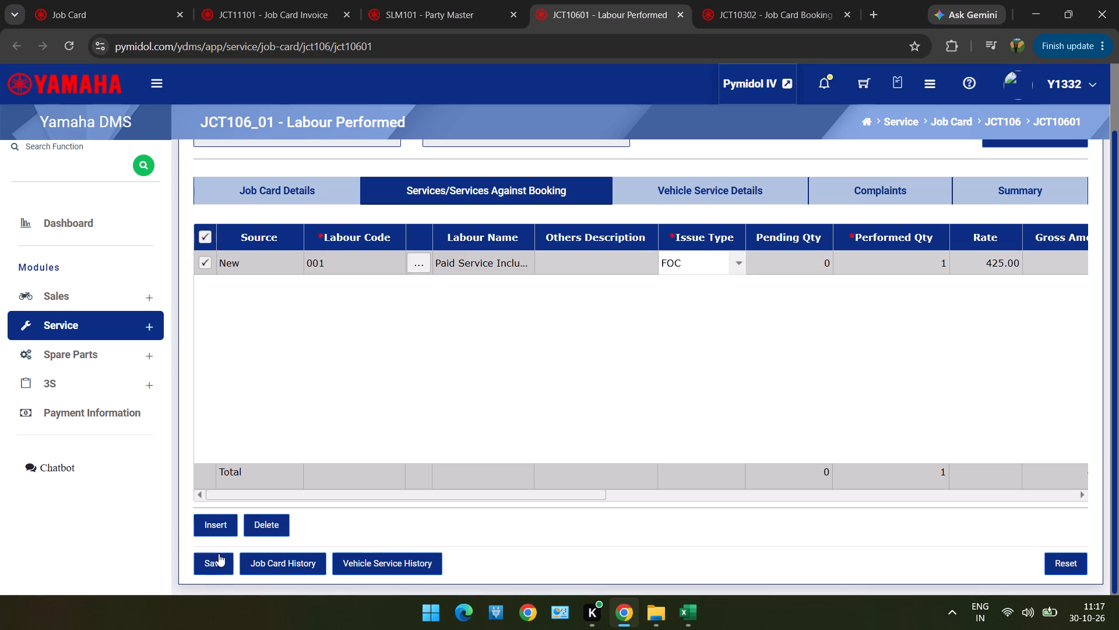
{"action": "left_click", "coordinate": [219, 554]}
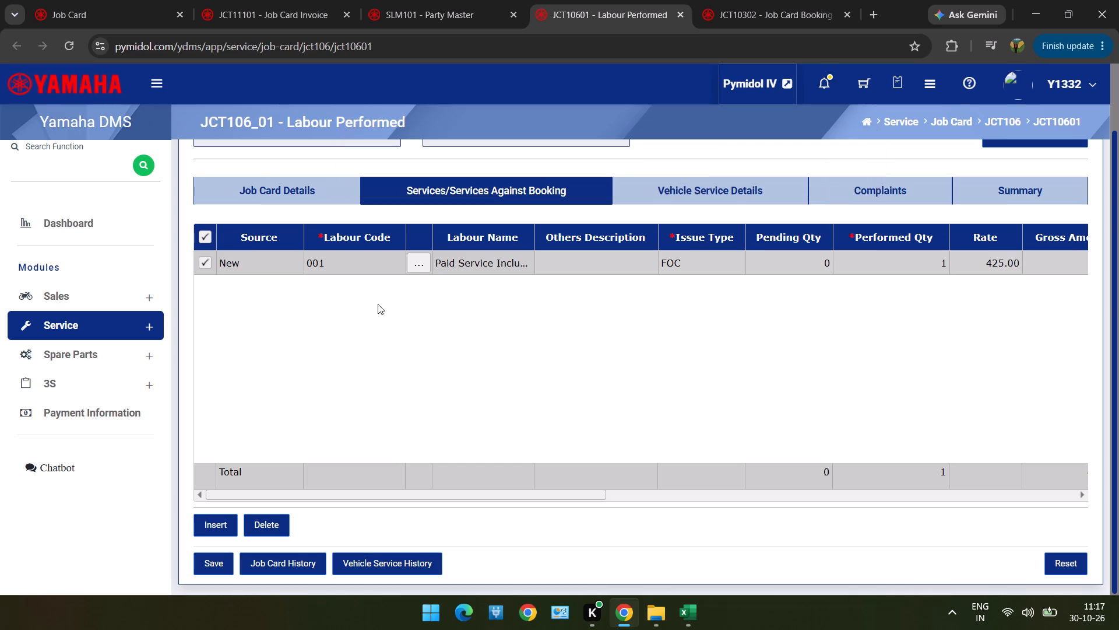
{"action": "scroll", "coordinate": [378, 304], "scroll_direction": "up", "scroll_amount": 2}
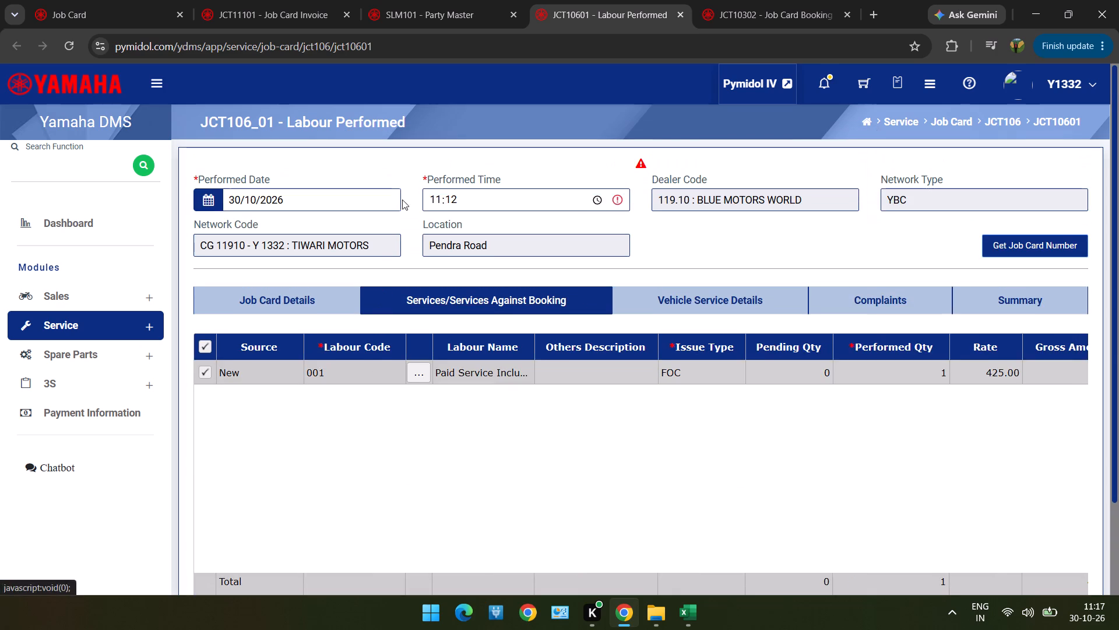
{"action": "left_click", "coordinate": [437, 201]}
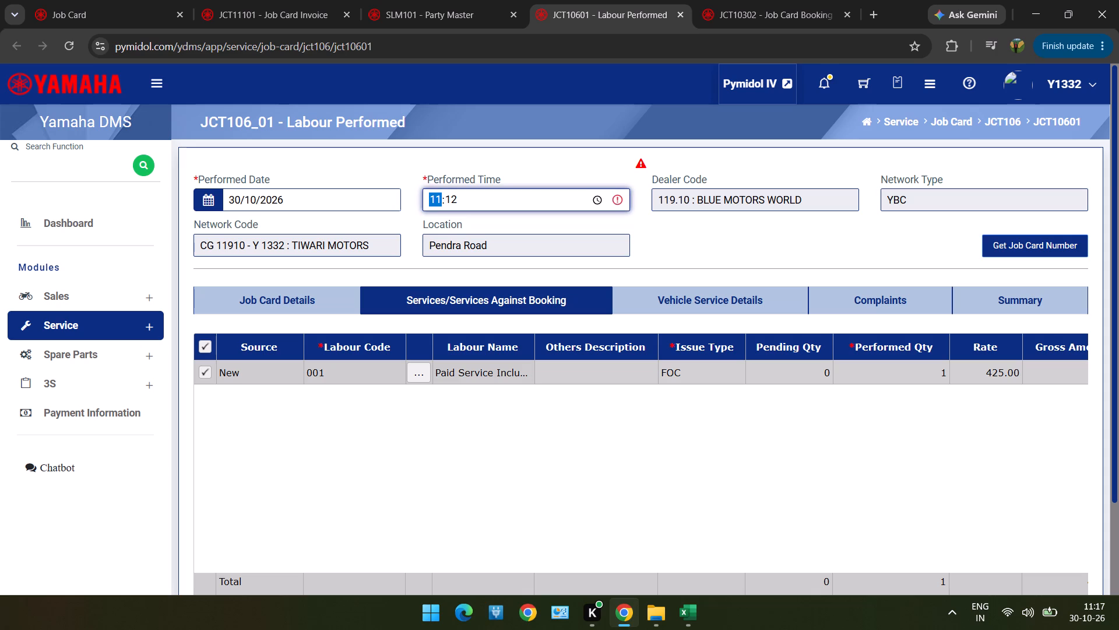
{"action": "type", "text": "111"}
{"action": "key", "text": "7"}
{"action": "scroll", "coordinate": [437, 201], "scroll_direction": "down", "scroll_amount": 2}
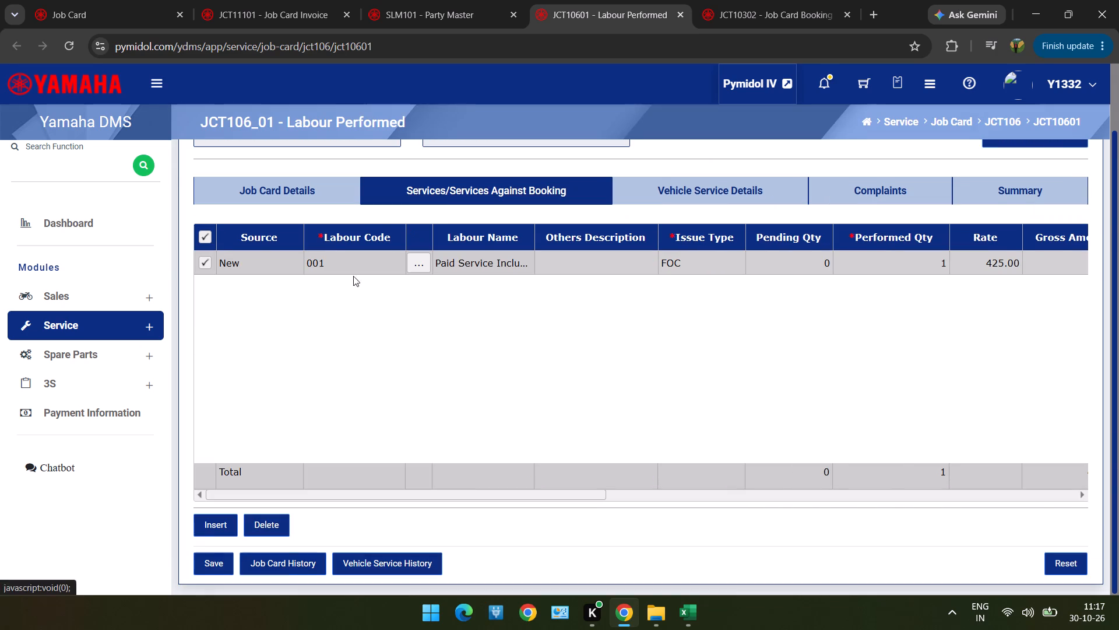
{"action": "left_click", "coordinate": [210, 566]}
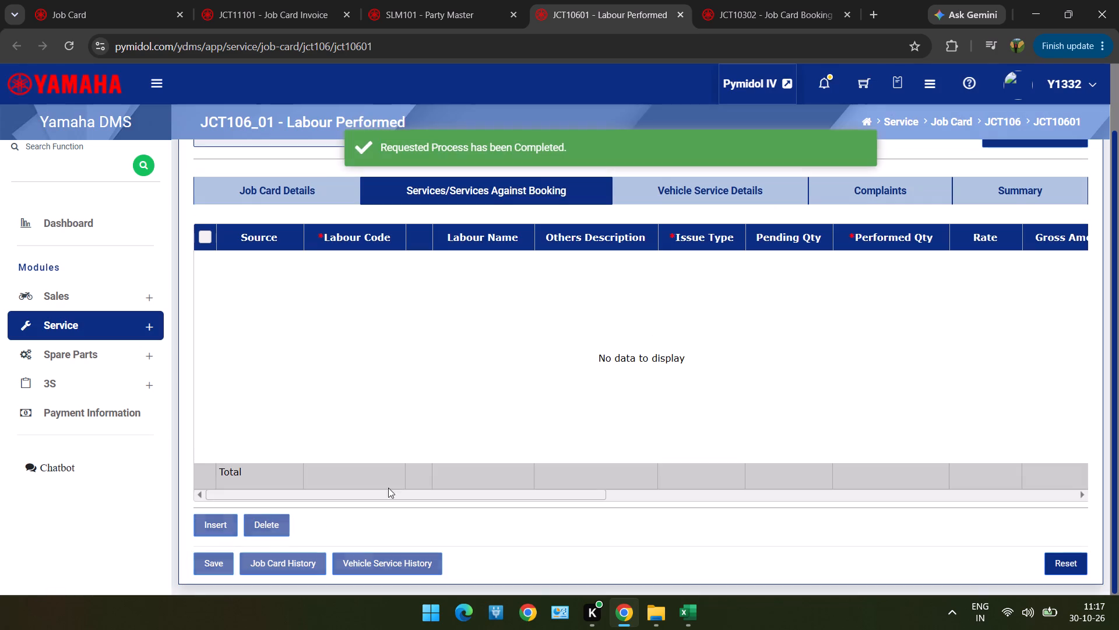
Create a new party in Party Master and fill in its party name with the customer name copied from row 32 of the Excel list.
{"action": "left_click_drag", "start_coordinate": [449, 15], "coordinate": [278, 378]}
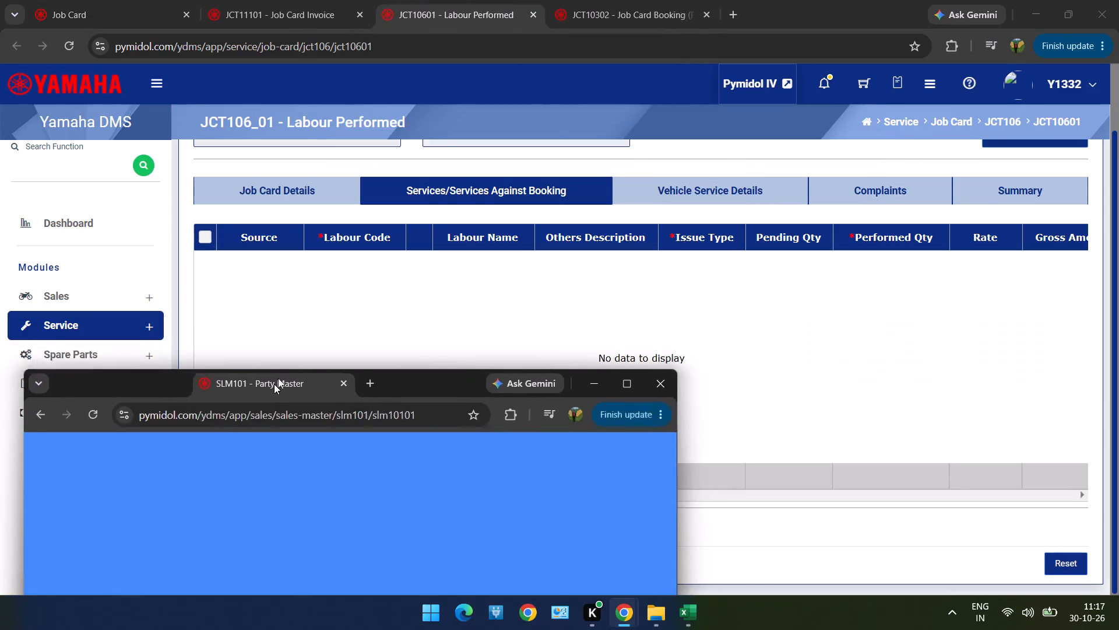
{"action": "left_click_drag", "start_coordinate": [278, 378], "coordinate": [330, 26]}
{"action": "left_click_drag", "start_coordinate": [330, 26], "coordinate": [439, 15]}
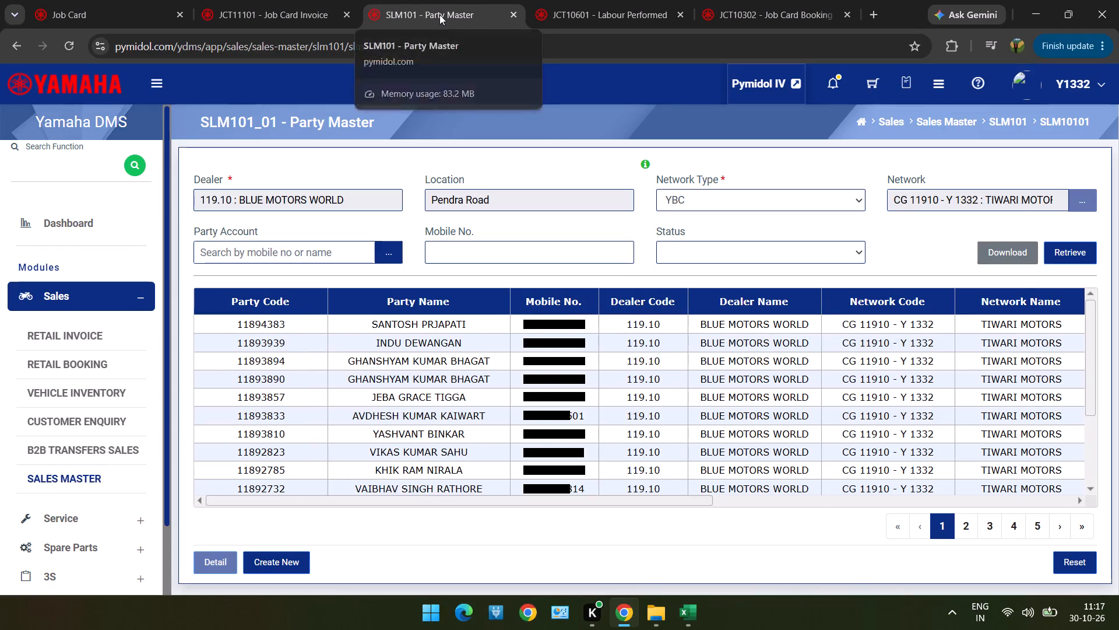
{"action": "key", "text": "alt+Tab"}
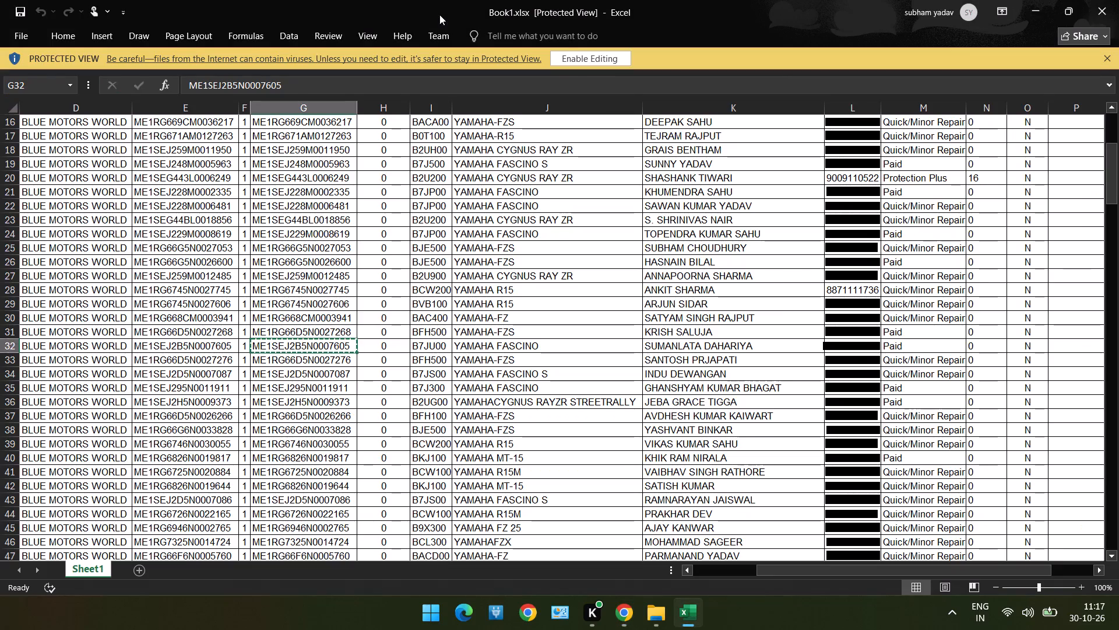
{"action": "key", "text": "Right"}
{"action": "key", "text": "Right"}
{"action": "key", "text": "Right"}
{"action": "key", "text": "Right"}
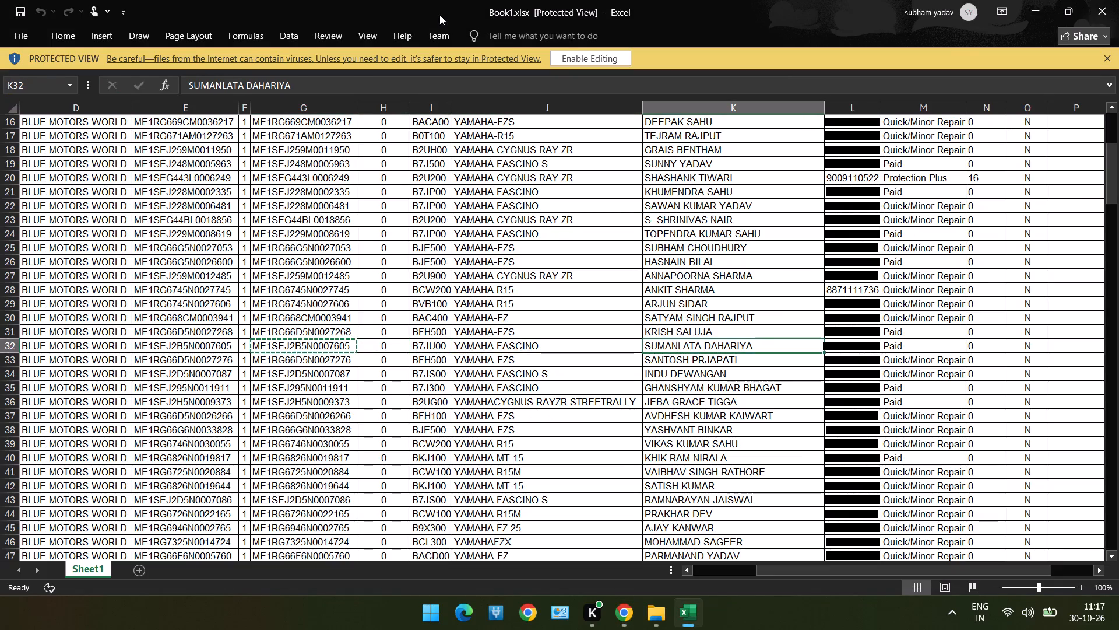
{"action": "key", "text": "ctrl+c"}
{"action": "key", "text": "alt+Tab"}
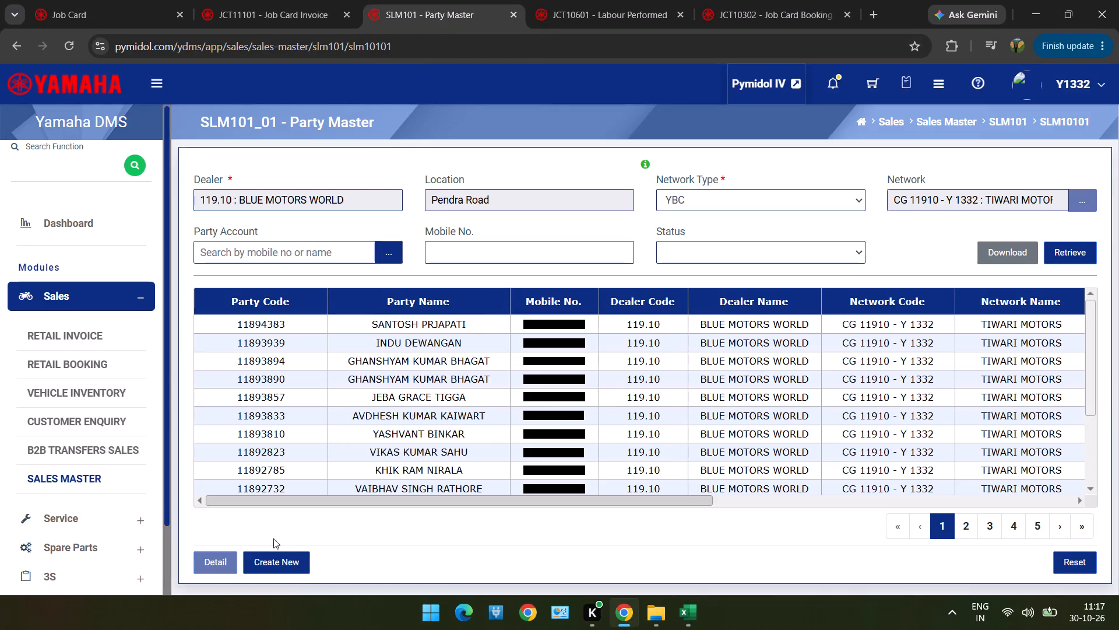
{"action": "left_click", "coordinate": [293, 566]}
{"action": "left_click", "coordinate": [371, 230]}
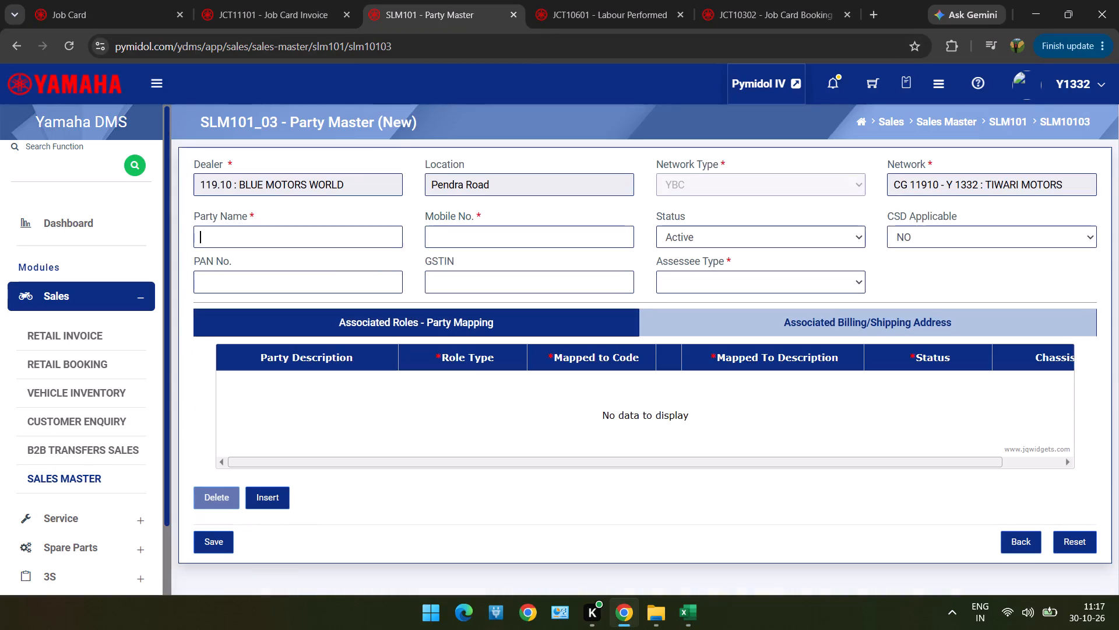
{"action": "key", "text": "ctrl+v"}
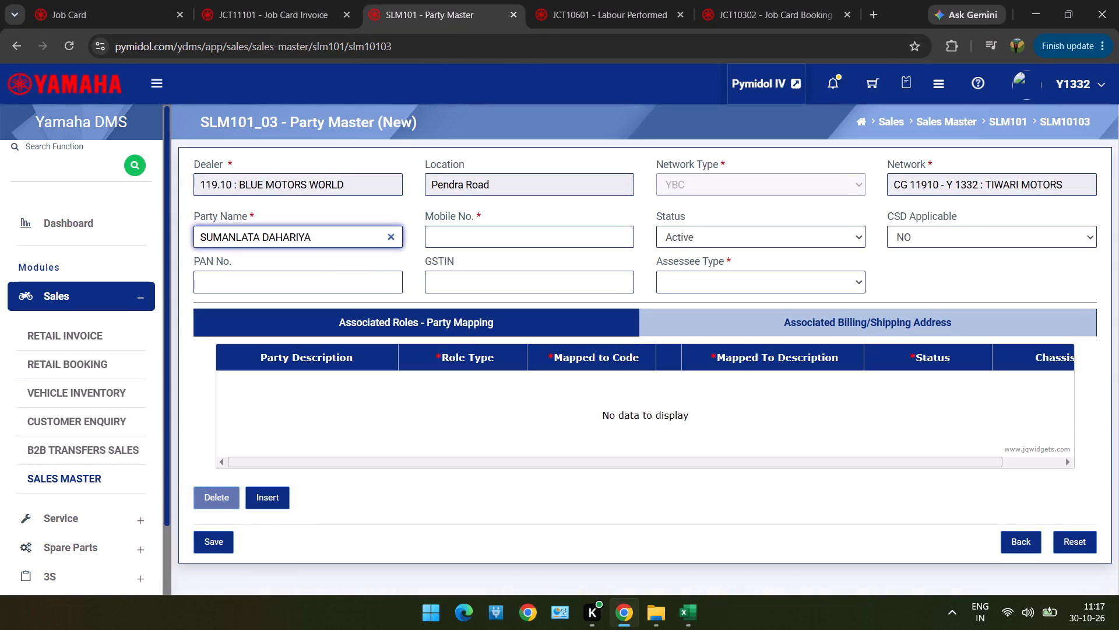
Copy the customer's mobile number from row 32 into the new party and set the assessee type to Unregistered.
{"action": "left_click", "coordinate": [542, 246]}
{"action": "key", "text": "alt+Tab"}
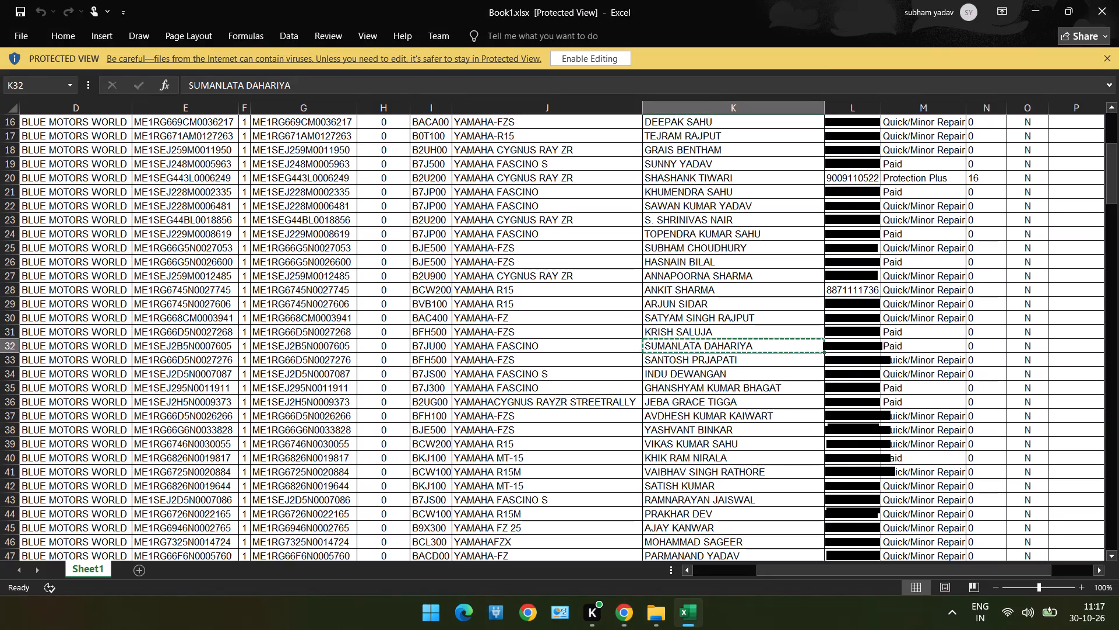
{"action": "key", "text": "Tab"}
{"action": "key", "text": "ctrl+c"}
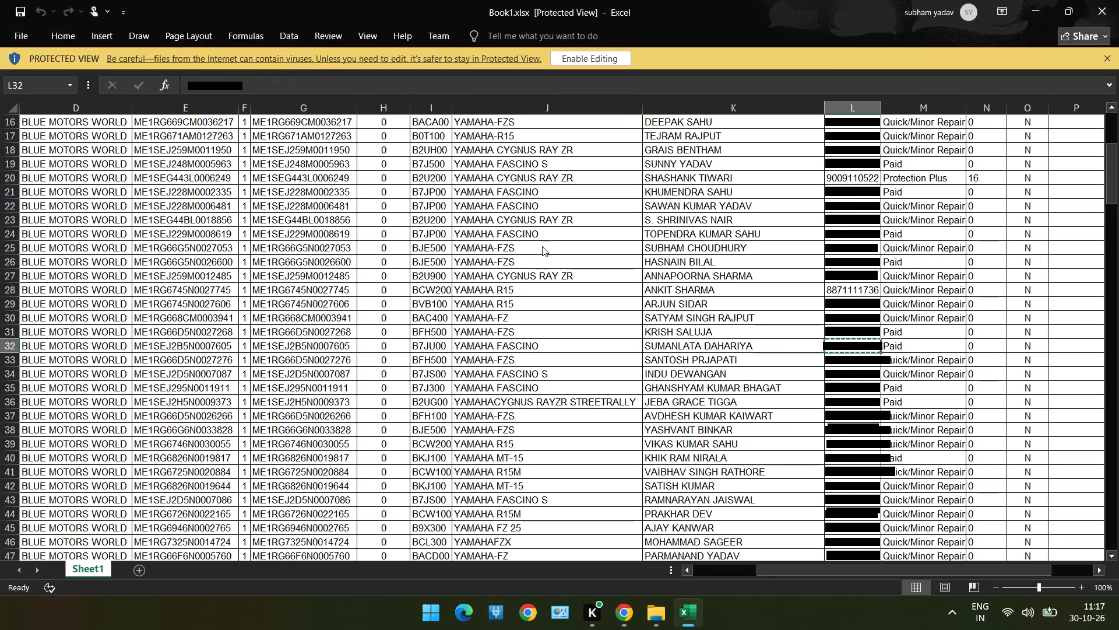
{"action": "key", "text": "alt+Tab"}
{"action": "key", "text": "ctrl+v"}
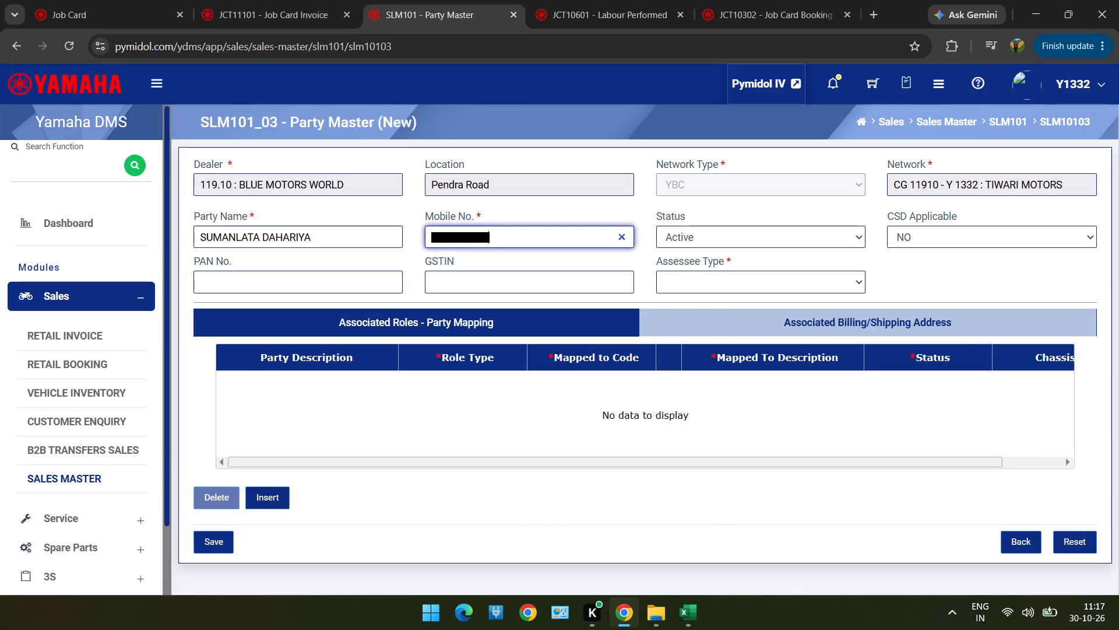
{"action": "left_click", "coordinate": [713, 274]}
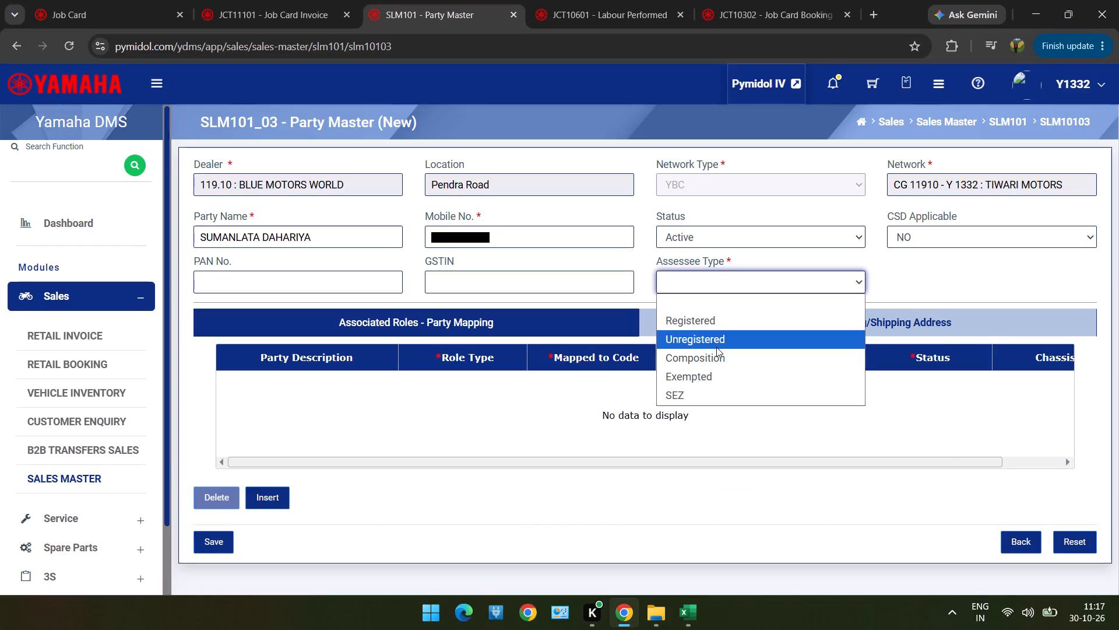
{"action": "left_click", "coordinate": [716, 347]}
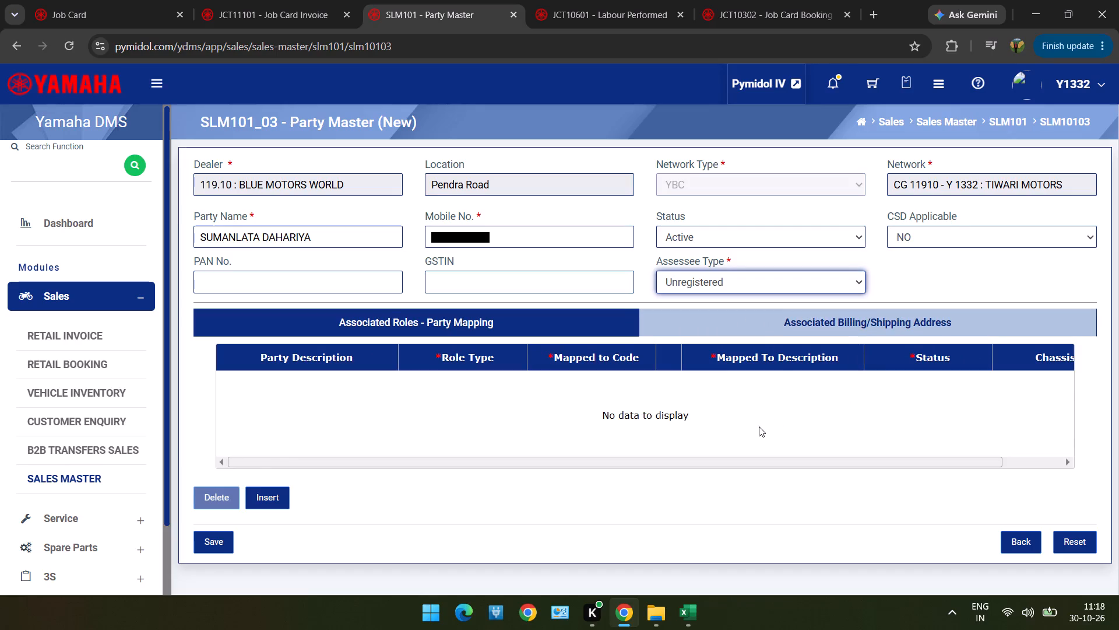
Add a party mapping with role type Vehicle Retail Customer, mapped to the retail customer found by the row 32 mobile number.
{"action": "scroll", "coordinate": [737, 566], "scroll_direction": "down", "scroll_amount": 1}
{"action": "scroll", "coordinate": [719, 507], "scroll_direction": "down", "scroll_amount": 1}
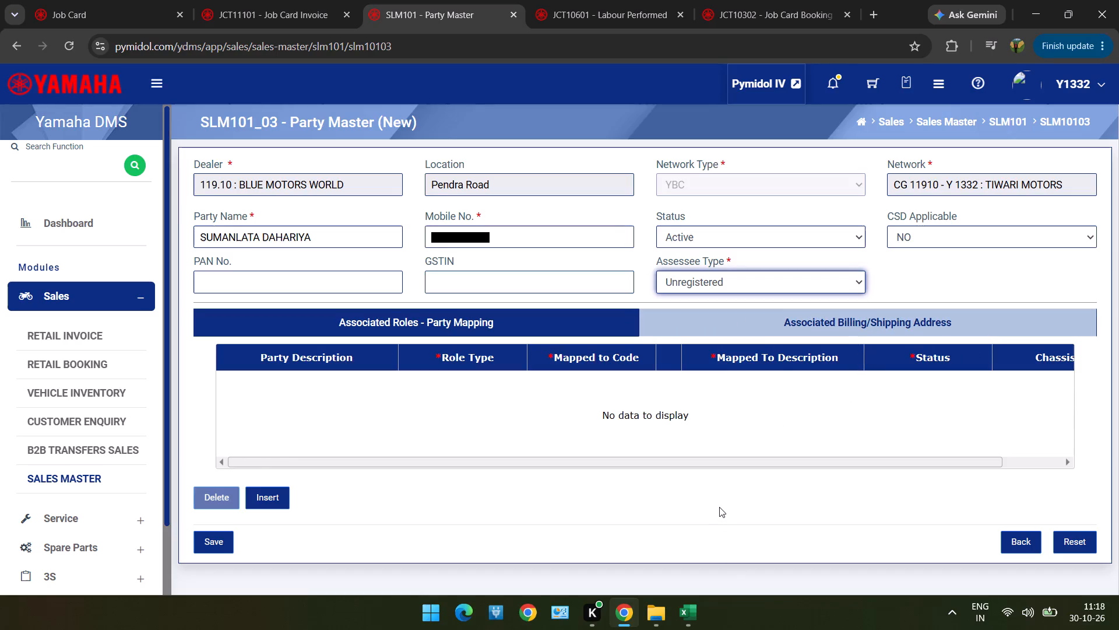
{"action": "scroll", "coordinate": [719, 507], "scroll_direction": "down", "scroll_amount": 1}
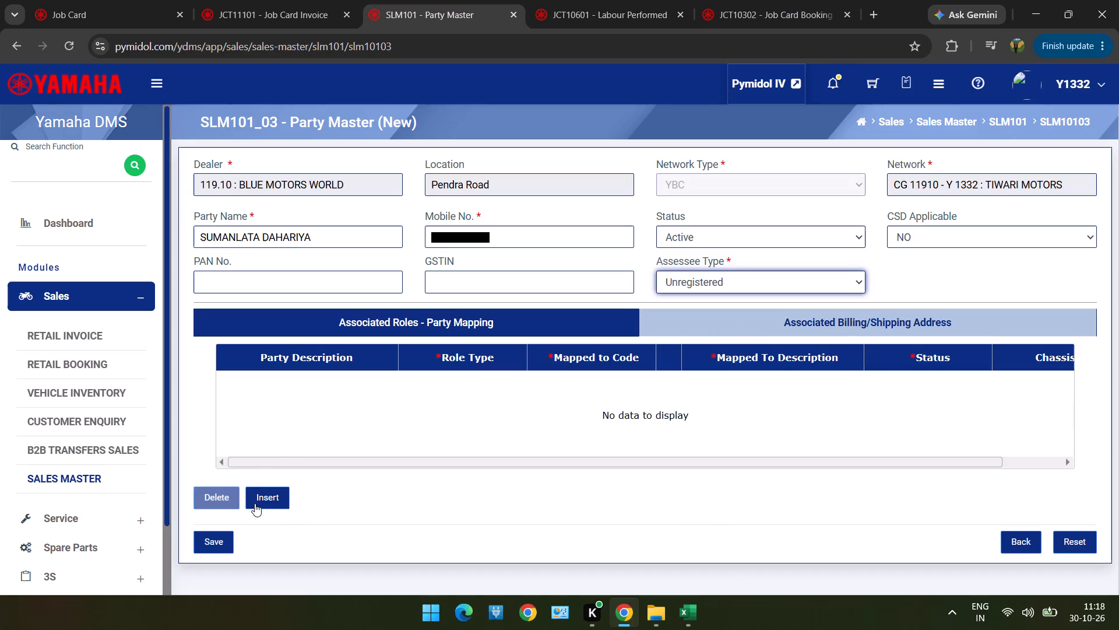
{"action": "left_click", "coordinate": [255, 503]}
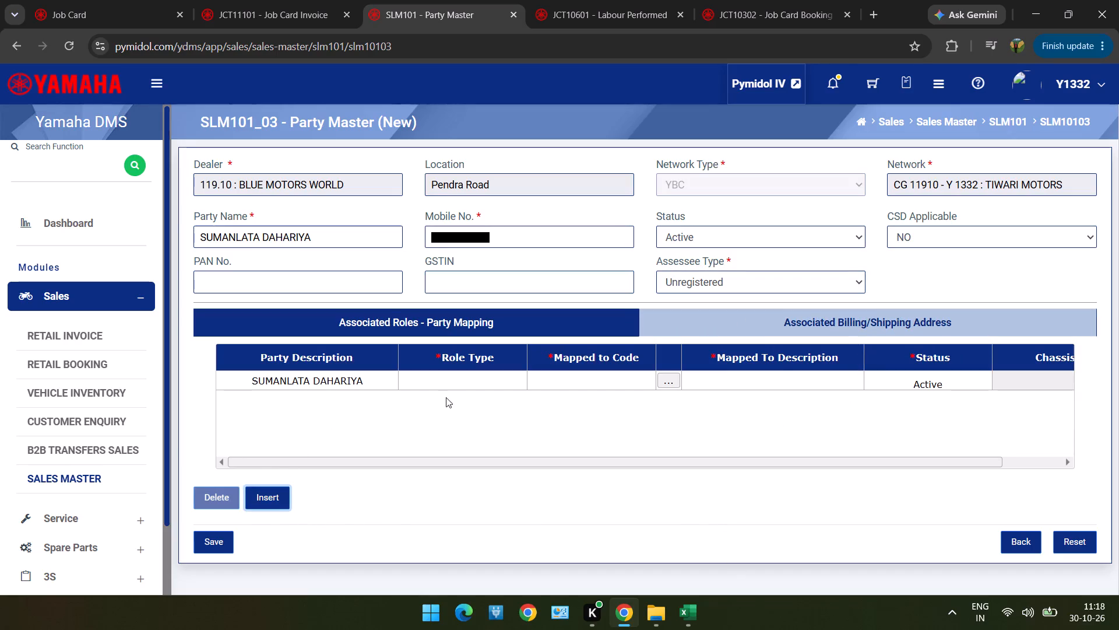
{"action": "double_click", "coordinate": [458, 379]}
{"action": "left_click", "coordinate": [458, 379]}
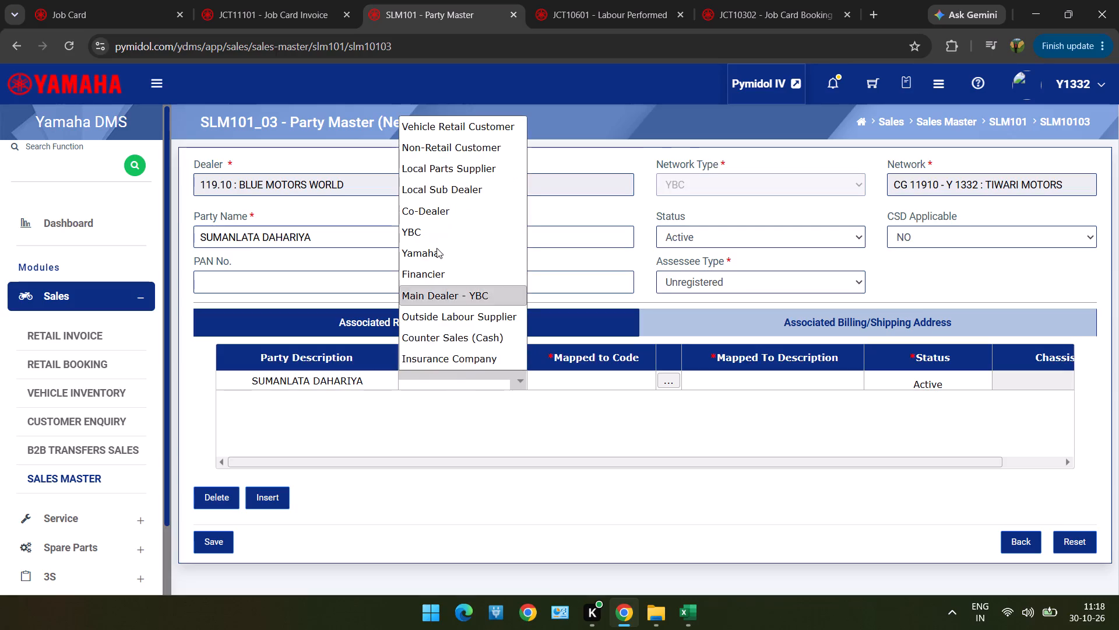
{"action": "left_click", "coordinate": [473, 118]}
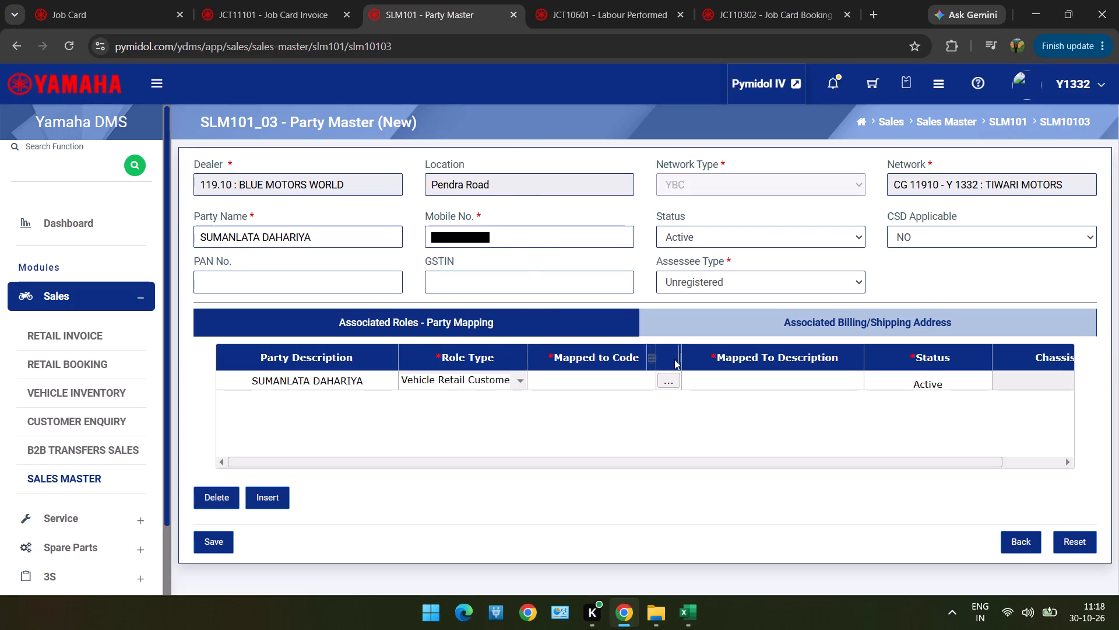
{"action": "left_click", "coordinate": [663, 380]}
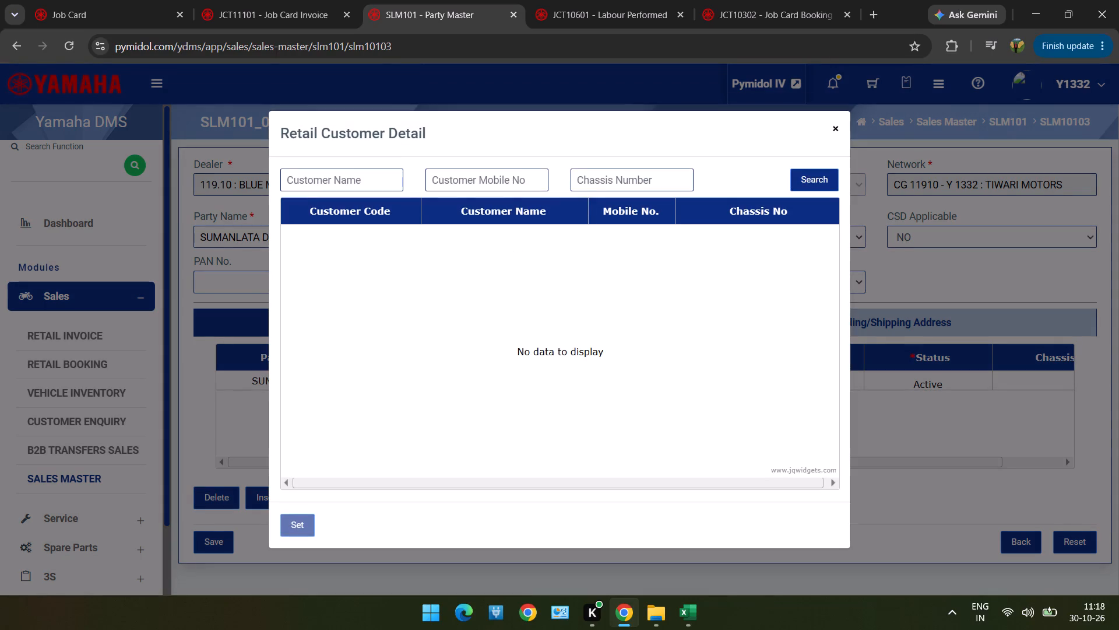
{"action": "left_click", "coordinate": [522, 184]}
{"action": "key", "text": "ctrl+v"}
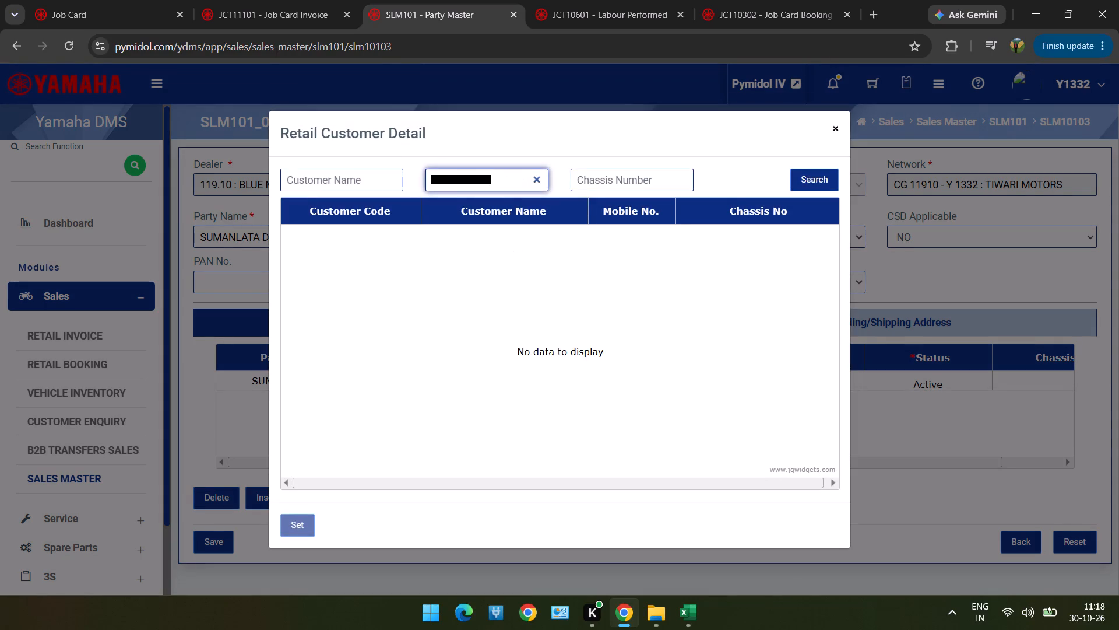
{"action": "left_click", "coordinate": [800, 184]}
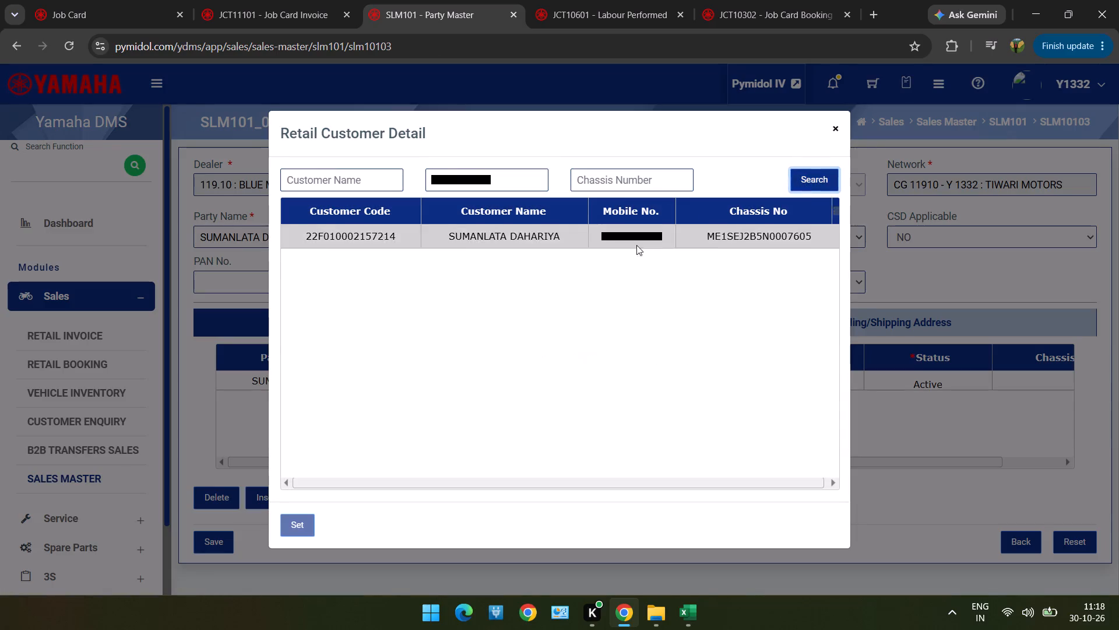
{"action": "double_click", "coordinate": [606, 236]}
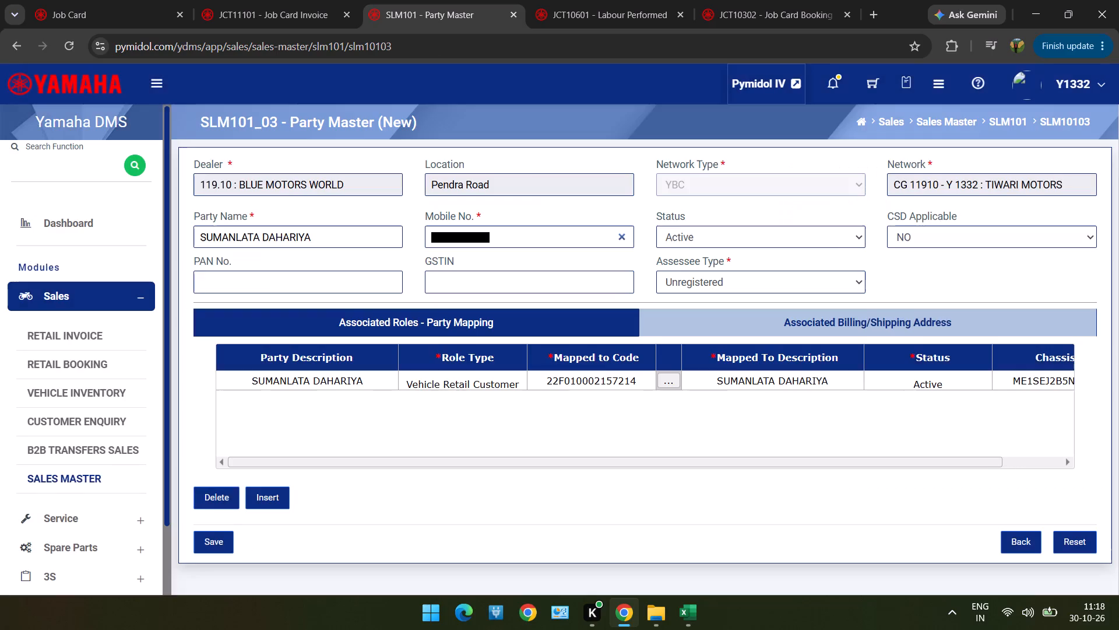
Save the new party and confirm its creation.
{"action": "scroll", "coordinate": [606, 236], "scroll_direction": "down", "scroll_amount": 1}
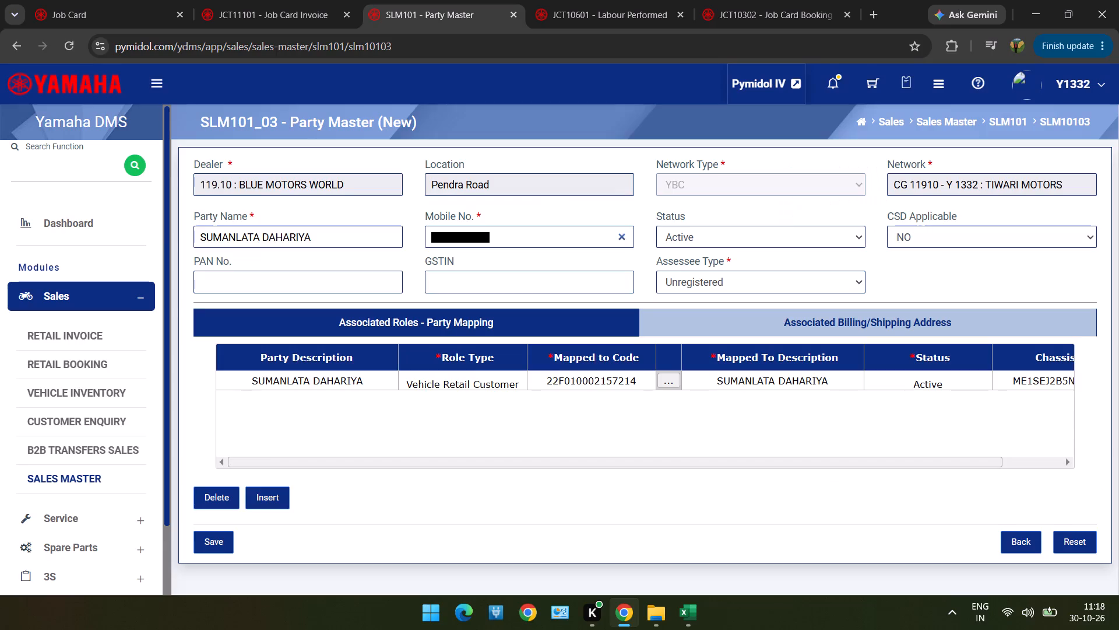
{"action": "left_click", "coordinate": [216, 538]}
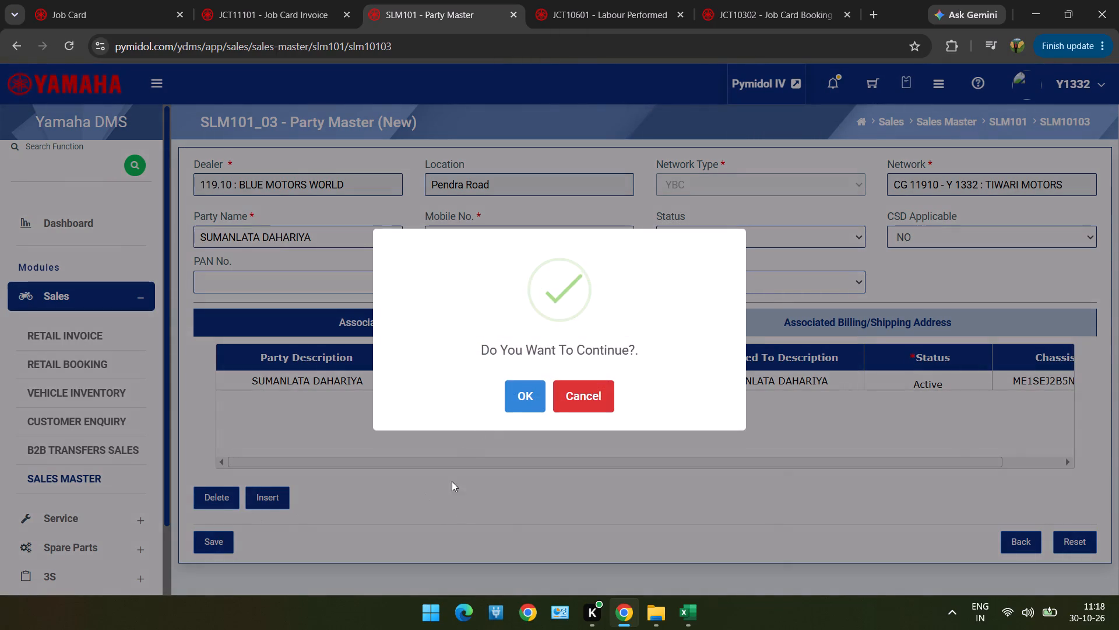
{"action": "left_click", "coordinate": [513, 405]}
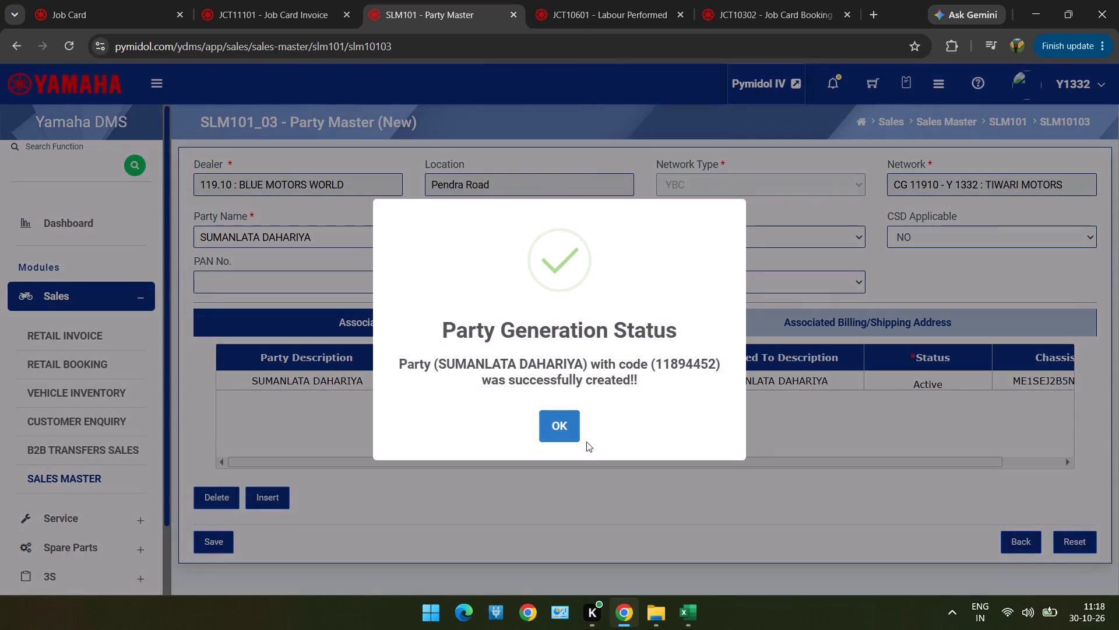
{"action": "left_click", "coordinate": [568, 431]}
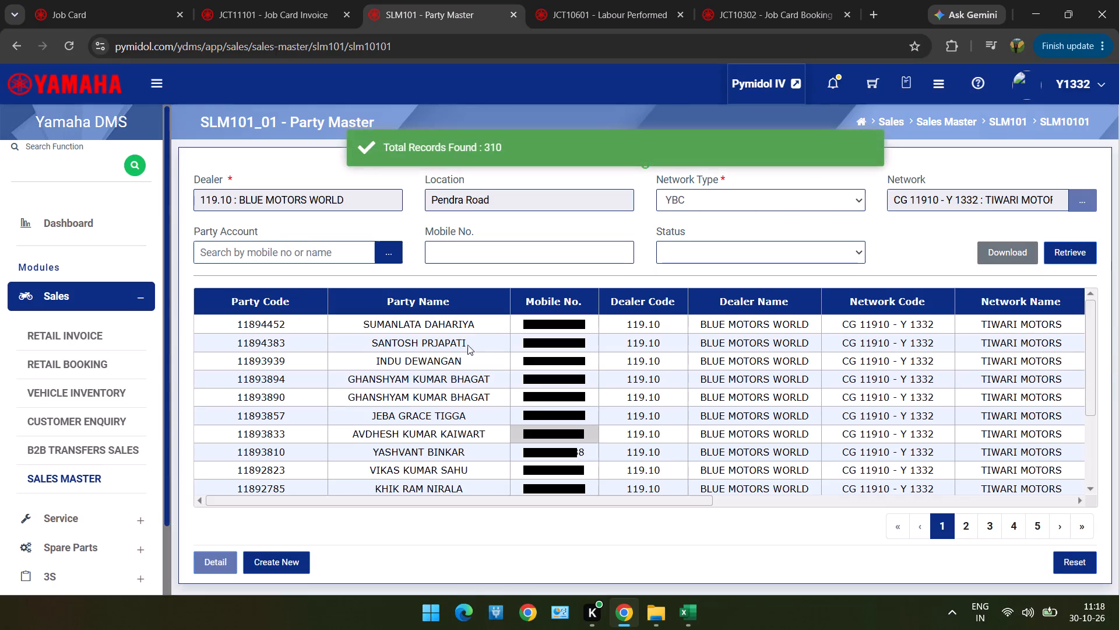
{"action": "left_click", "coordinate": [265, 20]}
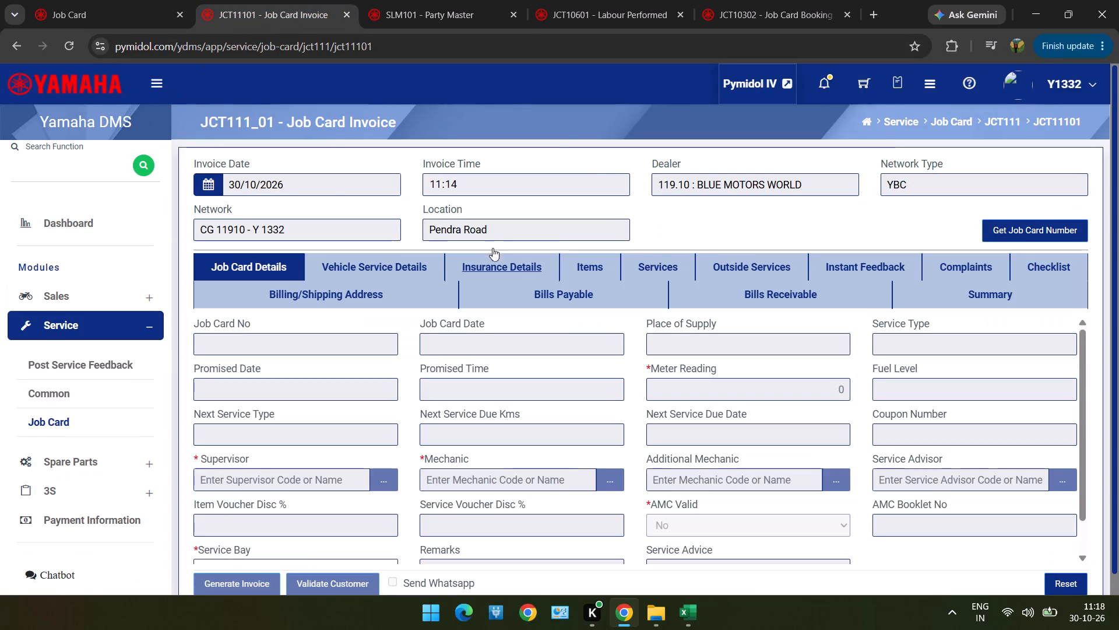
{"action": "left_click", "coordinate": [1020, 216]}
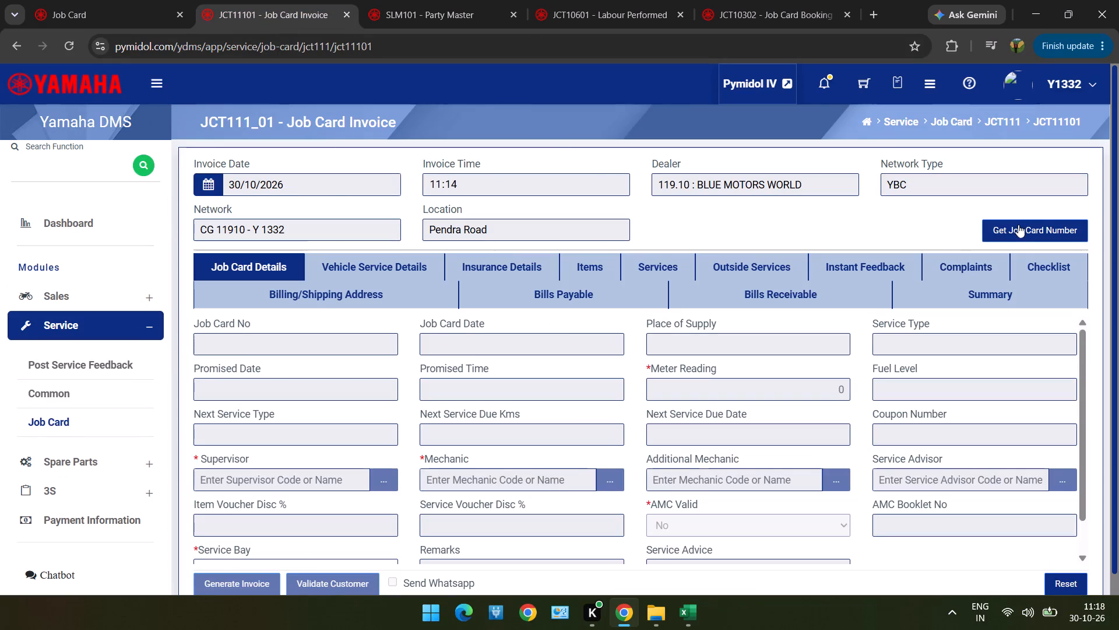
{"action": "left_click", "coordinate": [1018, 225]}
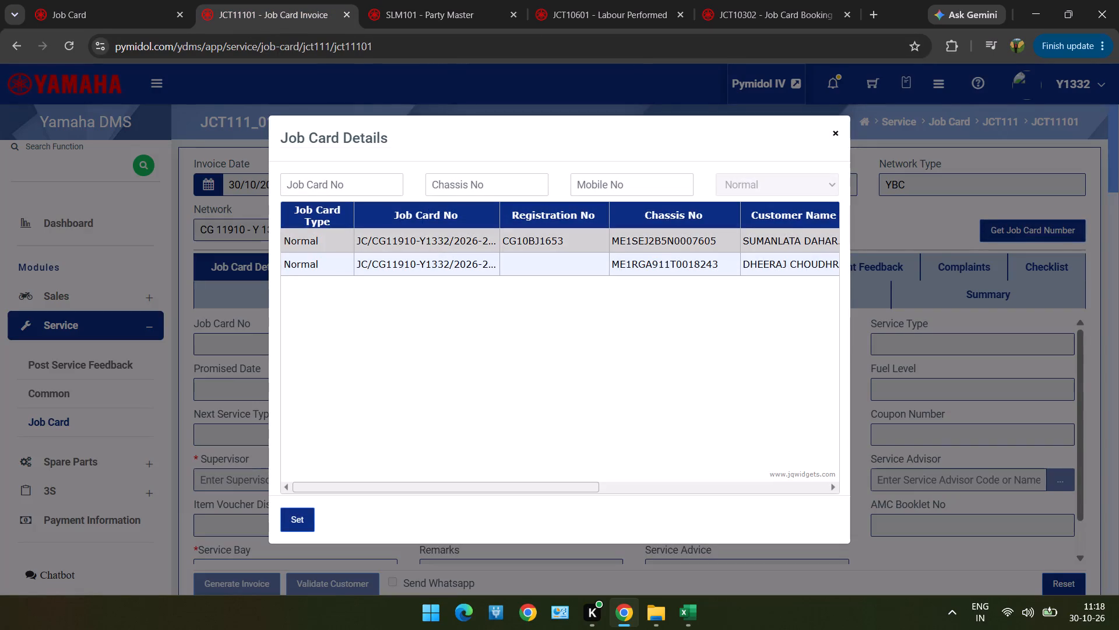
{"action": "double_click", "coordinate": [789, 238]}
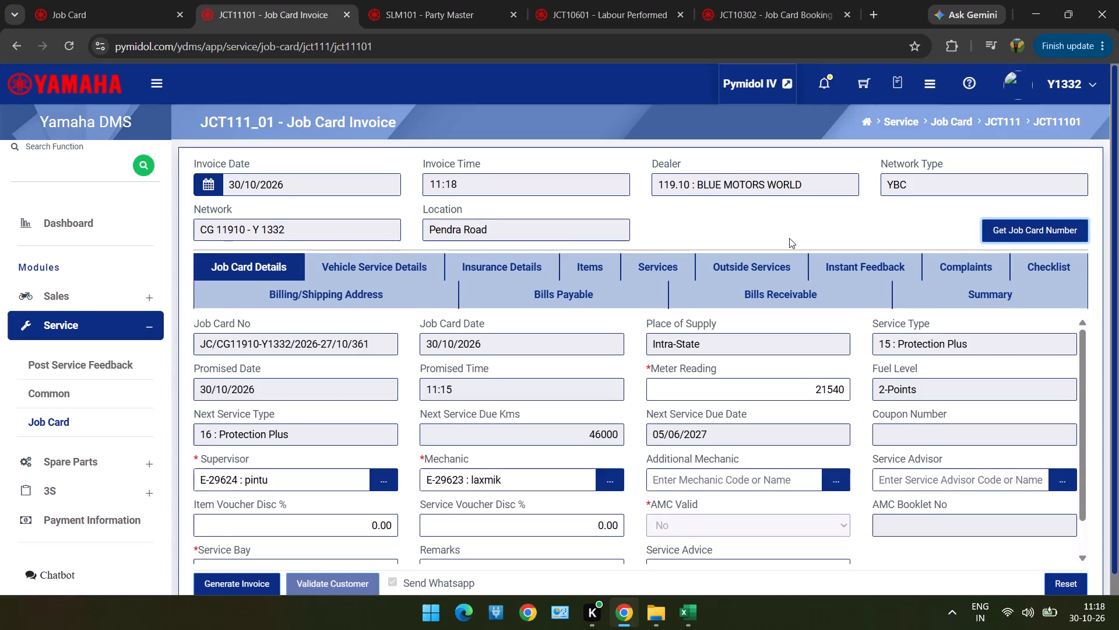
{"action": "scroll", "coordinate": [789, 238], "scroll_direction": "down", "scroll_amount": 2}
{"action": "left_click", "coordinate": [842, 456]}
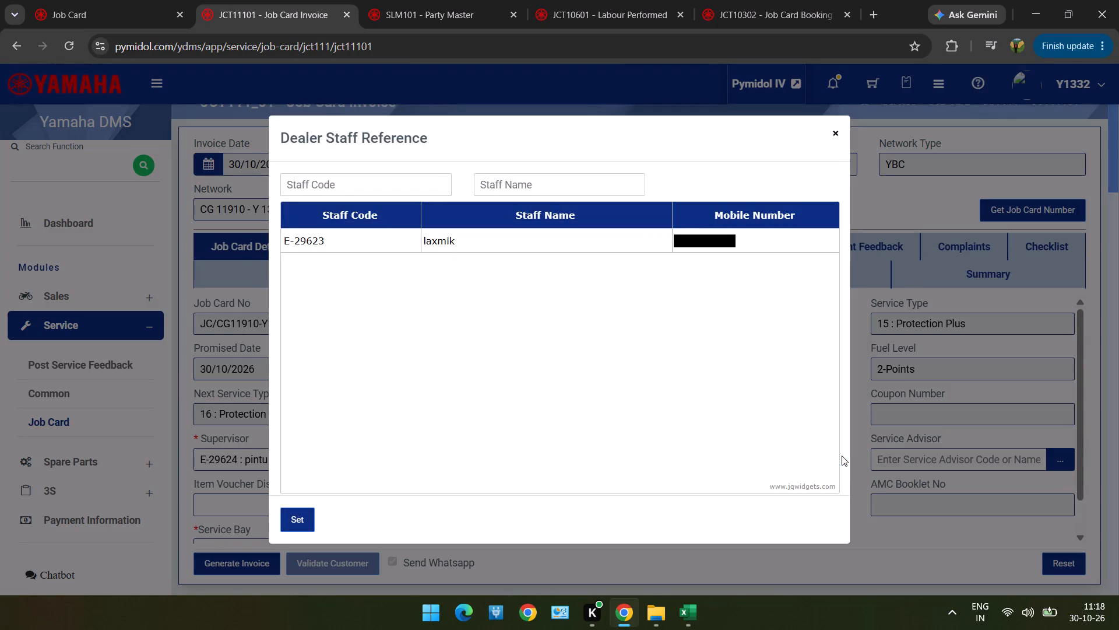
{"action": "double_click", "coordinate": [664, 236]}
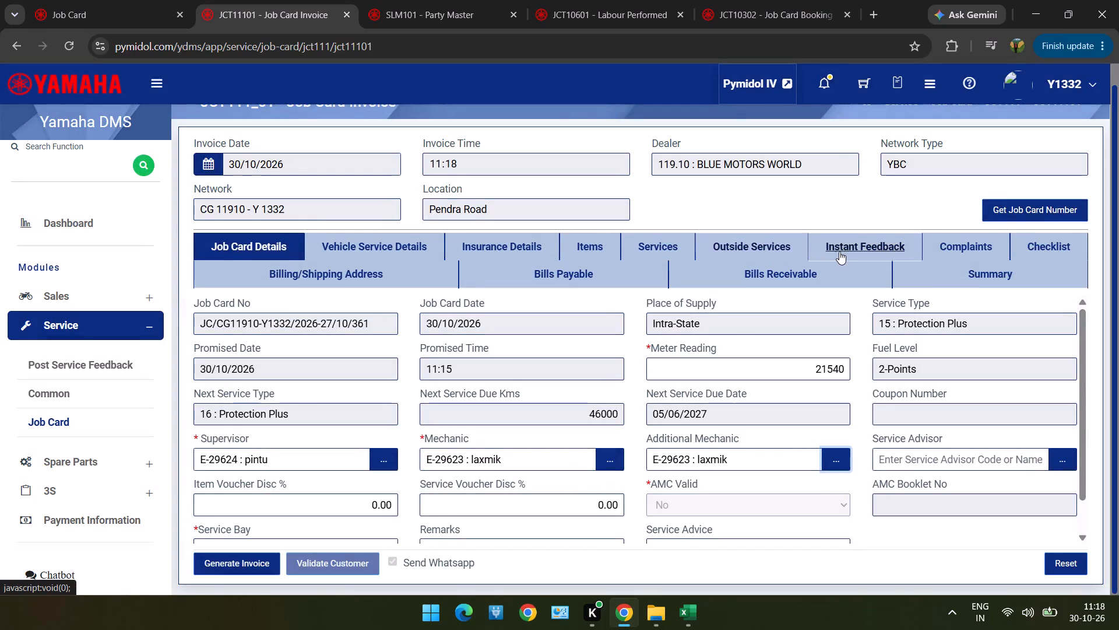
Fill in the instant feedback: Yes for delivery on time and replaced parts handover, Ok for the other questions, overall rating Excellent (5).
{"action": "left_click", "coordinate": [846, 251]}
{"action": "double_click", "coordinate": [447, 334]}
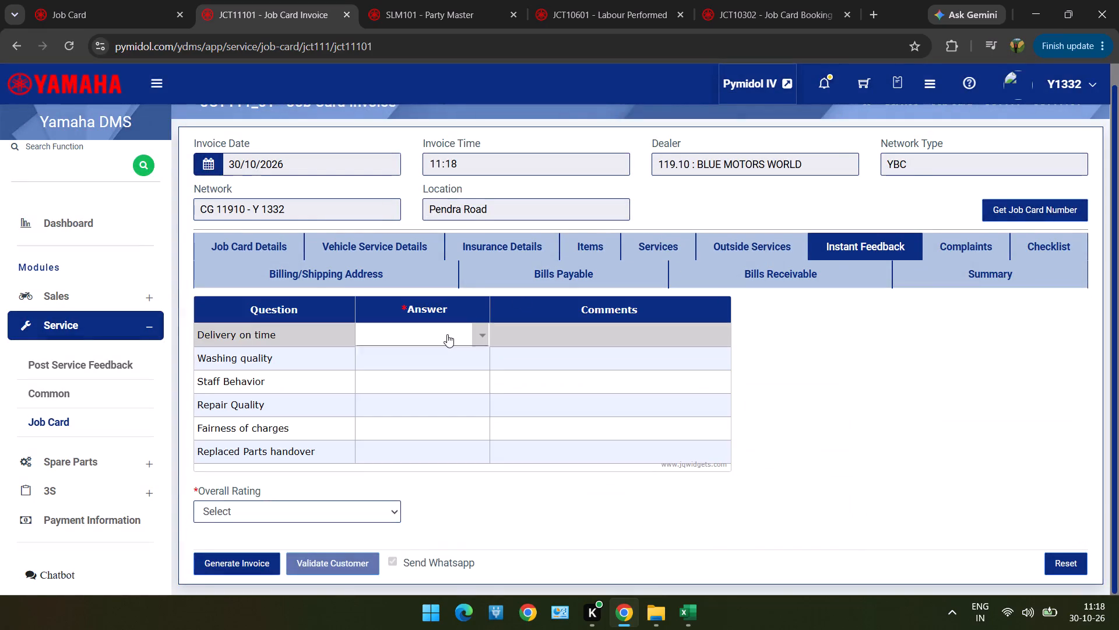
{"action": "triple_click", "coordinate": [441, 355]}
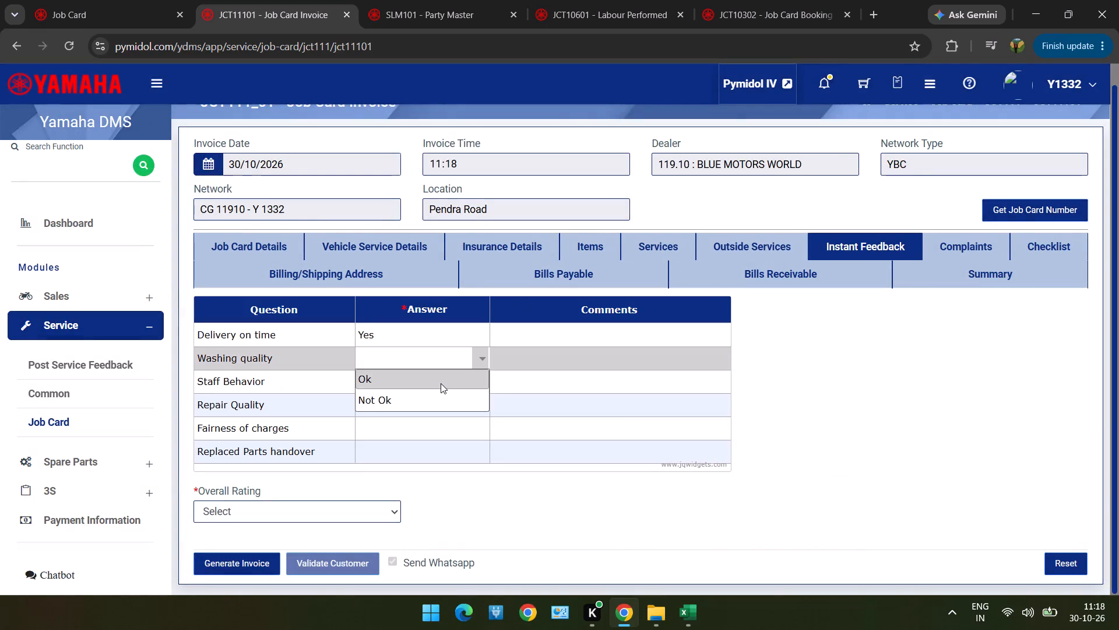
{"action": "triple_click", "coordinate": [441, 383]}
{"action": "triple_click", "coordinate": [435, 411]}
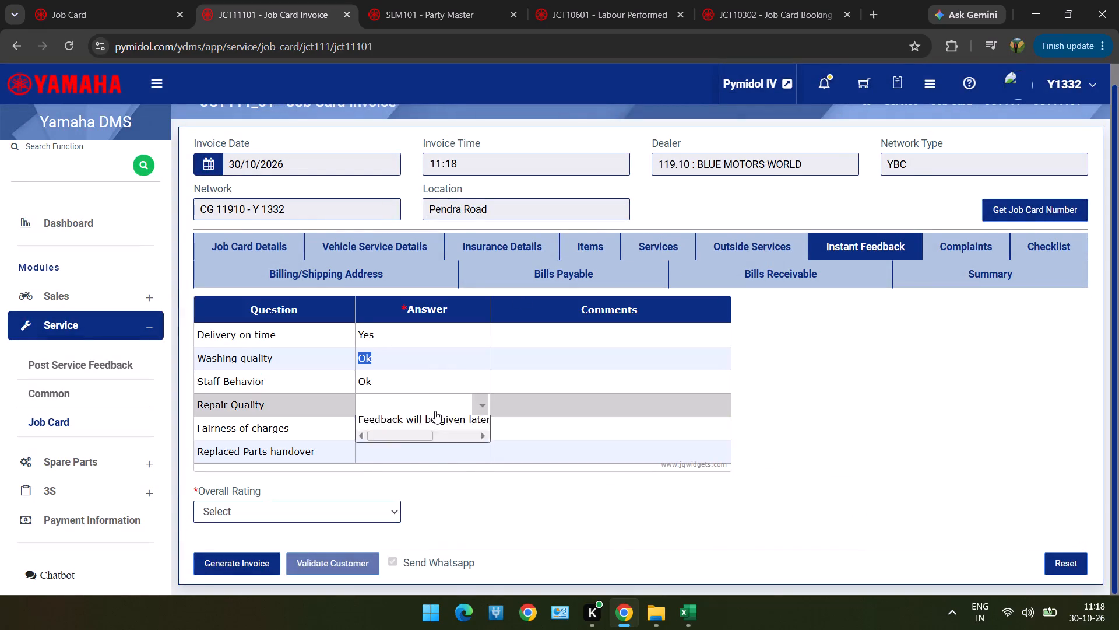
{"action": "left_click", "coordinate": [435, 418]}
{"action": "double_click", "coordinate": [434, 433]}
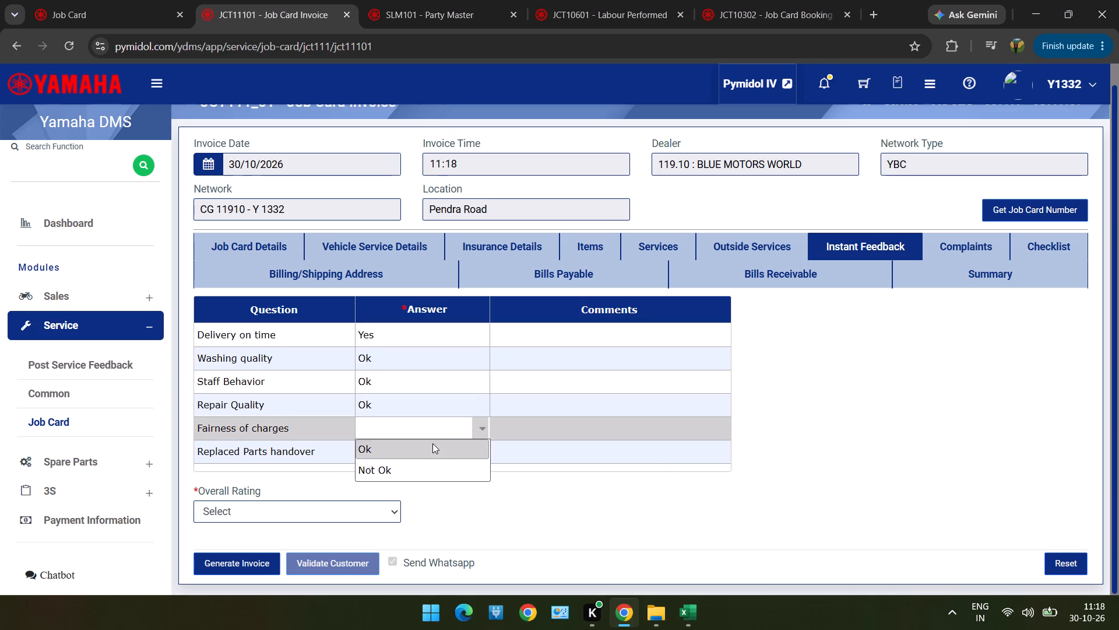
{"action": "left_click", "coordinate": [432, 446]}
{"action": "left_click", "coordinate": [432, 446]}
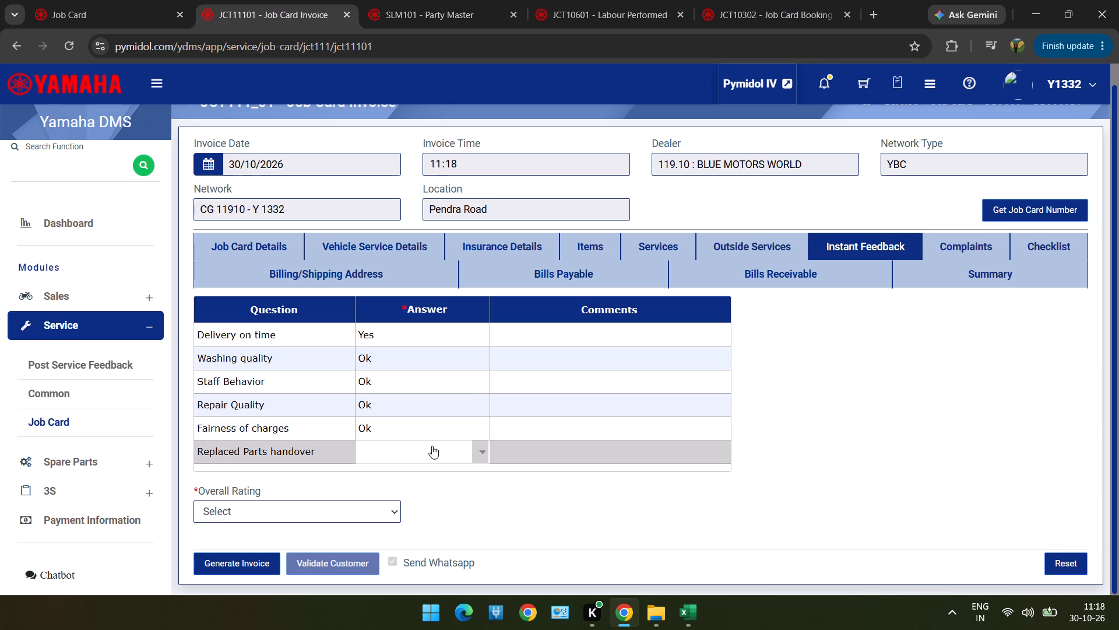
{"action": "triple_click", "coordinate": [432, 446]}
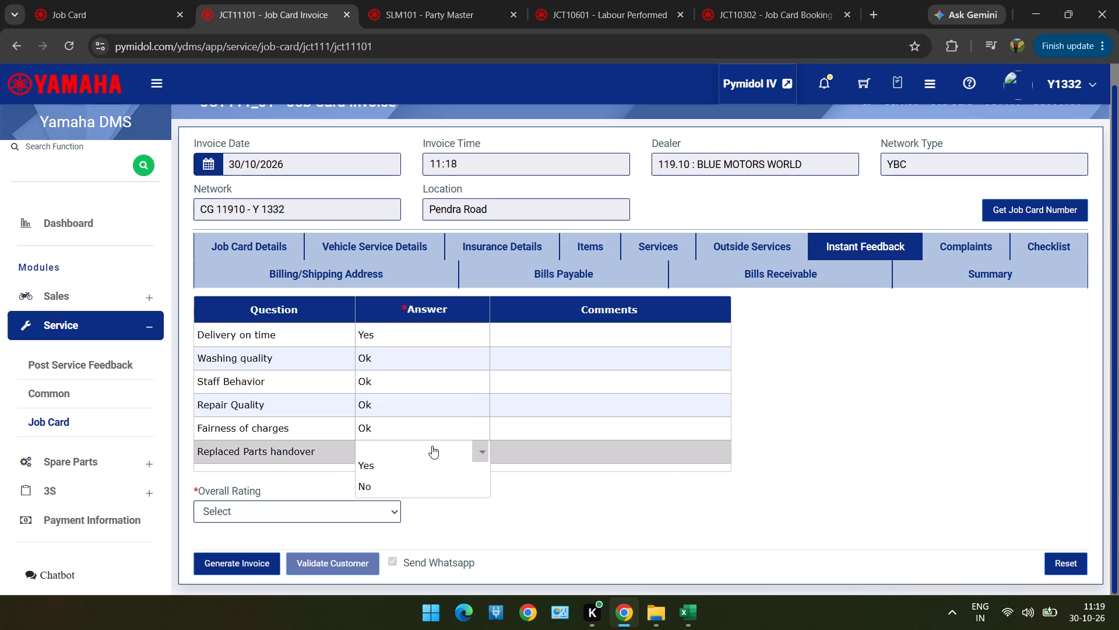
{"action": "left_click", "coordinate": [432, 446]}
{"action": "left_click", "coordinate": [425, 479]}
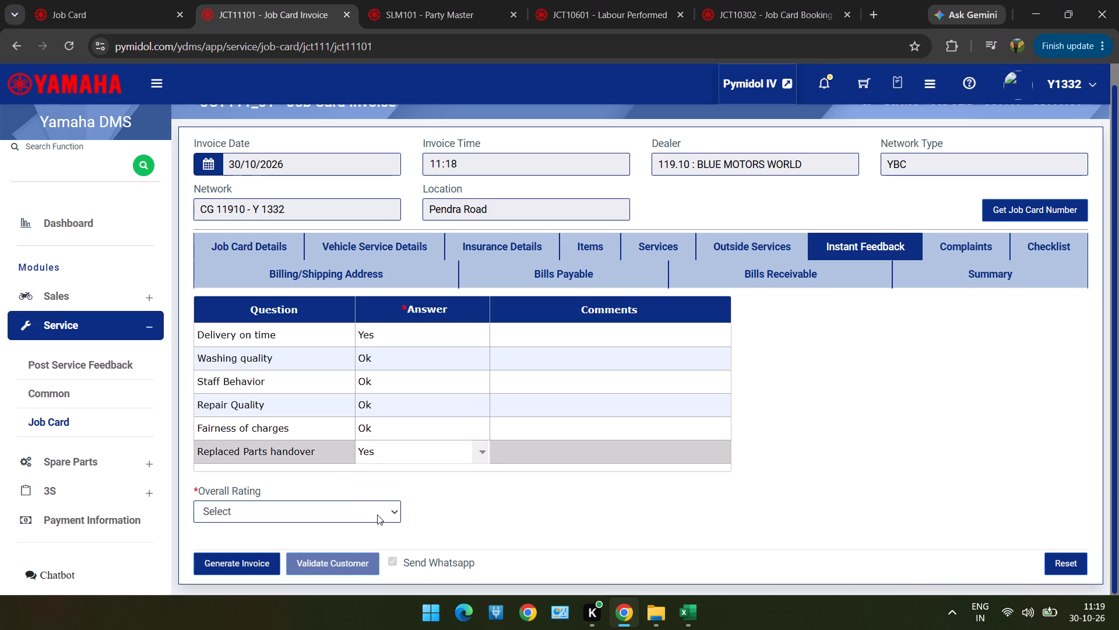
{"action": "double_click", "coordinate": [377, 514]}
{"action": "left_click", "coordinate": [343, 482]}
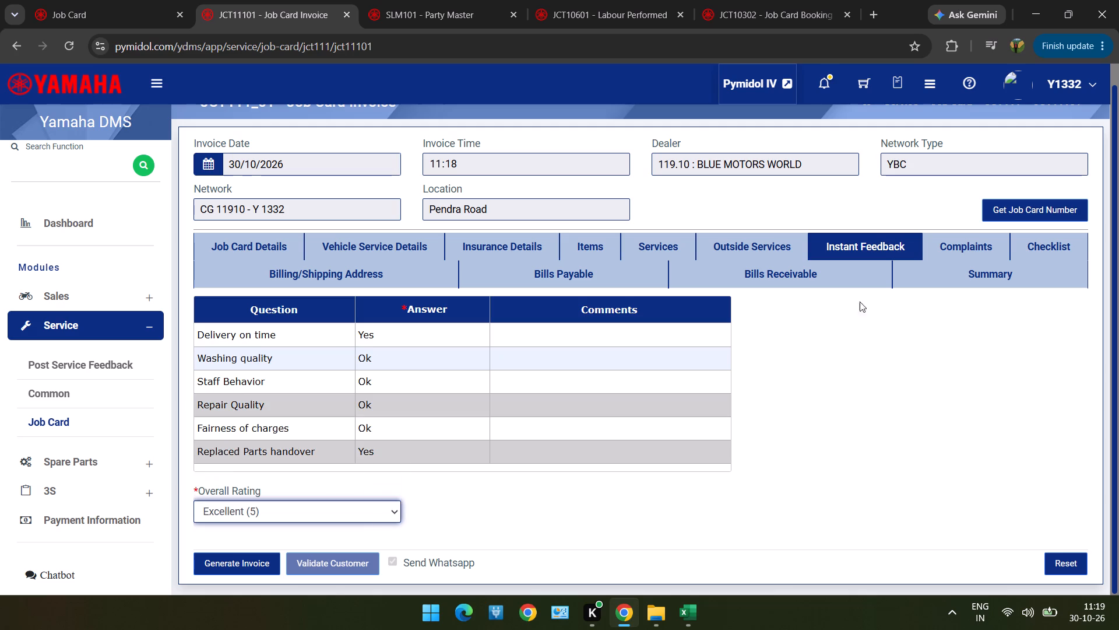
Mark the GENERAL SERVICE complaint as resolved with Yes.
{"action": "left_click", "coordinate": [951, 258]}
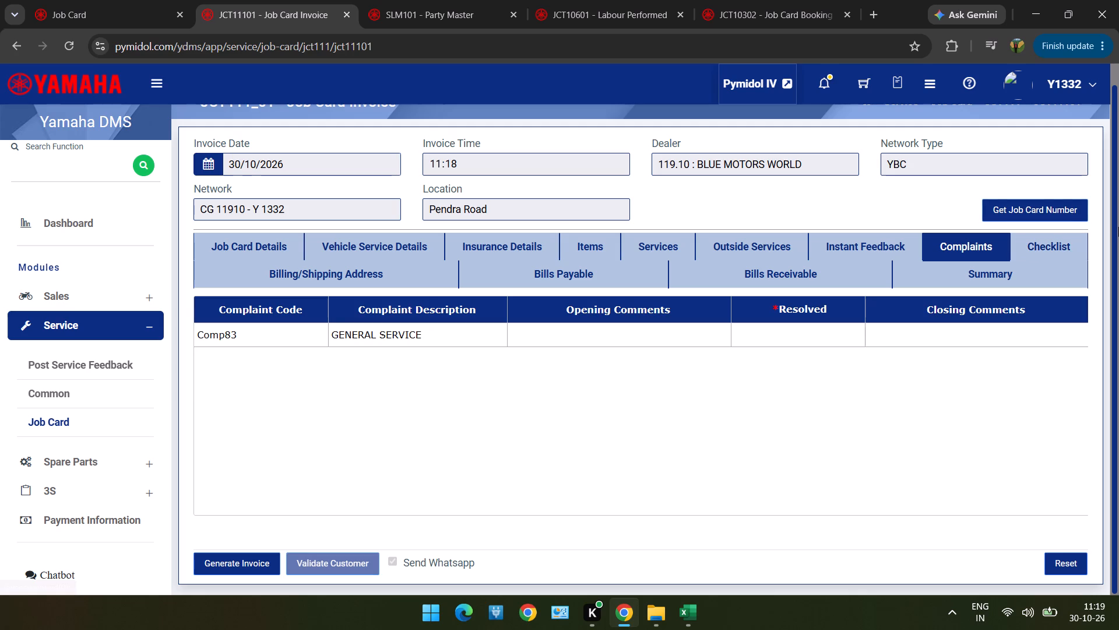
{"action": "double_click", "coordinate": [821, 334]}
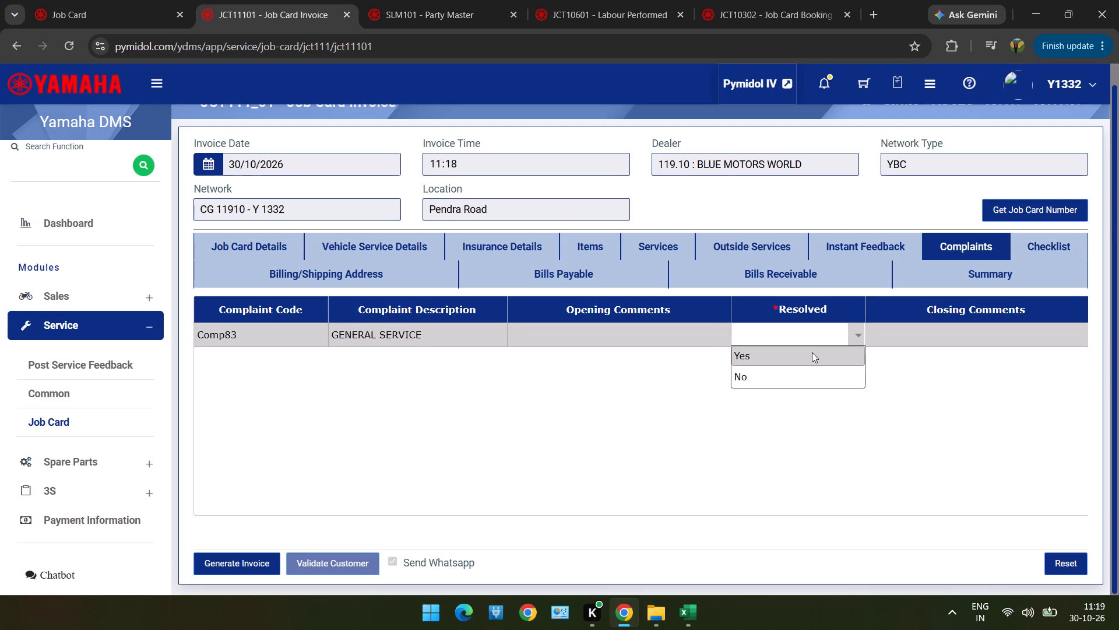
{"action": "left_click", "coordinate": [812, 352]}
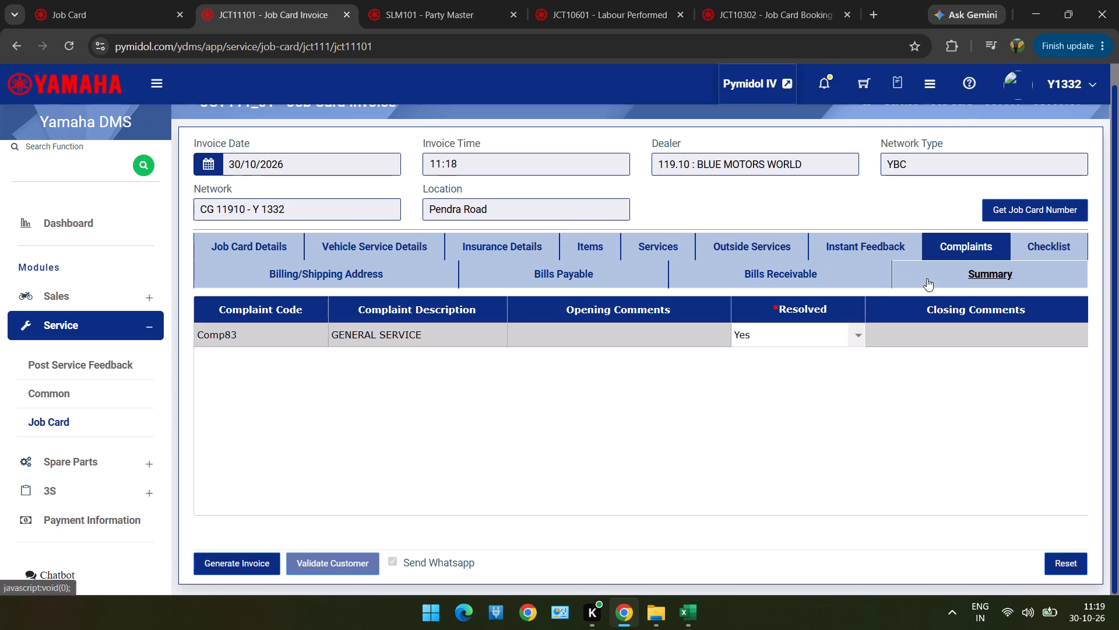
Set the division code in the invoice summary to 2355 SERVICE.
{"action": "left_click", "coordinate": [927, 278]}
{"action": "left_click", "coordinate": [389, 516]}
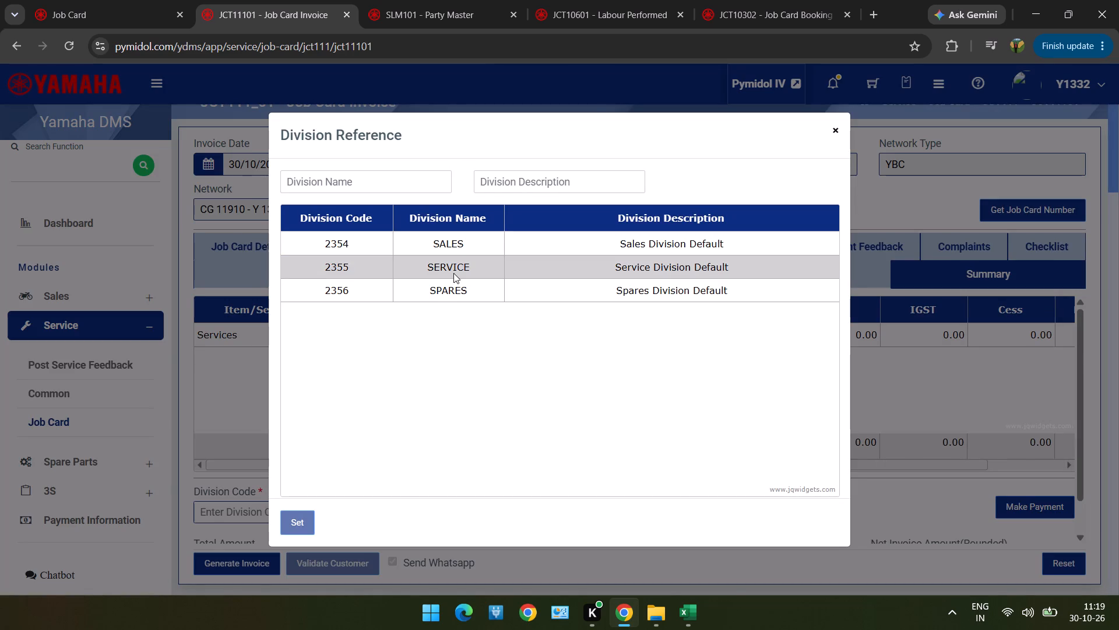
{"action": "double_click", "coordinate": [453, 273]}
Generate the job card invoice, confirm it, and go back to the blank Job Card Invoice form.
{"action": "scroll", "coordinate": [453, 273], "scroll_direction": "down", "scroll_amount": 2}
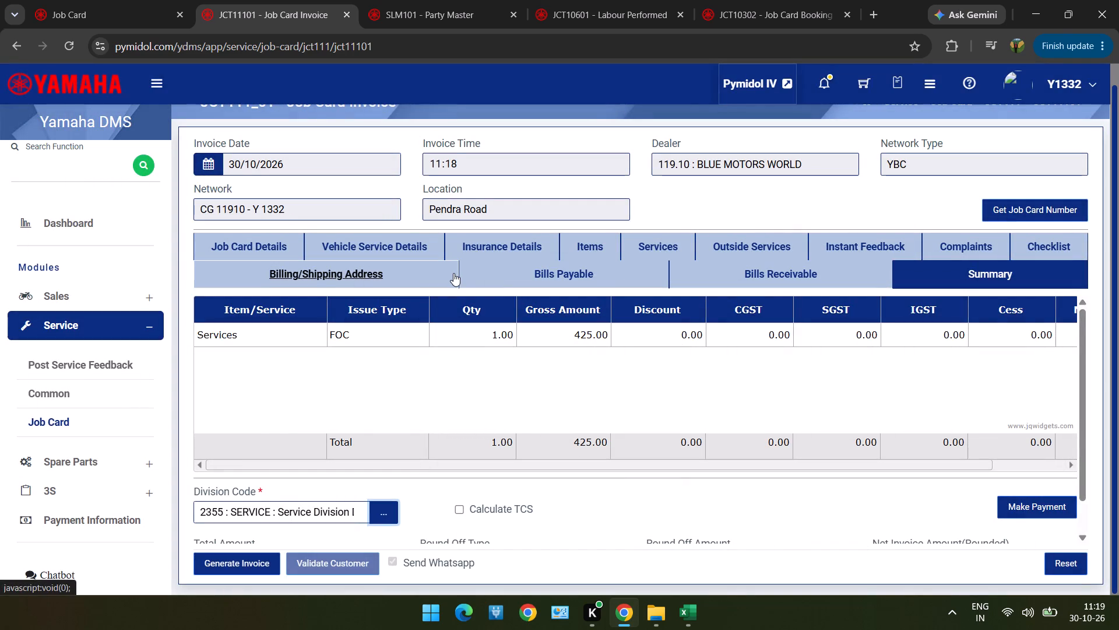
{"action": "scroll", "coordinate": [500, 502], "scroll_direction": "down", "scroll_amount": 3}
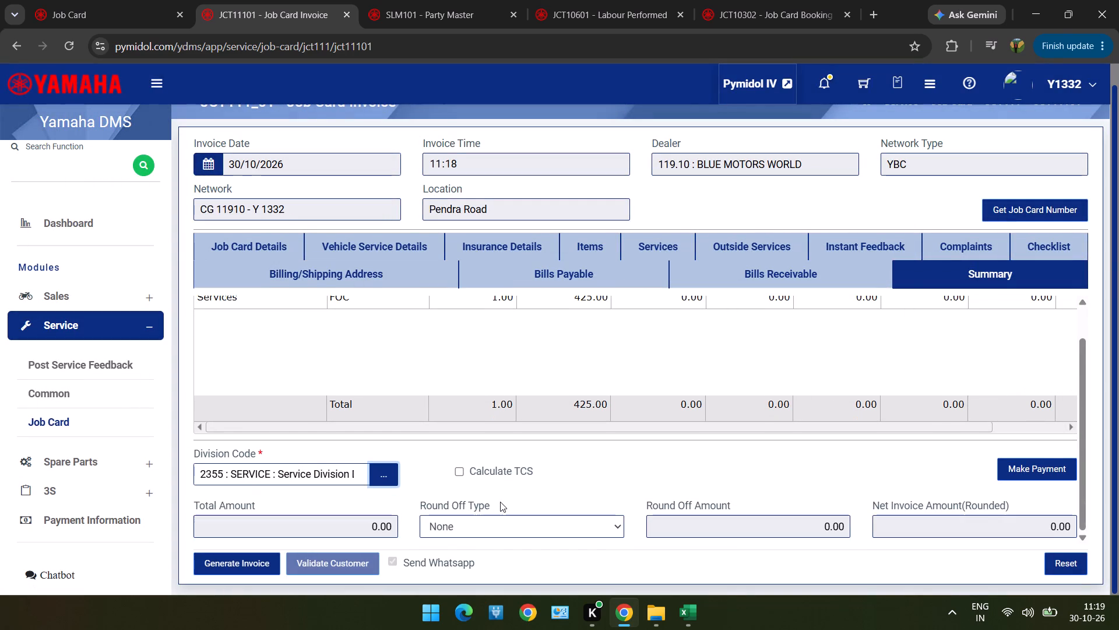
{"action": "scroll", "coordinate": [500, 502], "scroll_direction": "down", "scroll_amount": 1}
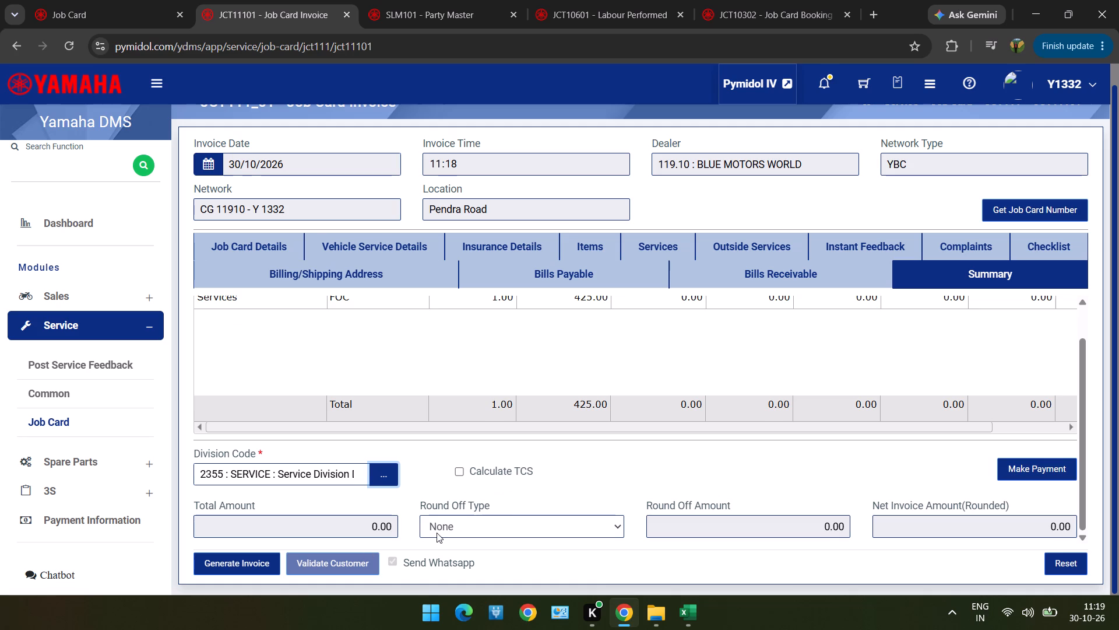
{"action": "scroll", "coordinate": [437, 533], "scroll_direction": "down", "scroll_amount": 1}
{"action": "left_click", "coordinate": [238, 562]}
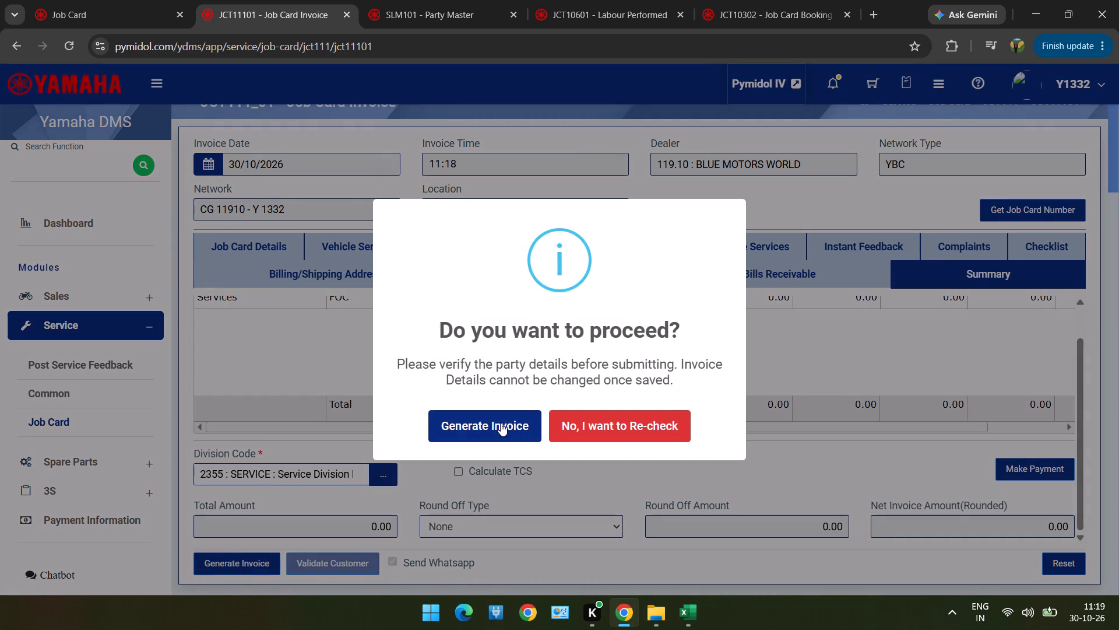
{"action": "left_click", "coordinate": [499, 424]}
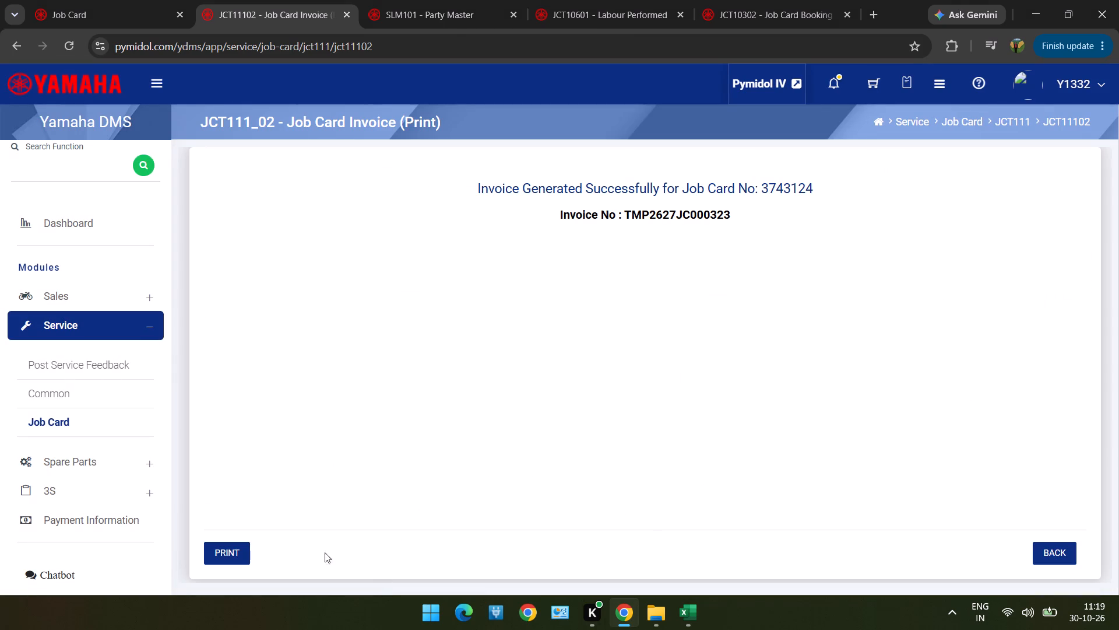
{"action": "left_click", "coordinate": [1061, 551]}
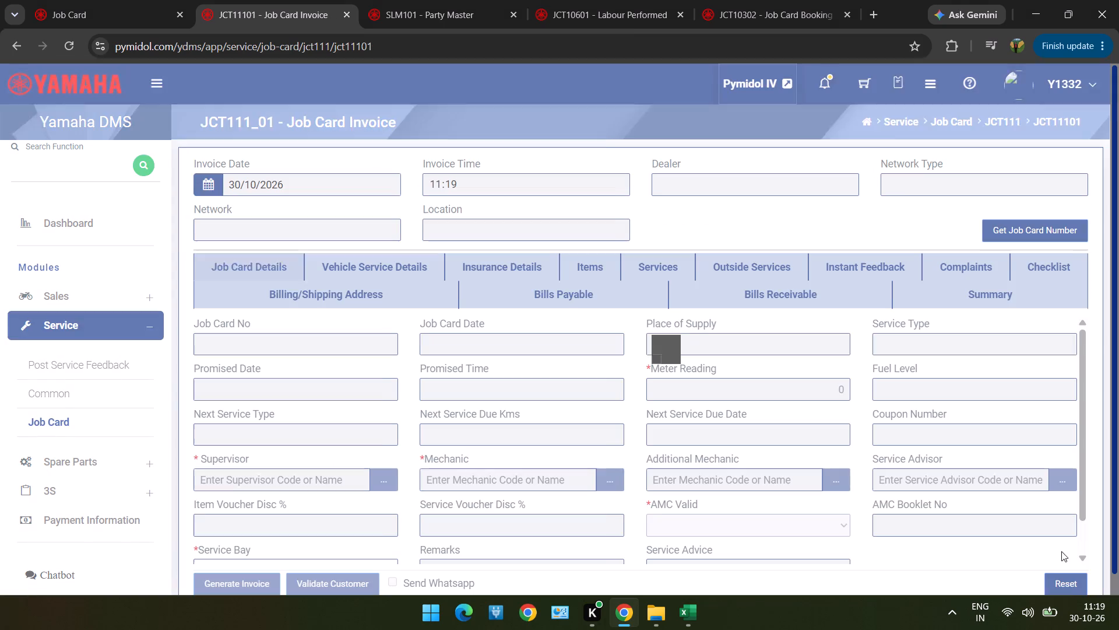
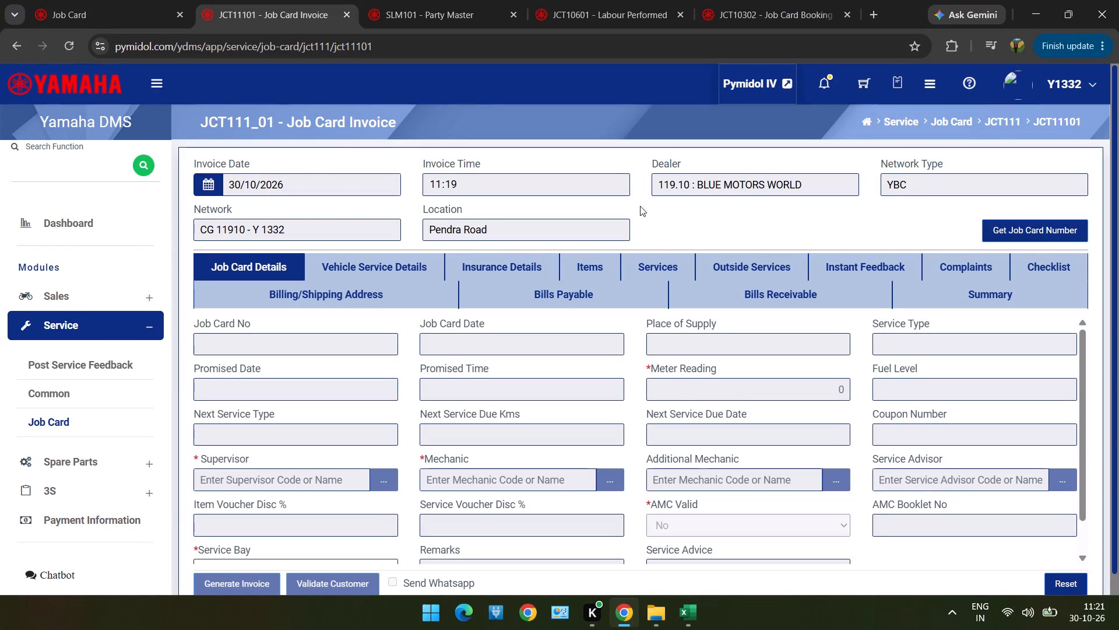
Check the list of job cards available for invoicing, and close it without picking one.
{"action": "left_click", "coordinate": [1040, 229]}
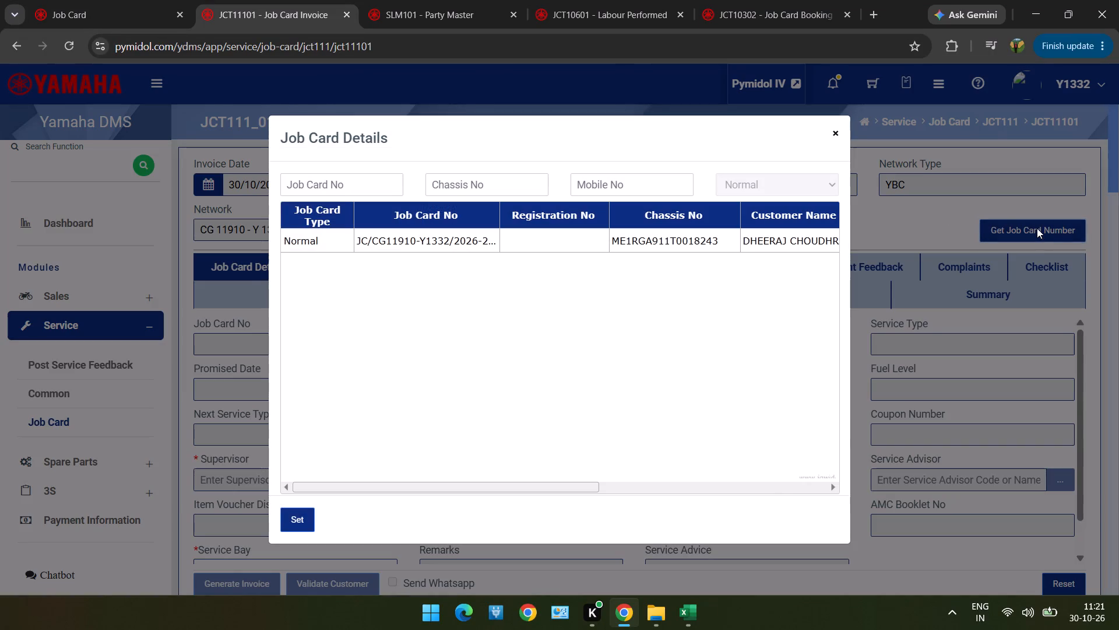
{"action": "left_click", "coordinate": [838, 129]}
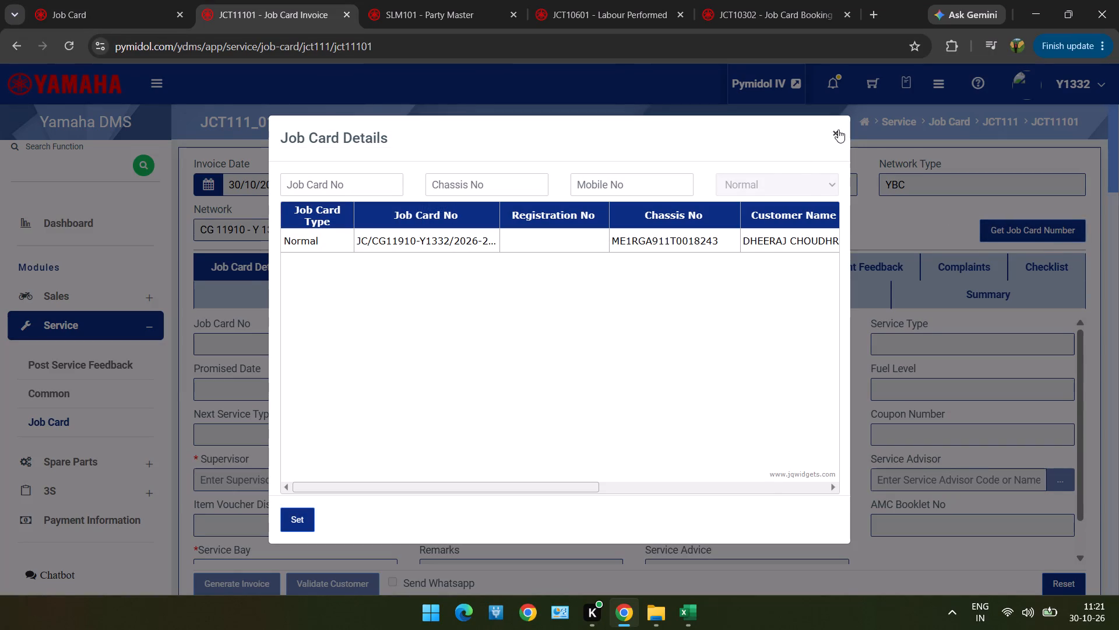
Switch to the Excel list and copy the chassis number in row 31.
{"action": "left_click", "coordinate": [804, 6]}
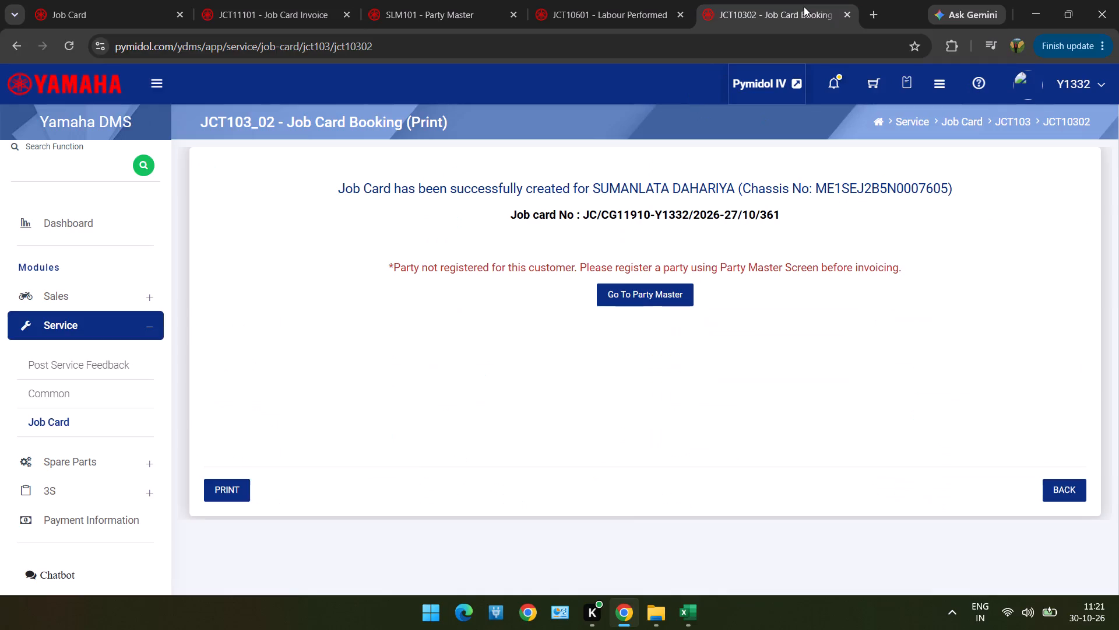
{"action": "key", "text": "alt+Tab"}
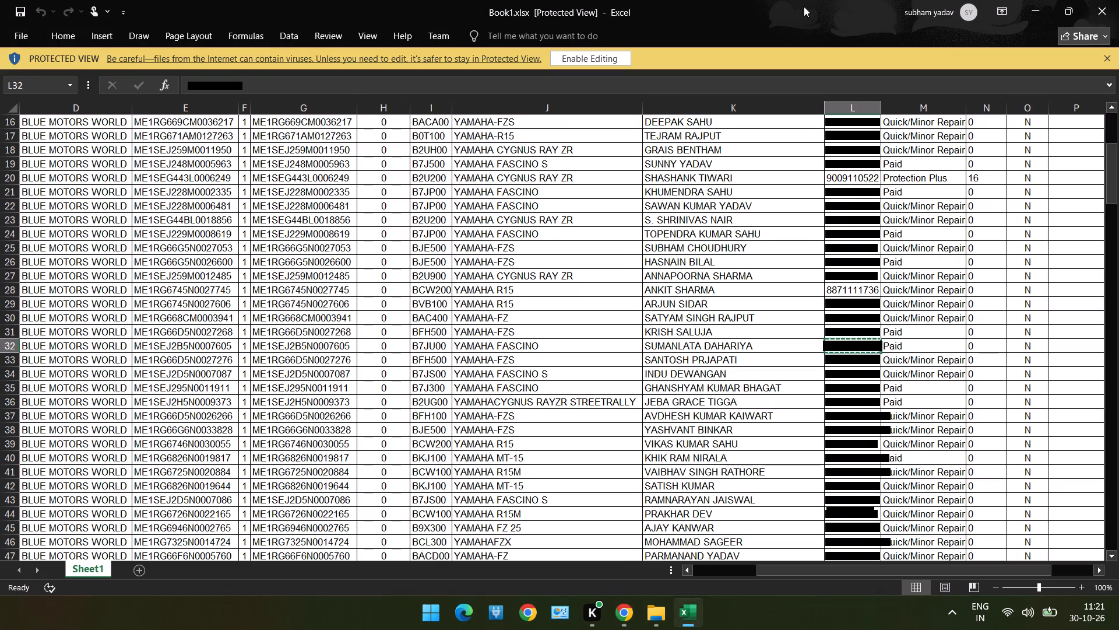
{"action": "key", "text": "Up"}
{"action": "key", "text": "Left"}
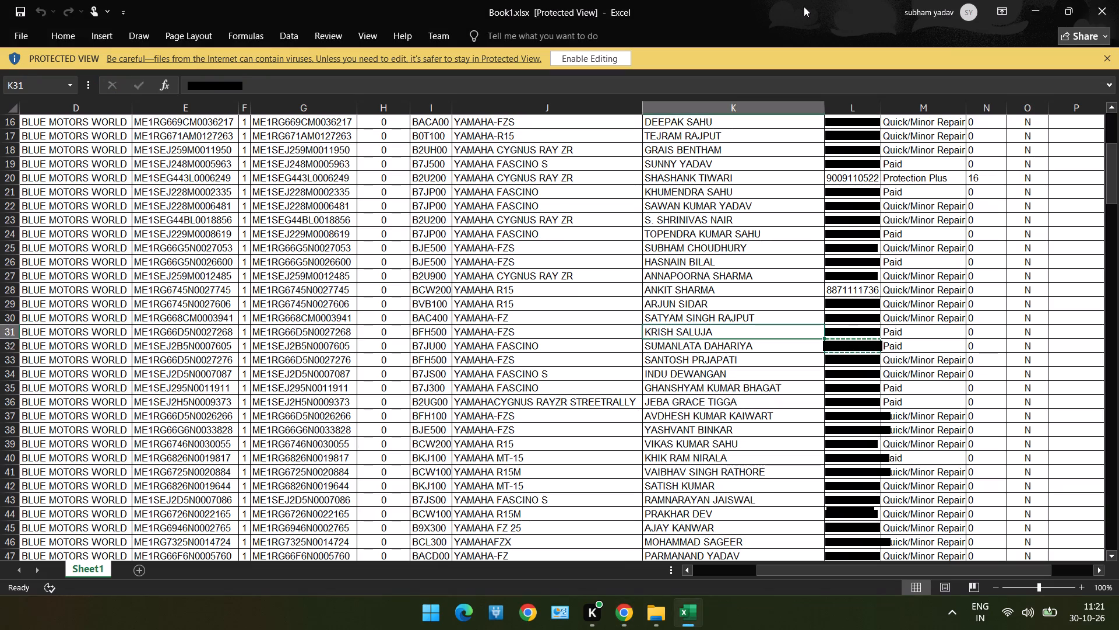
{"action": "key", "text": "Left"}
{"action": "key", "text": "Left"}
{"action": "key", "text": "Left"}
{"action": "key", "text": "Left"}
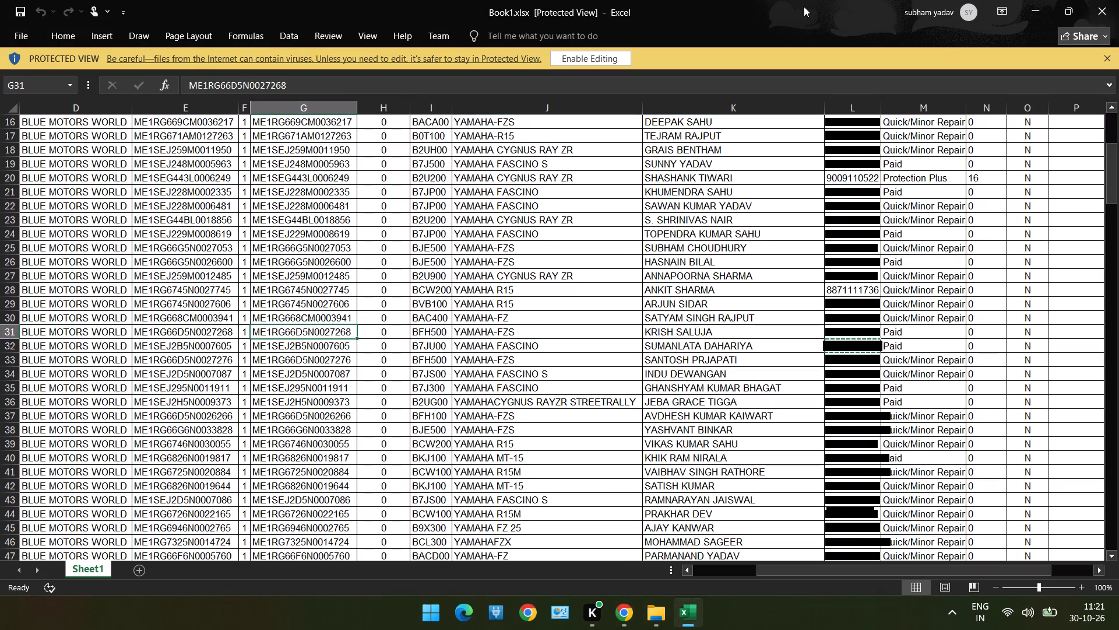
{"action": "key", "text": "ctrl+c"}
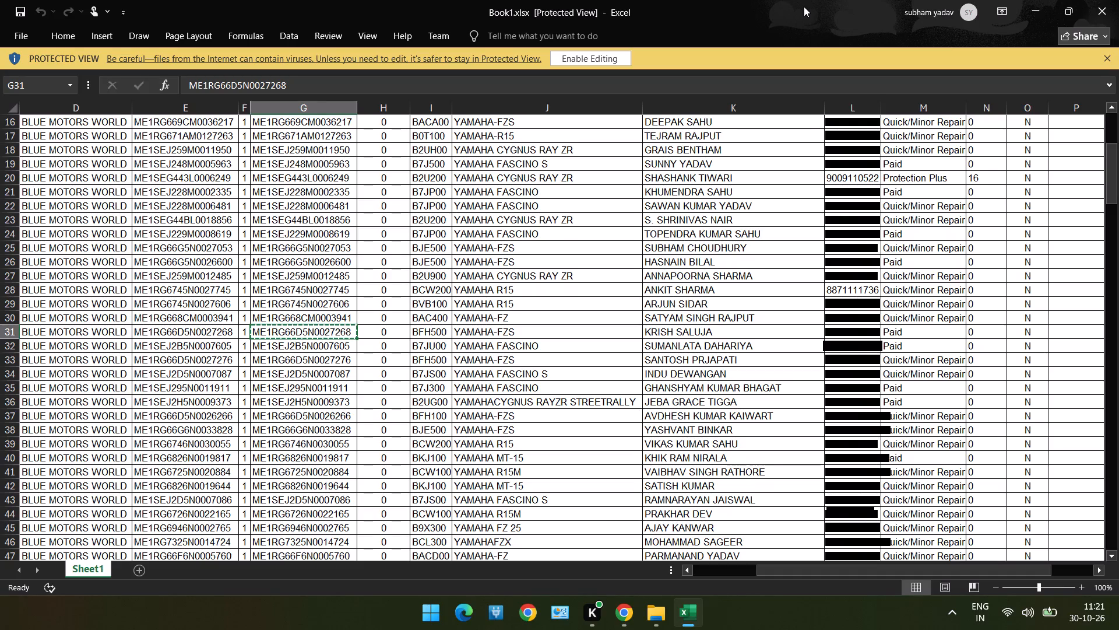
{"action": "key", "text": "ctrl+c"}
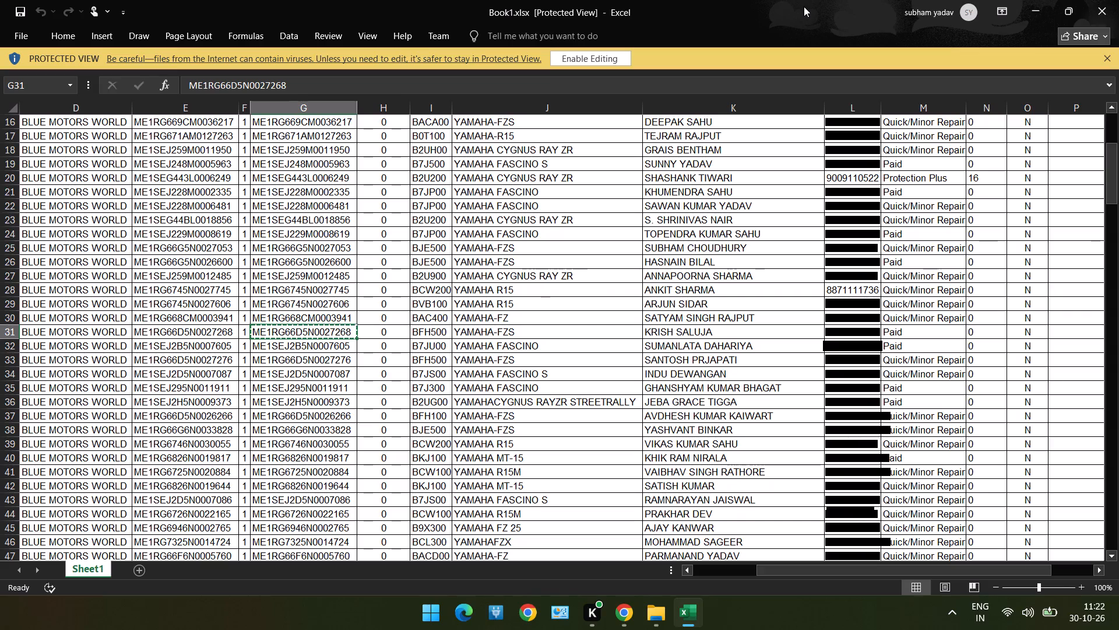
{"action": "key", "text": "alt+Tab"}
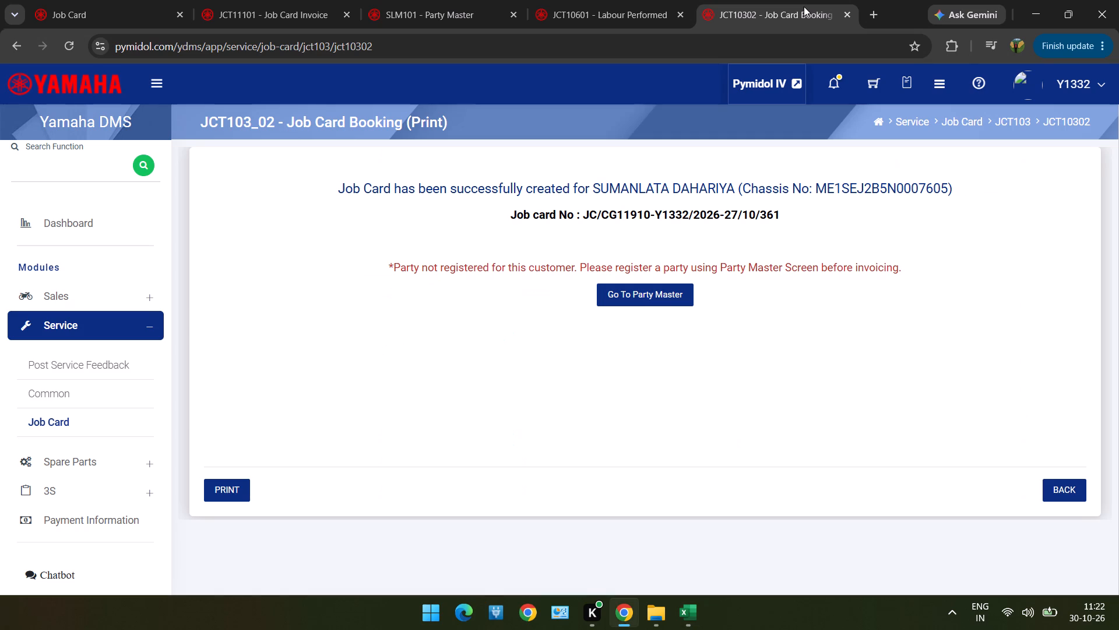
{"action": "left_click", "coordinate": [1058, 491]}
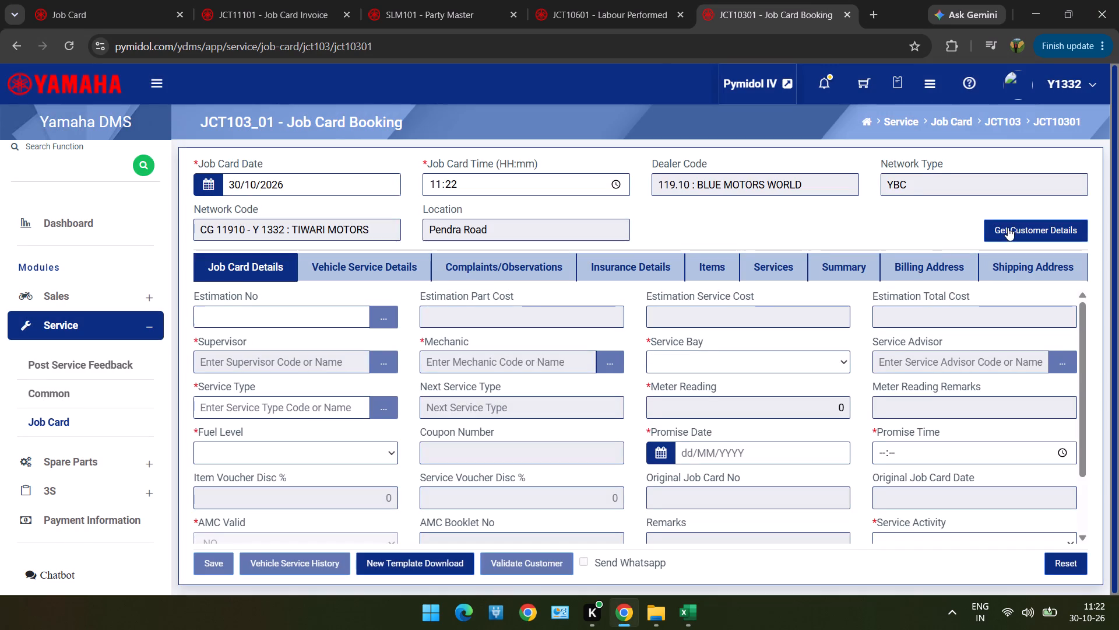
{"action": "left_click", "coordinate": [1008, 228]}
{"action": "left_click", "coordinate": [528, 239]}
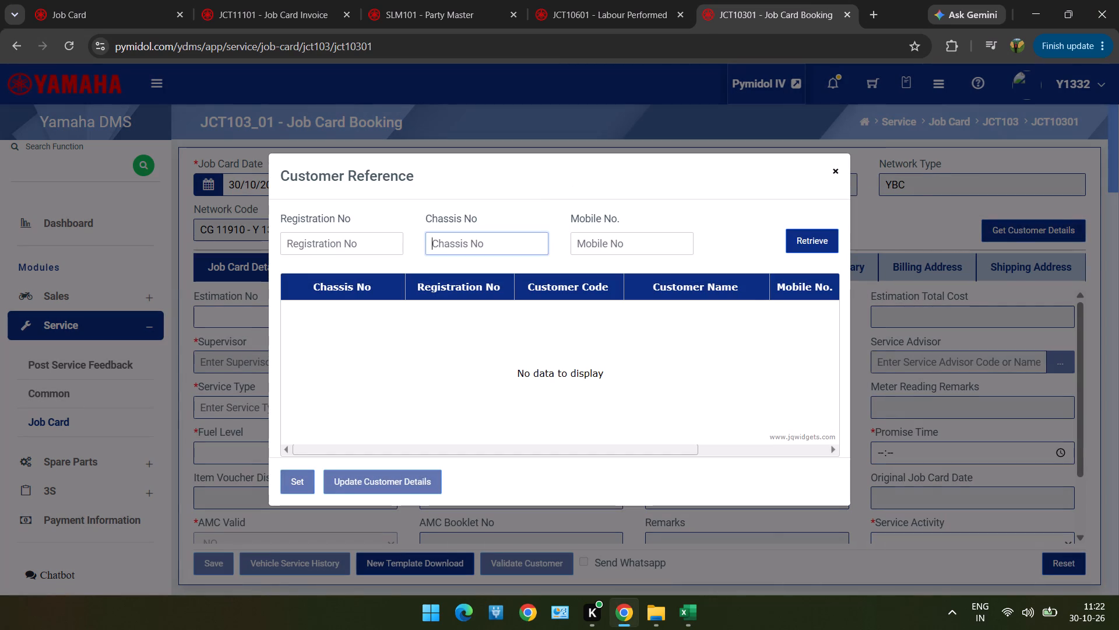
{"action": "key", "text": "ctrl+v"}
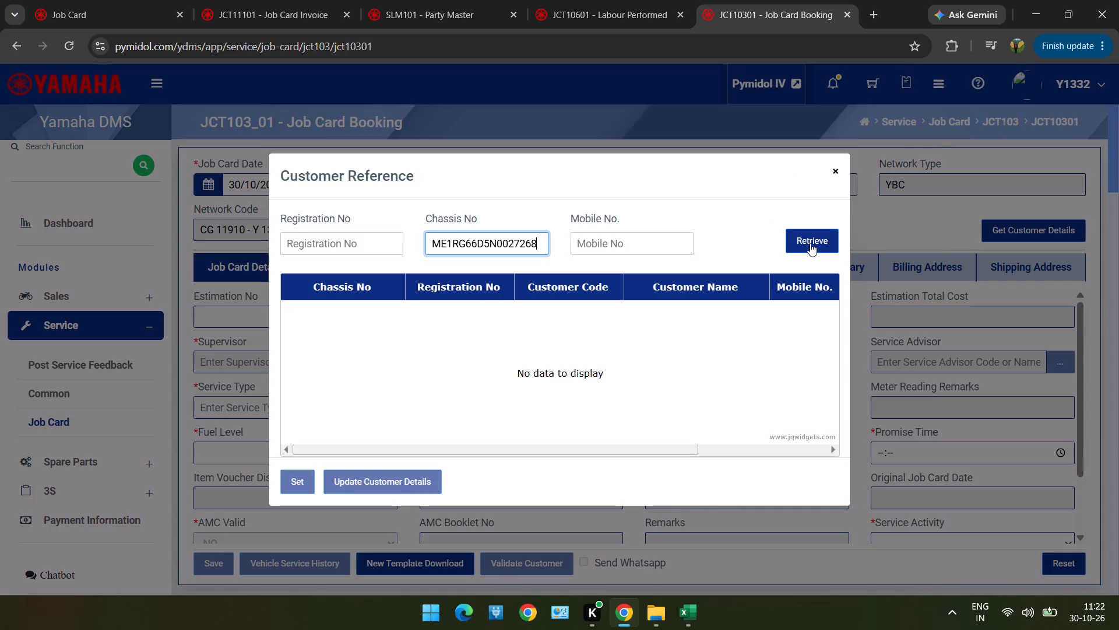
{"action": "left_click", "coordinate": [810, 244]}
{"action": "double_click", "coordinate": [690, 321]}
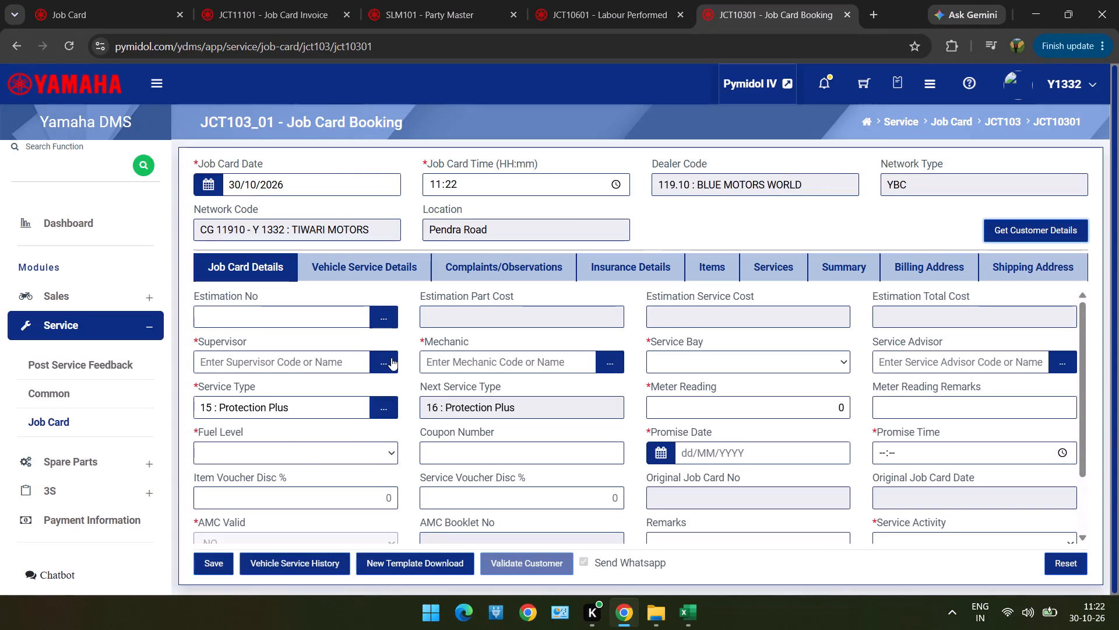
{"action": "left_click", "coordinate": [391, 358]}
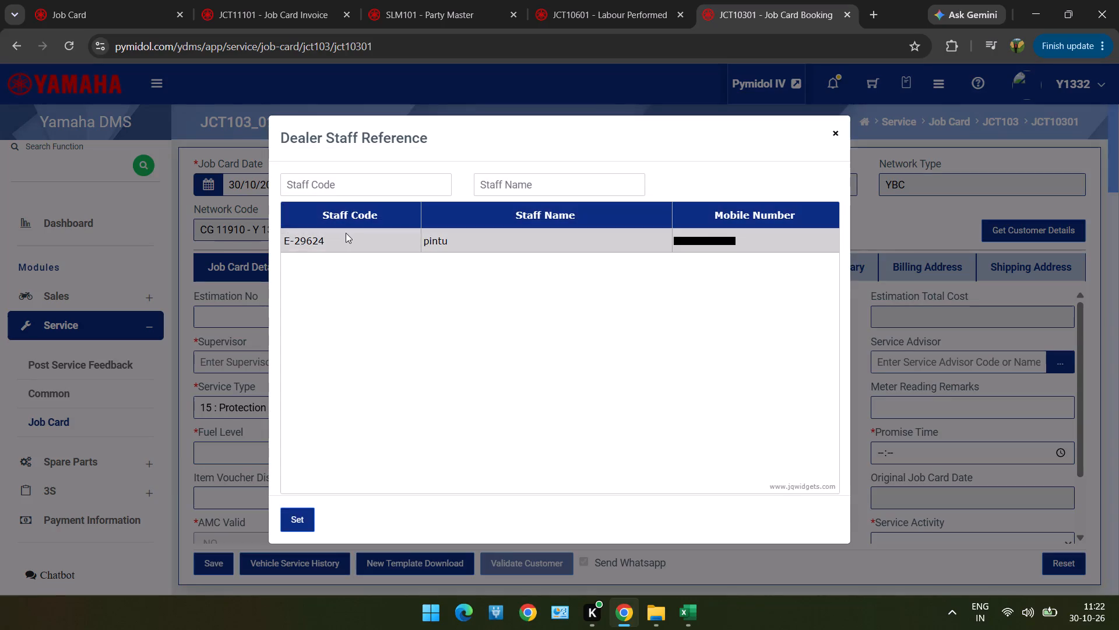
{"action": "double_click", "coordinate": [346, 233]}
{"action": "left_click", "coordinate": [618, 363]}
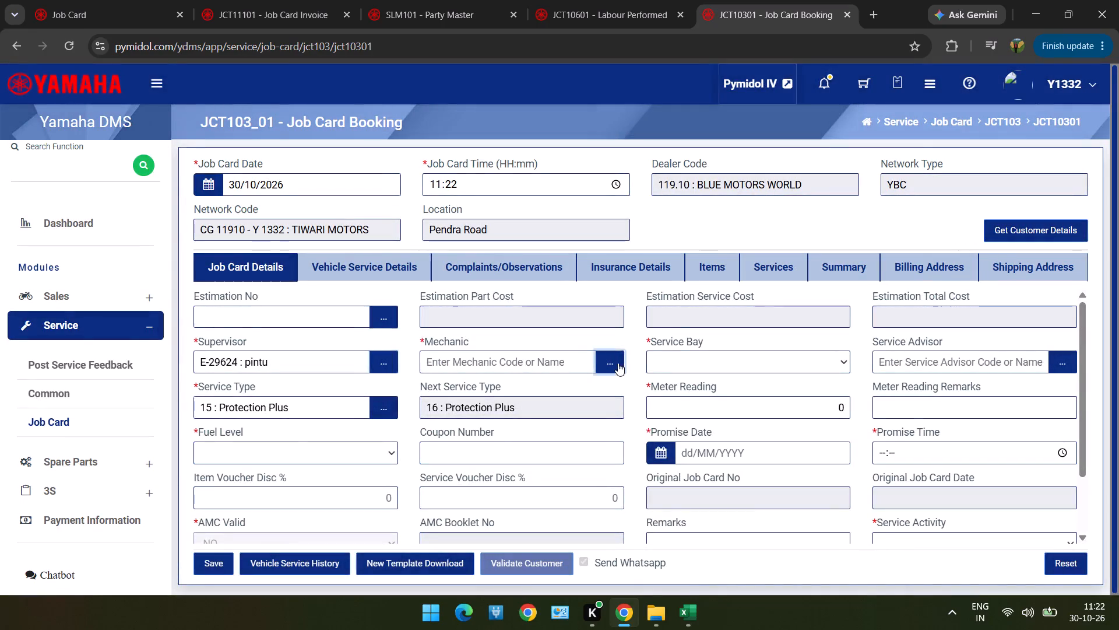
{"action": "left_click", "coordinate": [491, 247]}
{"action": "double_click", "coordinate": [491, 247]}
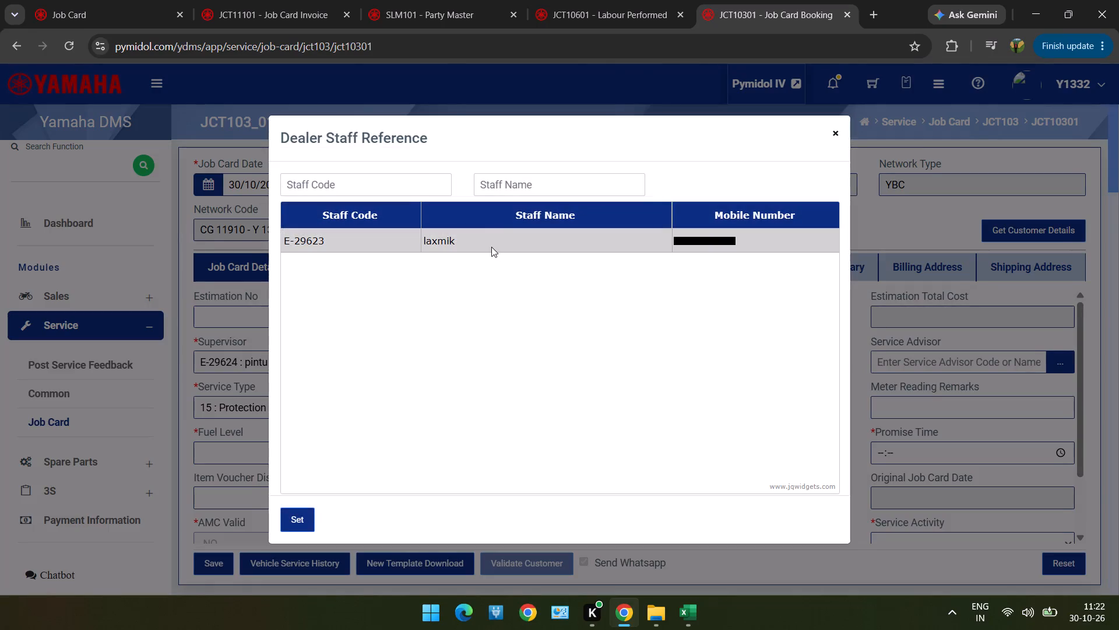
{"action": "scroll", "coordinate": [491, 247], "scroll_direction": "down", "scroll_amount": 4}
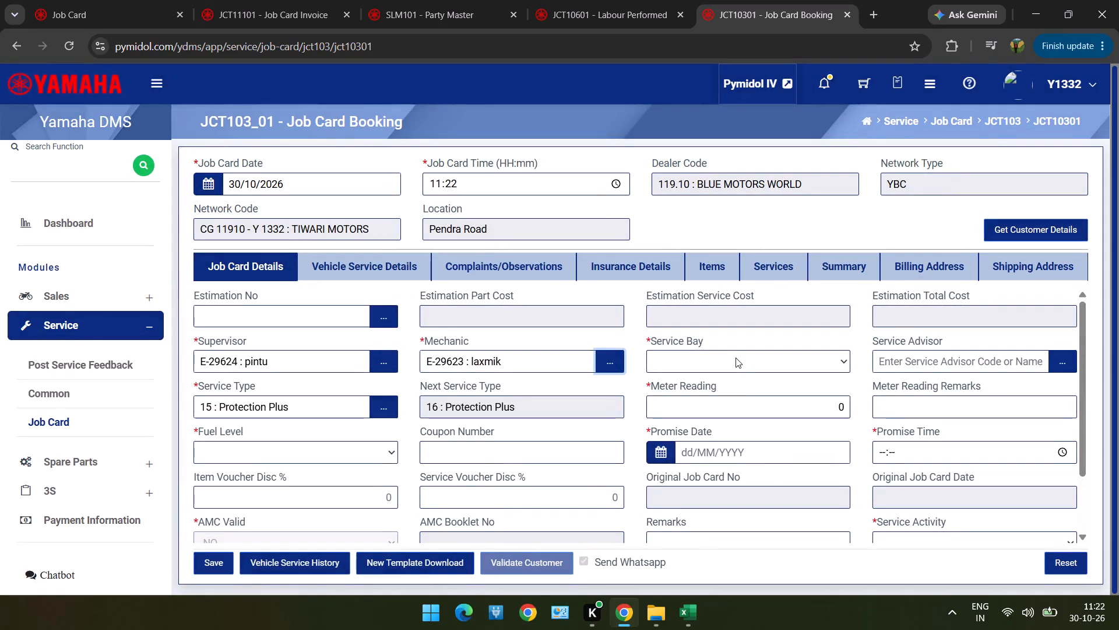
{"action": "left_click", "coordinate": [735, 356]}
{"action": "left_click", "coordinate": [705, 385]}
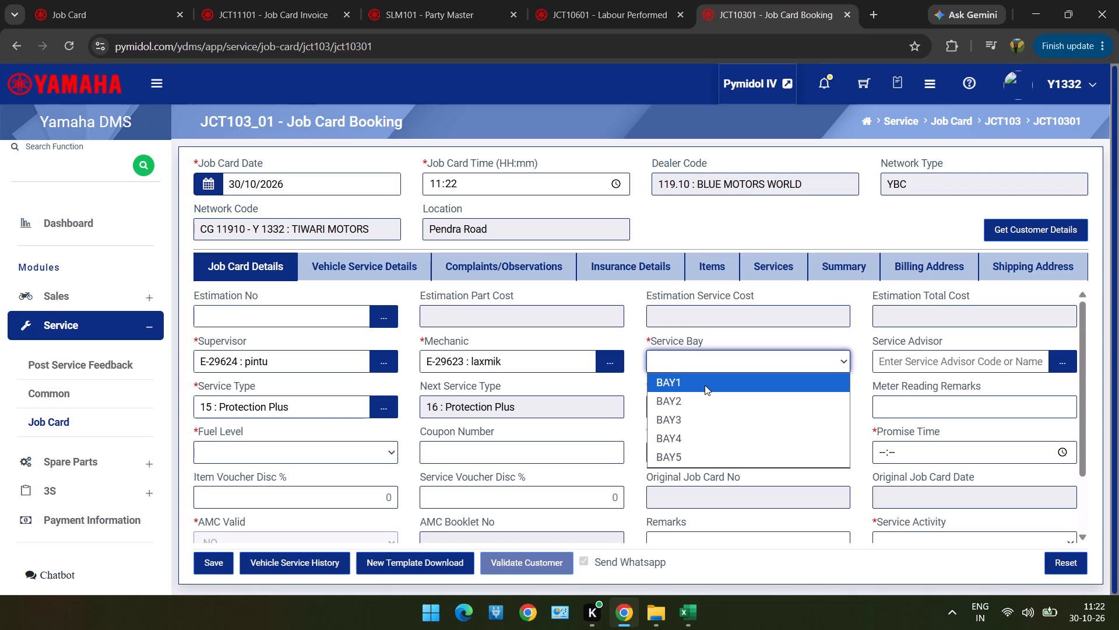
Consult the vehicle service history for past meter readings and enter 20300 as the job card's meter reading.
{"action": "scroll", "coordinate": [705, 385], "scroll_direction": "down", "scroll_amount": 2}
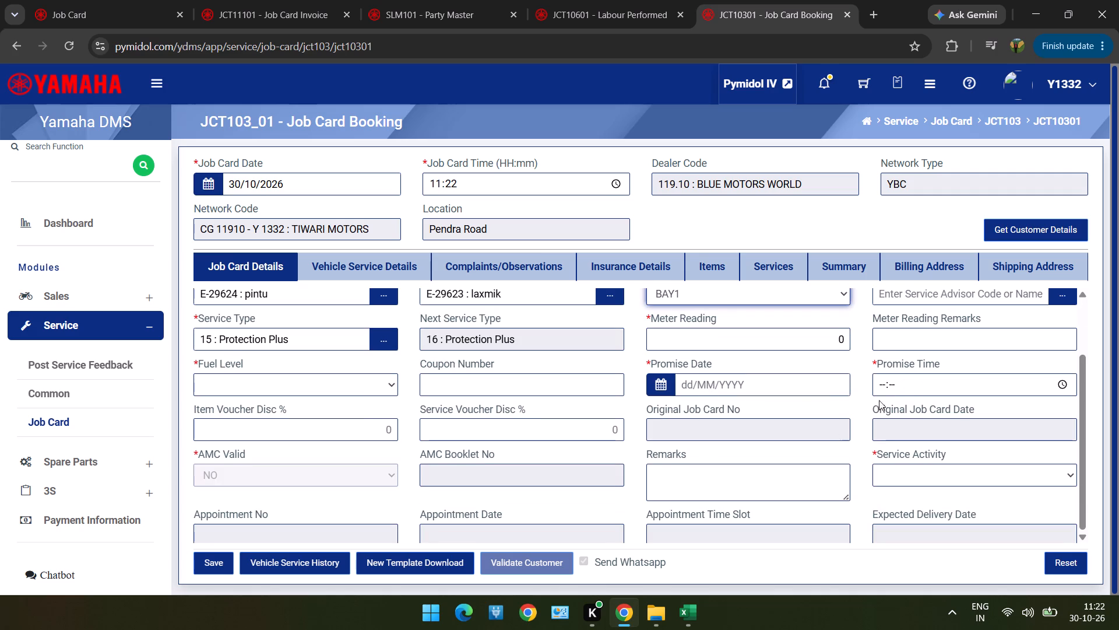
{"action": "left_click", "coordinate": [784, 331]}
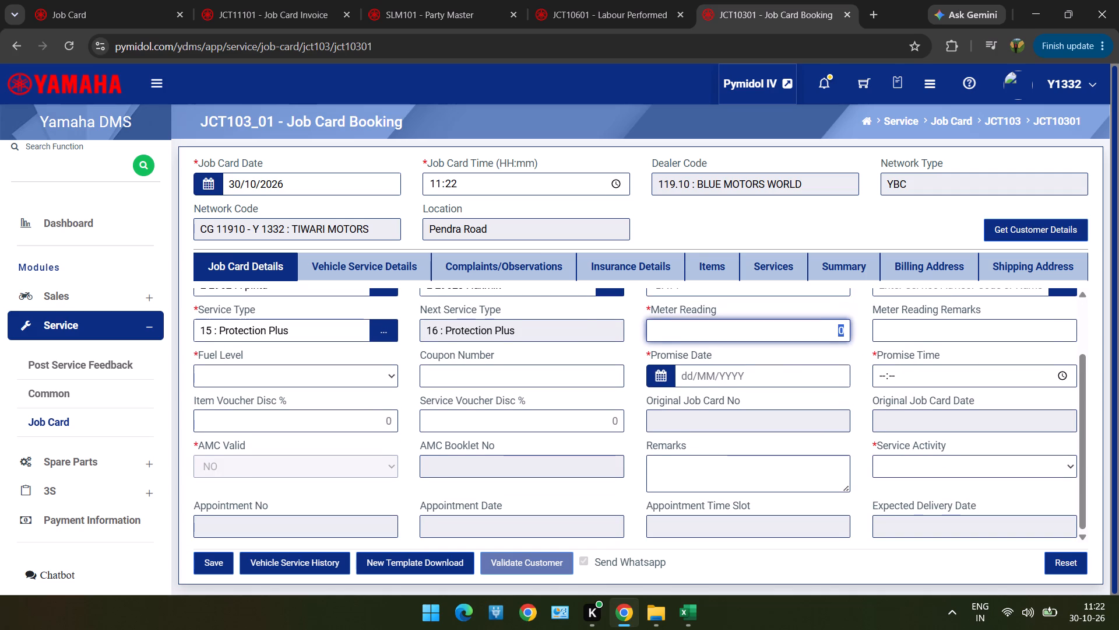
{"action": "left_click", "coordinate": [312, 565]}
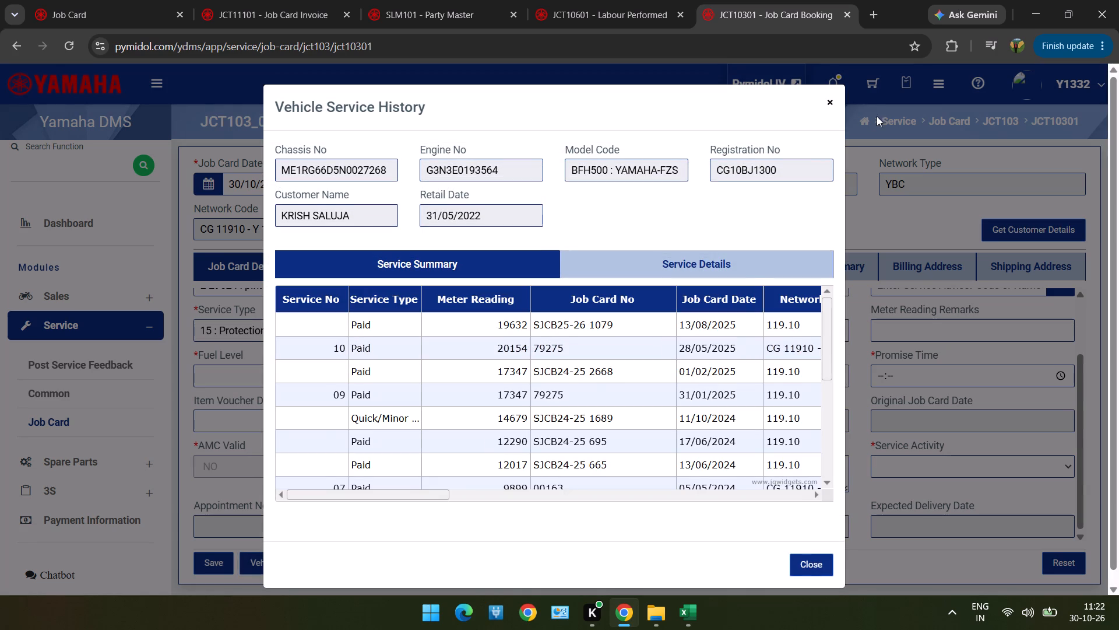
{"action": "left_click", "coordinate": [831, 103]}
{"action": "left_click", "coordinate": [717, 334]}
{"action": "type", "text": "20300"}
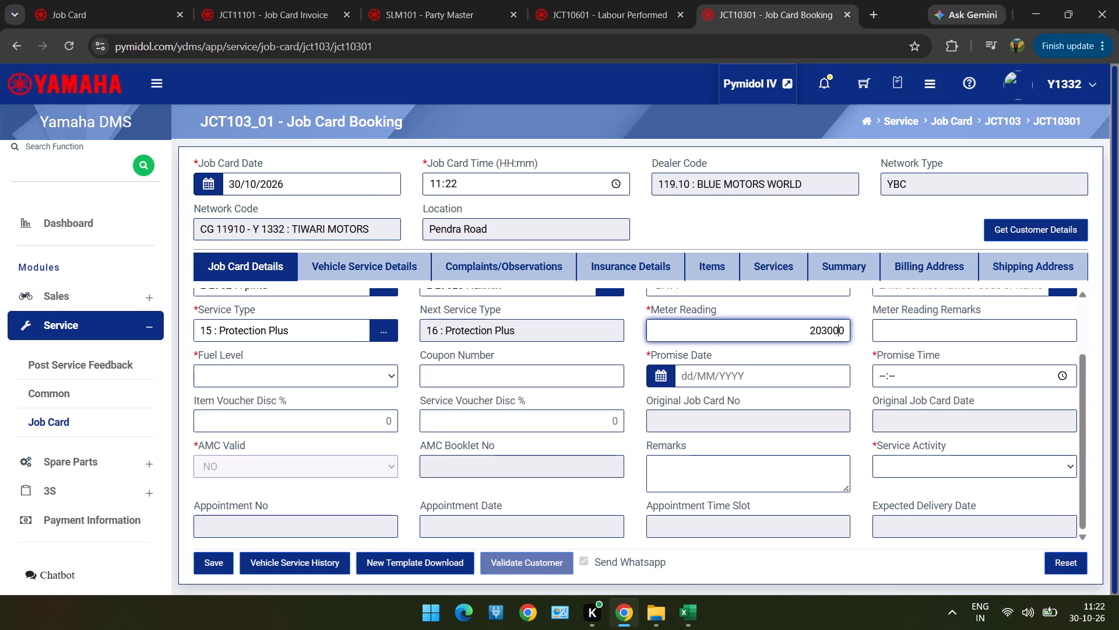
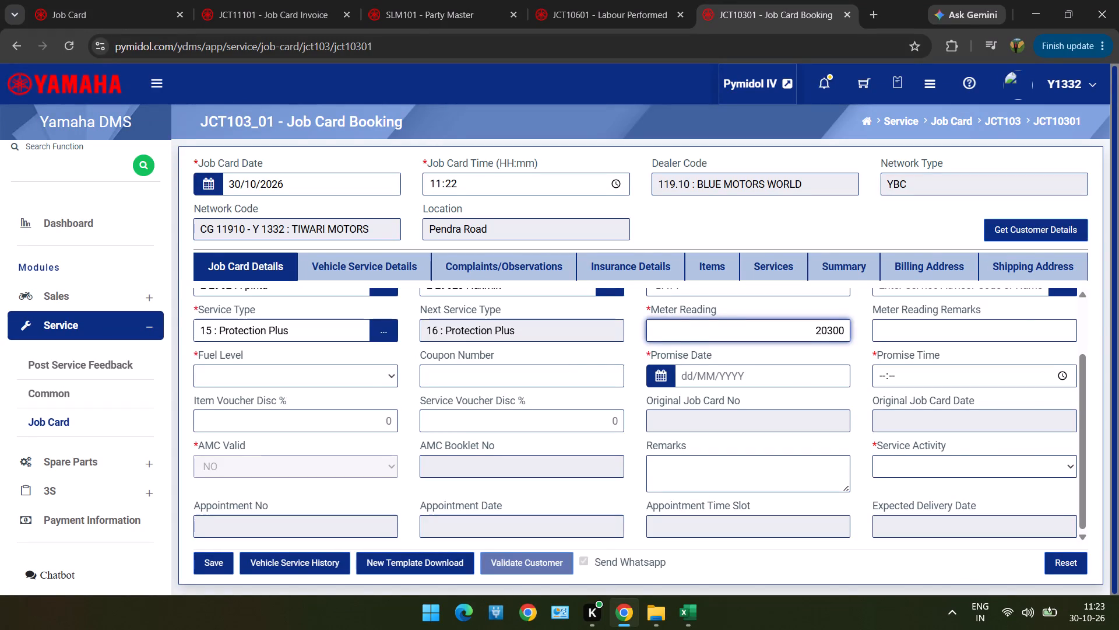
Fill in fuel level 1-Points, promise date 30/10/2026, promise time 11:23 and service activity Normal Scheme on the job card.
{"action": "left_click", "coordinate": [365, 383]}
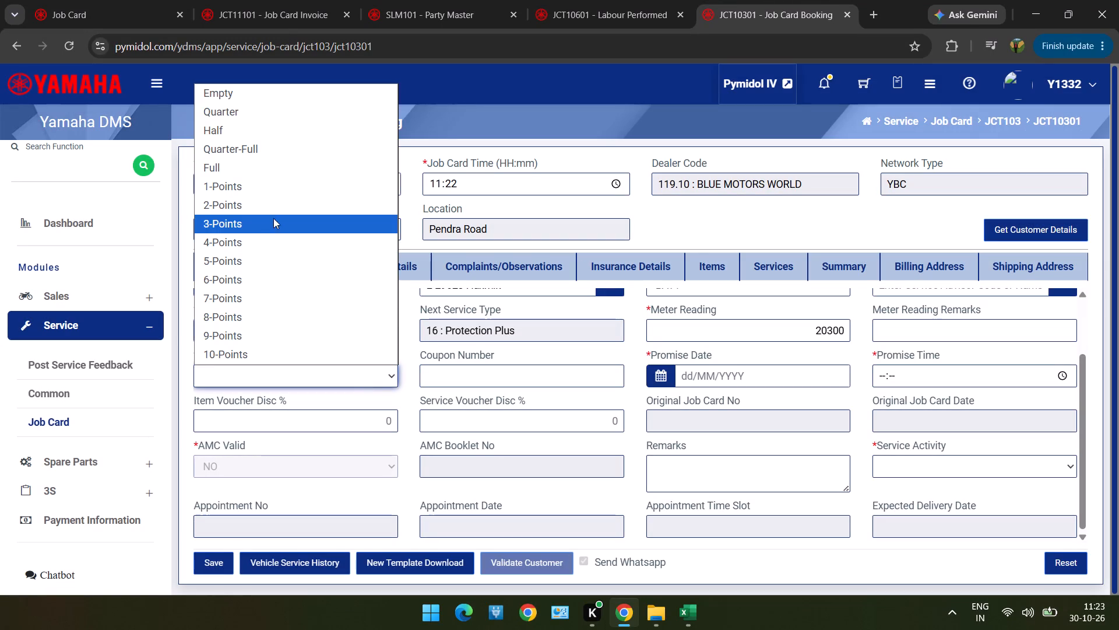
{"action": "left_click", "coordinate": [266, 190]}
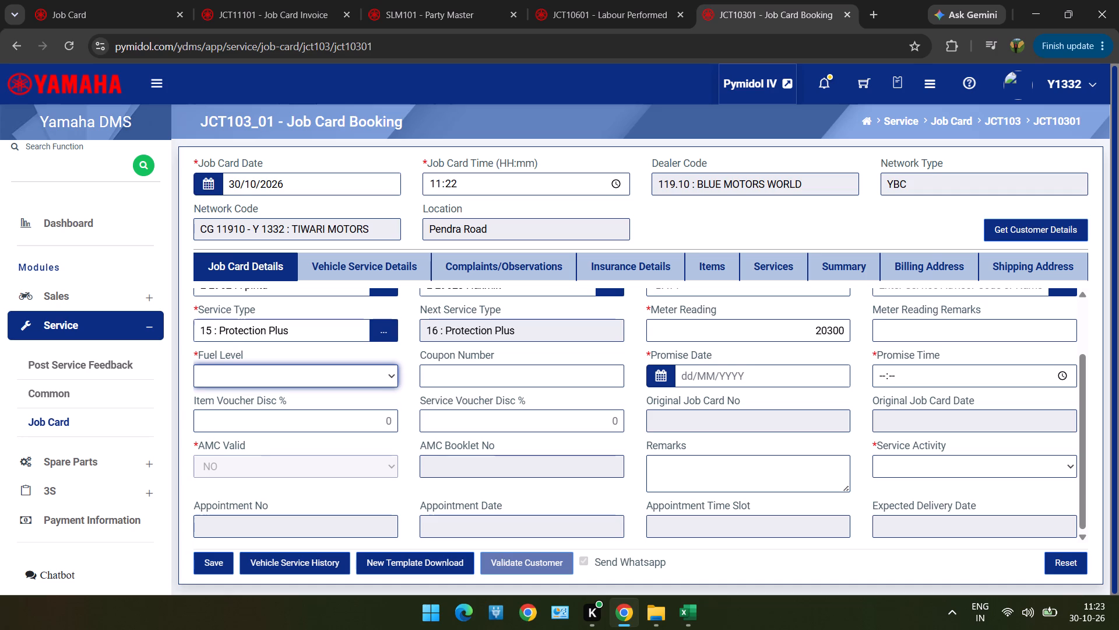
{"action": "left_click", "coordinate": [739, 366]}
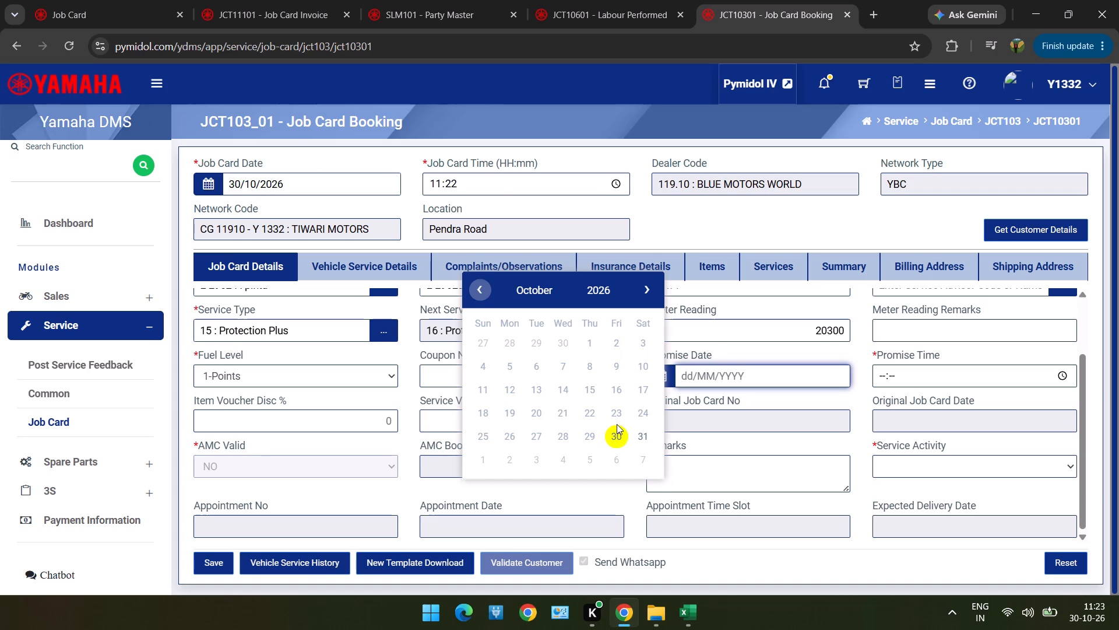
{"action": "left_click", "coordinate": [616, 435]}
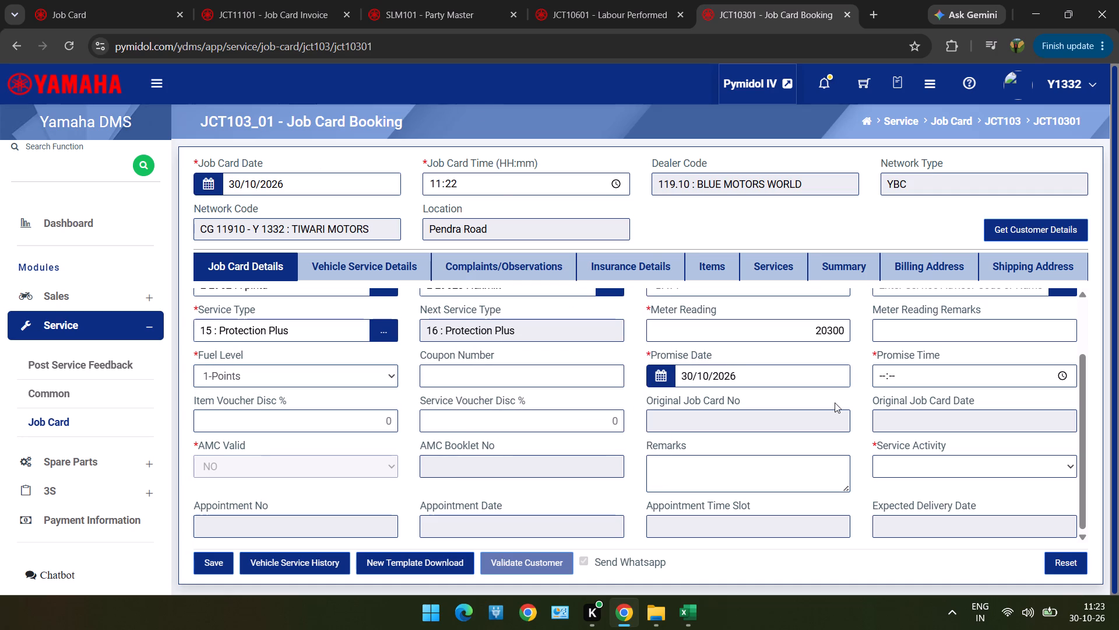
{"action": "left_click", "coordinate": [882, 375]}
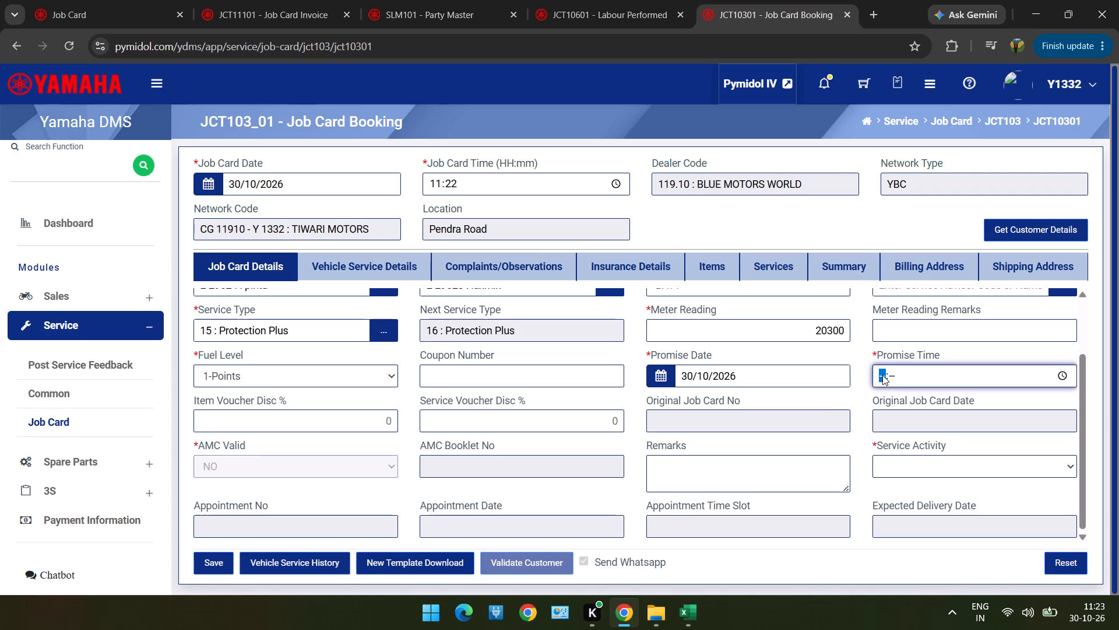
{"action": "type", "text": "1123"}
{"action": "scroll", "coordinate": [882, 375], "scroll_direction": "down", "scroll_amount": 2}
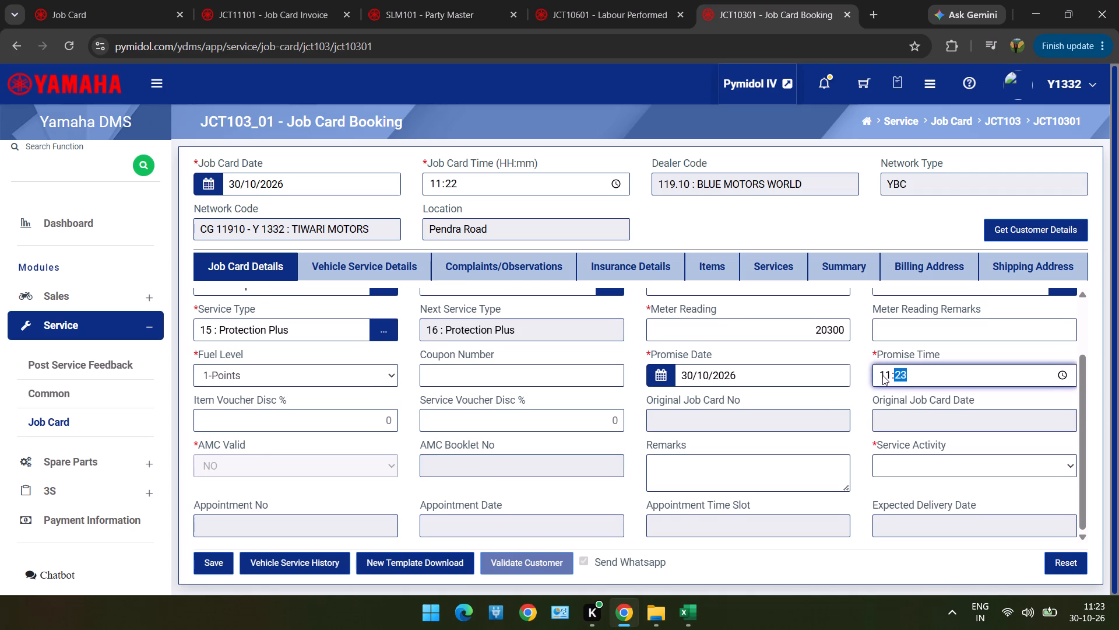
{"action": "scroll", "coordinate": [882, 375], "scroll_direction": "down", "scroll_amount": 1}
{"action": "left_click", "coordinate": [942, 471]}
{"action": "left_click", "coordinate": [942, 488]}
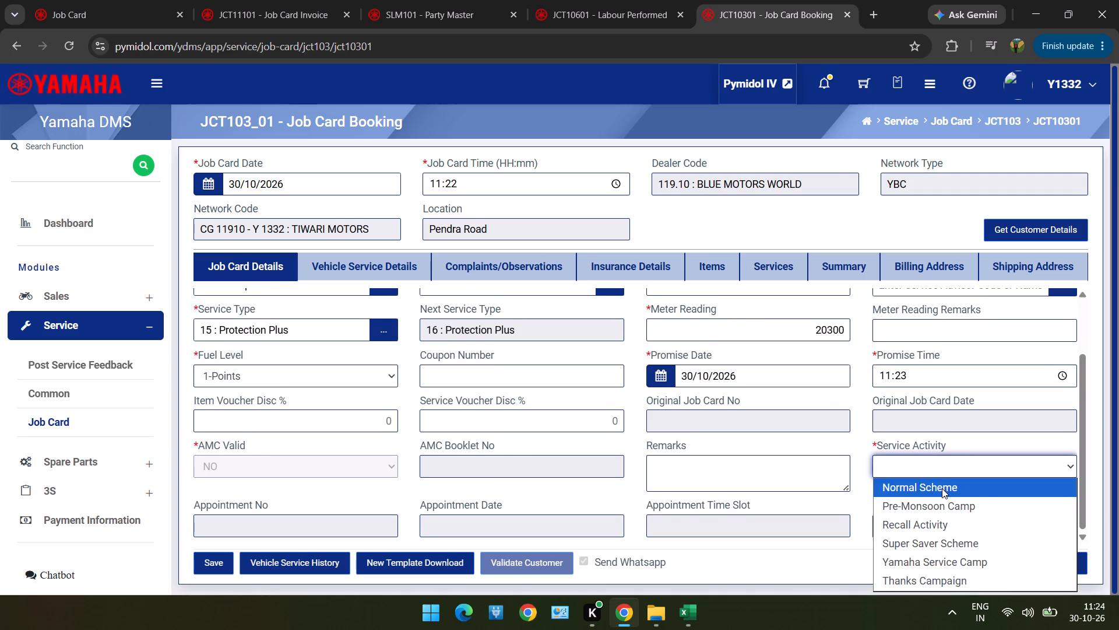
Add the GENERAL SERVICE complaint (Comp83) to the job card and try to save the booking.
{"action": "left_click", "coordinate": [477, 274]}
{"action": "left_click", "coordinate": [226, 527]}
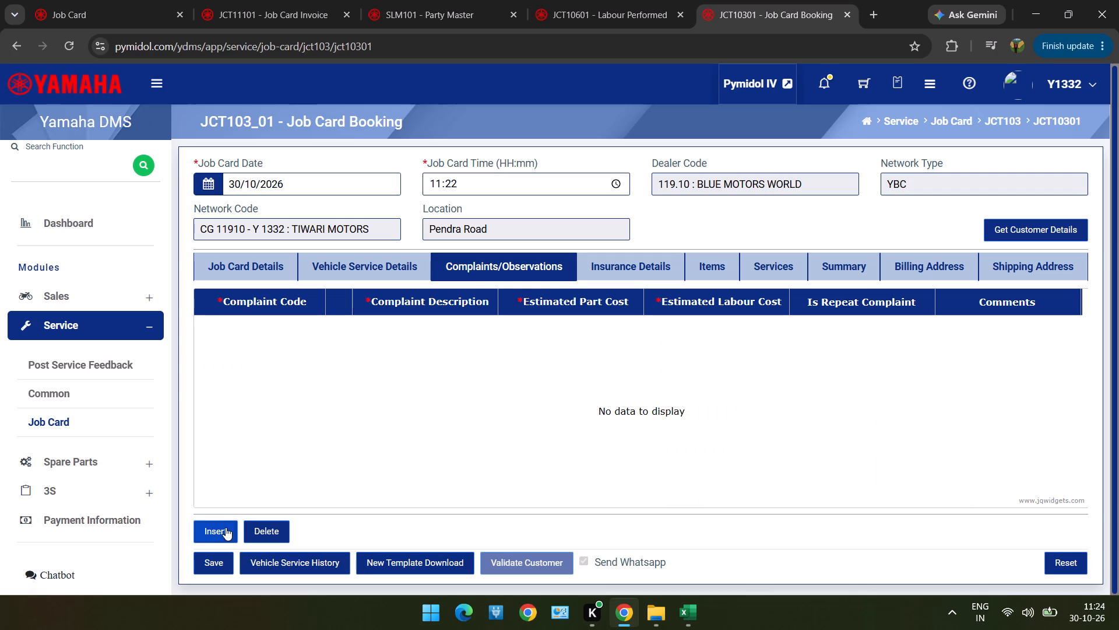
{"action": "left_click", "coordinate": [341, 325]}
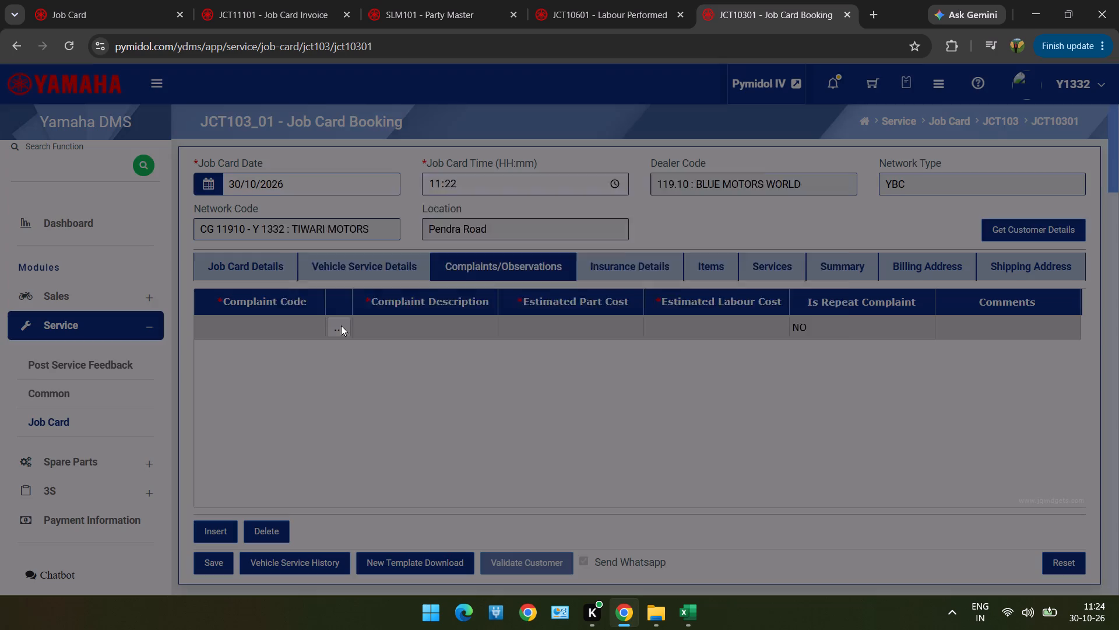
{"action": "left_click", "coordinate": [523, 242]}
{"action": "type", "text": "ge"}
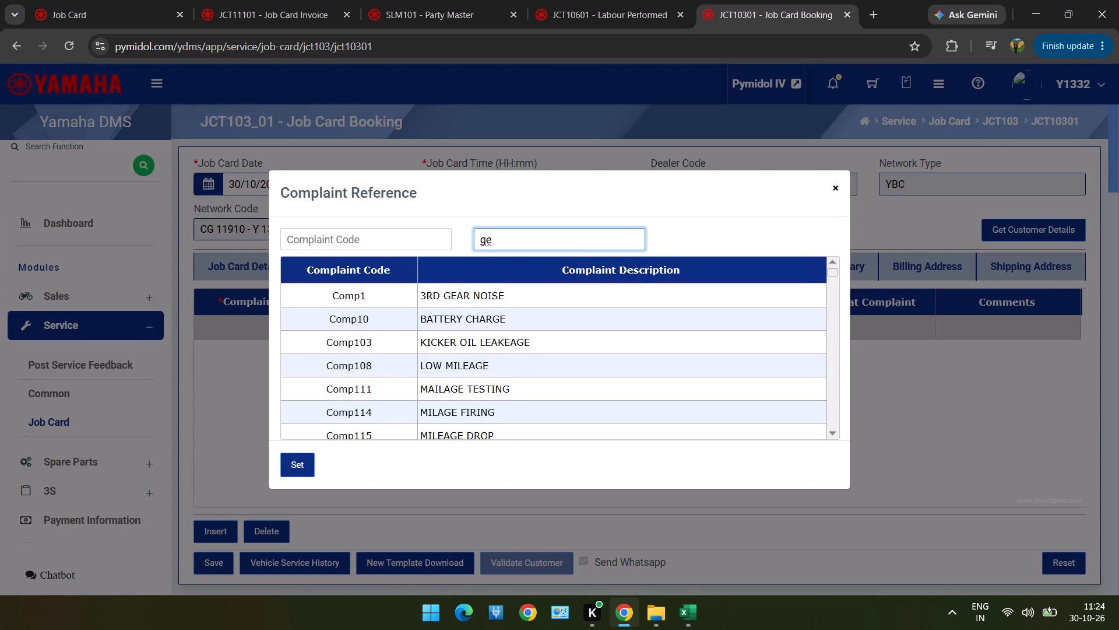
{"action": "key", "text": "n"}
{"action": "double_click", "coordinate": [515, 295]}
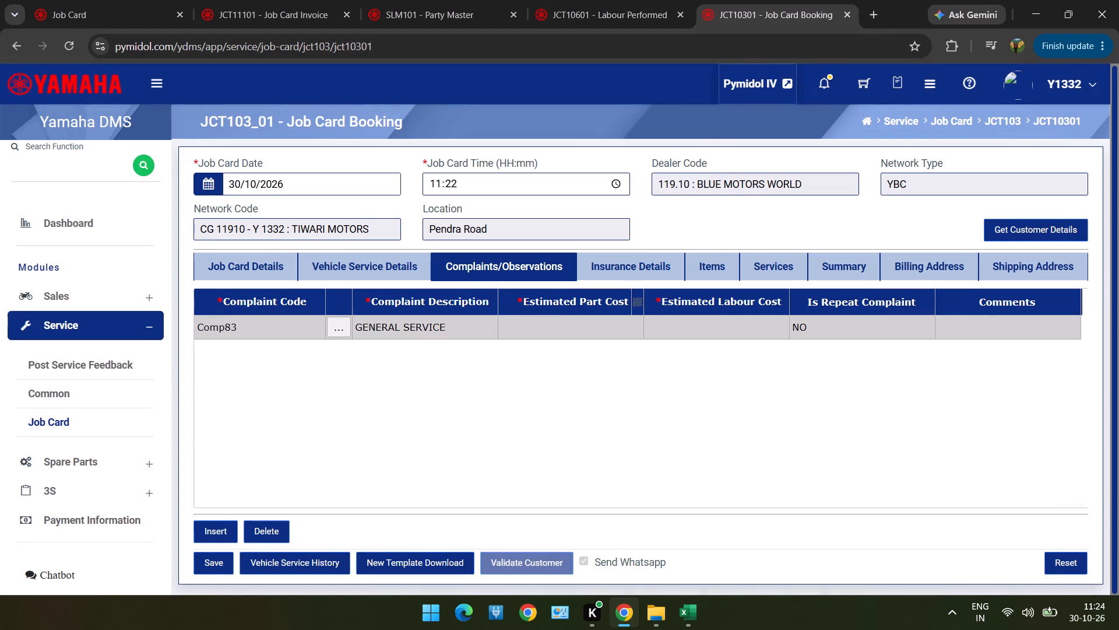
{"action": "left_click", "coordinate": [212, 556]}
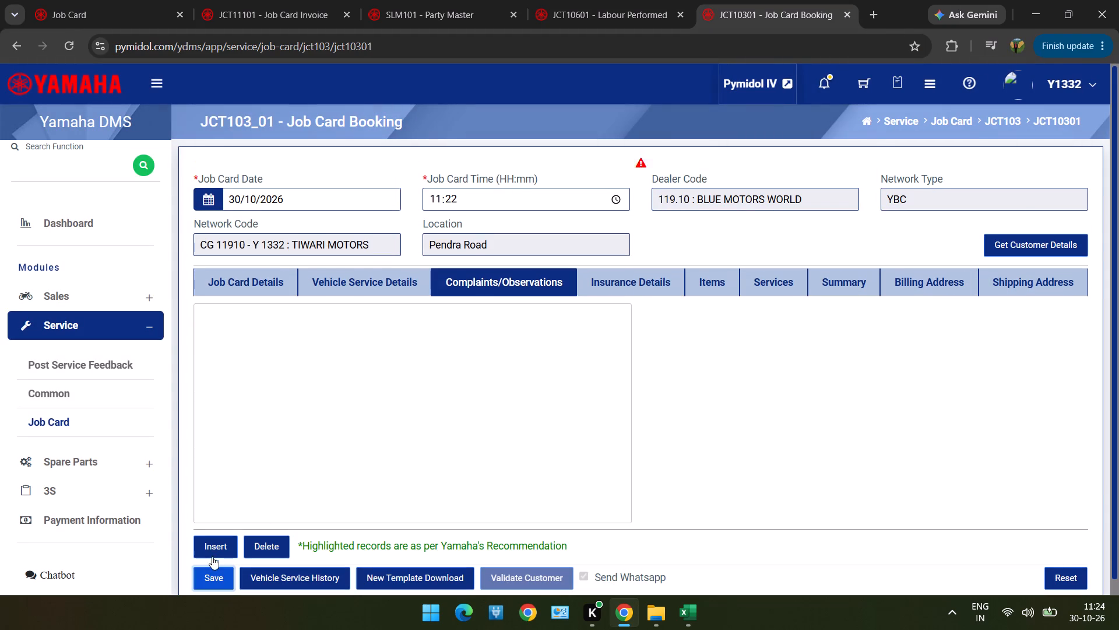
Delete the recommended parts 90793AD41000, 21CE34400100 and 90793AD81000 from the job card's items.
{"action": "left_click_drag", "start_coordinate": [353, 365], "coordinate": [273, 547]}
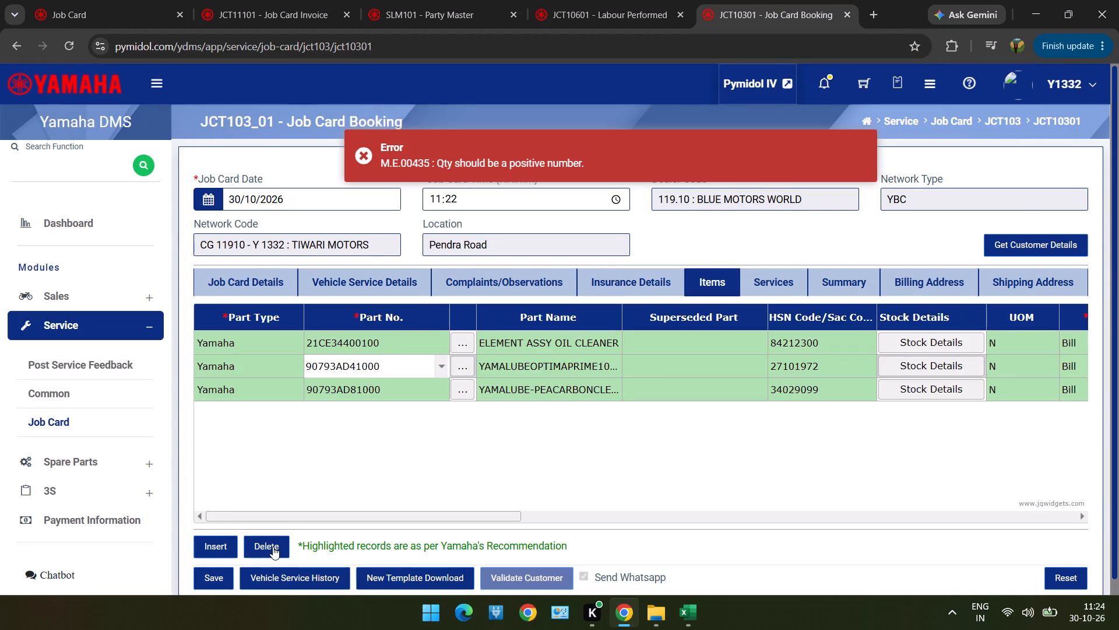
{"action": "left_click", "coordinate": [273, 547]}
{"action": "left_click_drag", "start_coordinate": [335, 361], "coordinate": [247, 555]}
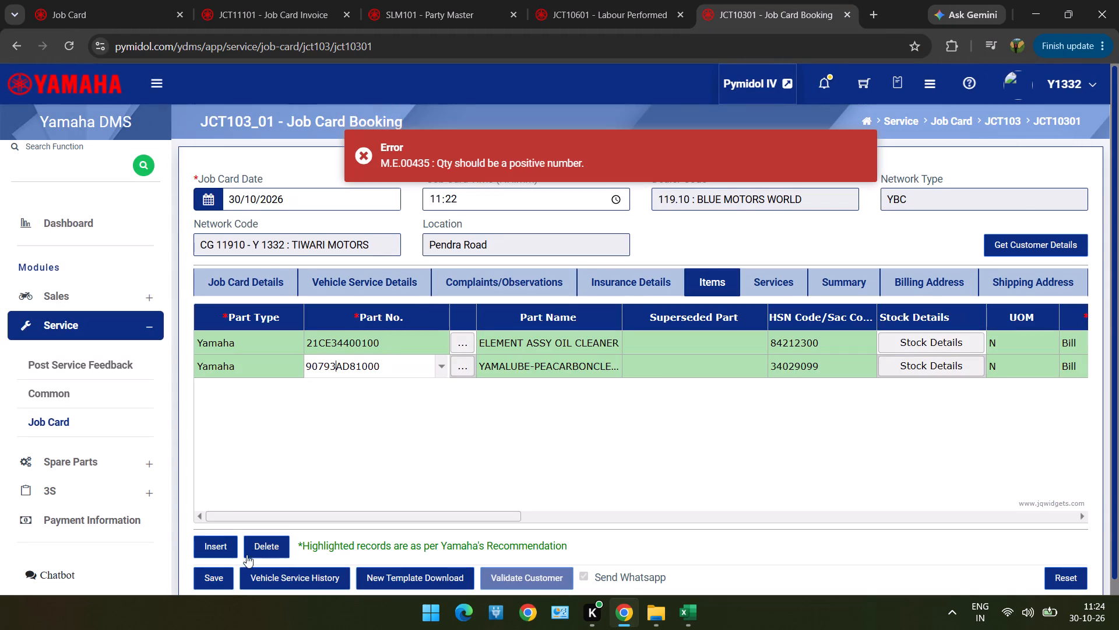
{"action": "left_click_drag", "start_coordinate": [247, 555], "coordinate": [257, 548]}
{"action": "left_click_drag", "start_coordinate": [257, 548], "coordinate": [400, 341]}
{"action": "left_click", "coordinate": [400, 341]}
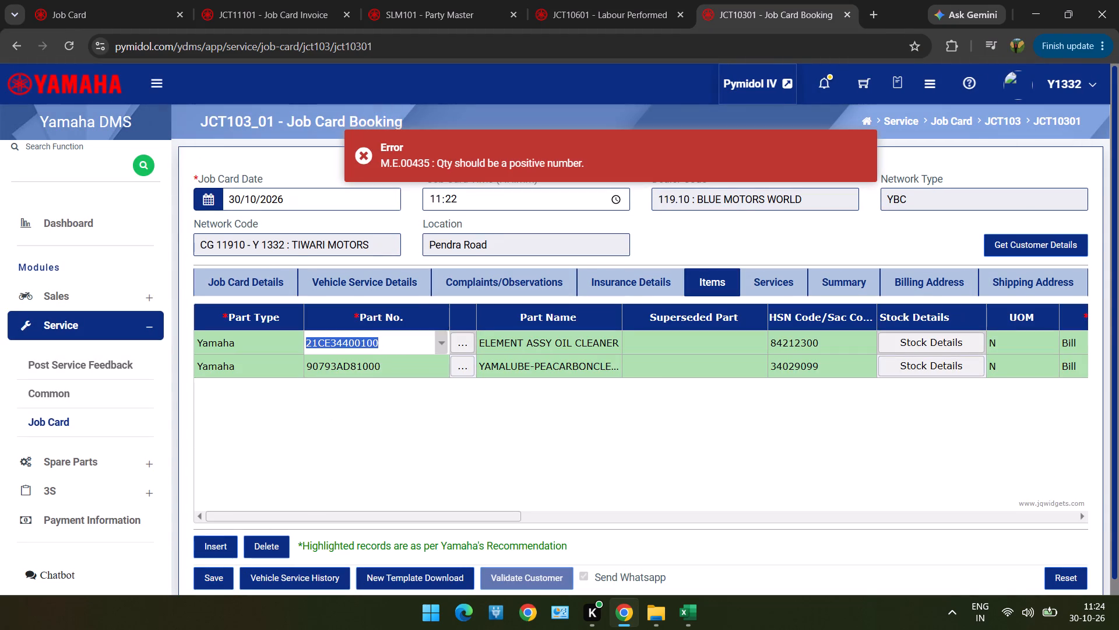
{"action": "left_click", "coordinate": [259, 541]}
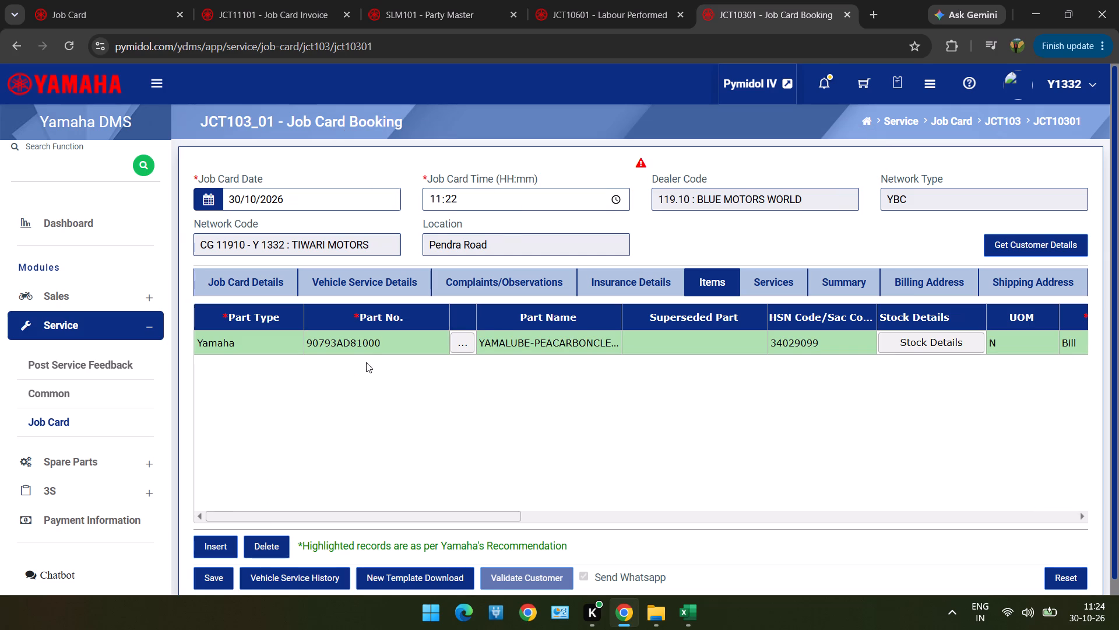
{"action": "left_click", "coordinate": [363, 351]}
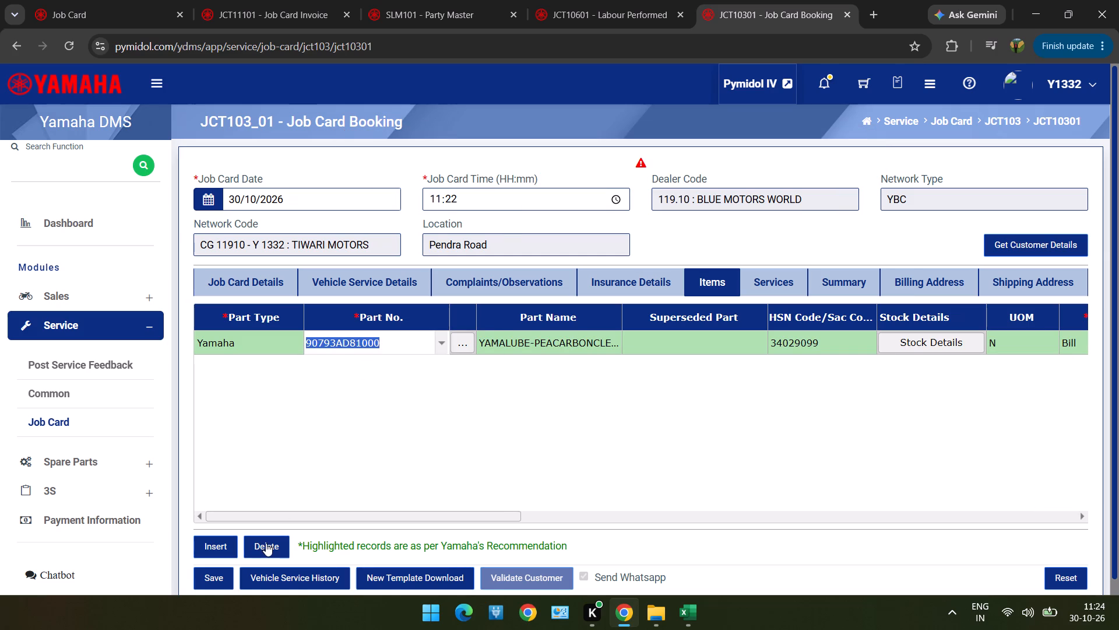
{"action": "left_click", "coordinate": [266, 543]}
Delete the recommended labour lines 012 drivechain cleaning and 010 injector cleaning from the job card's services.
{"action": "left_click", "coordinate": [763, 293]}
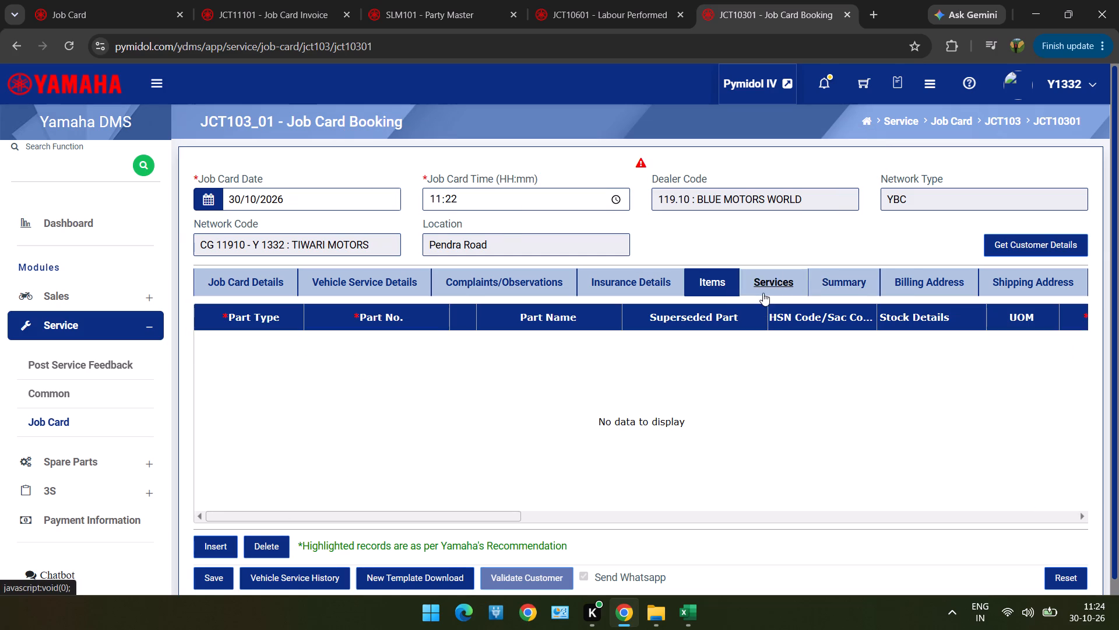
{"action": "left_click_drag", "start_coordinate": [380, 356], "coordinate": [271, 531]}
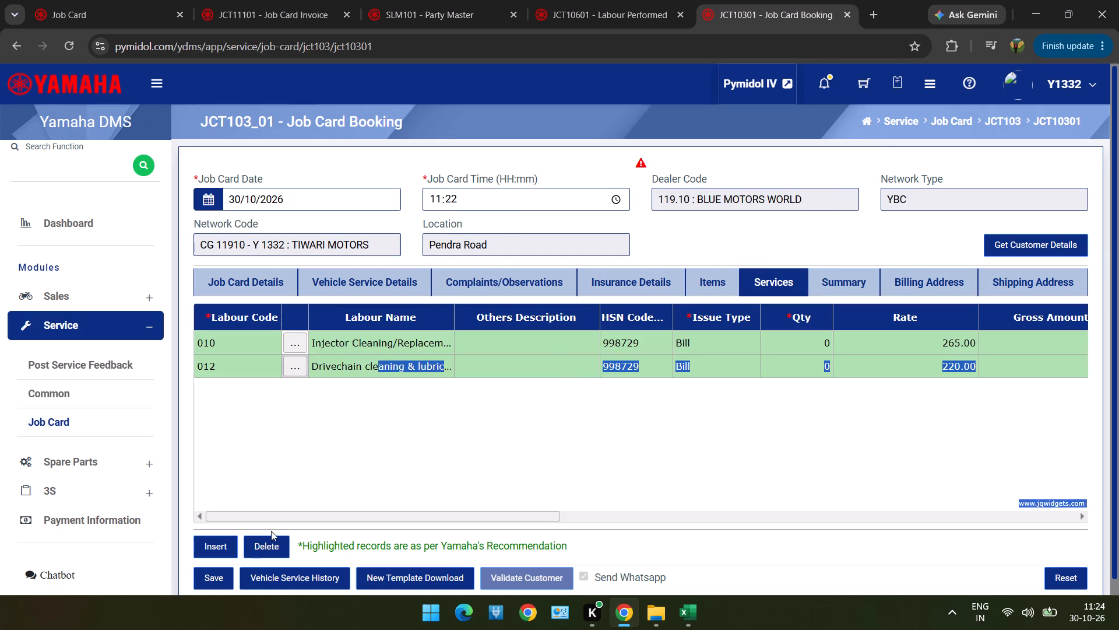
{"action": "left_click", "coordinate": [266, 546]}
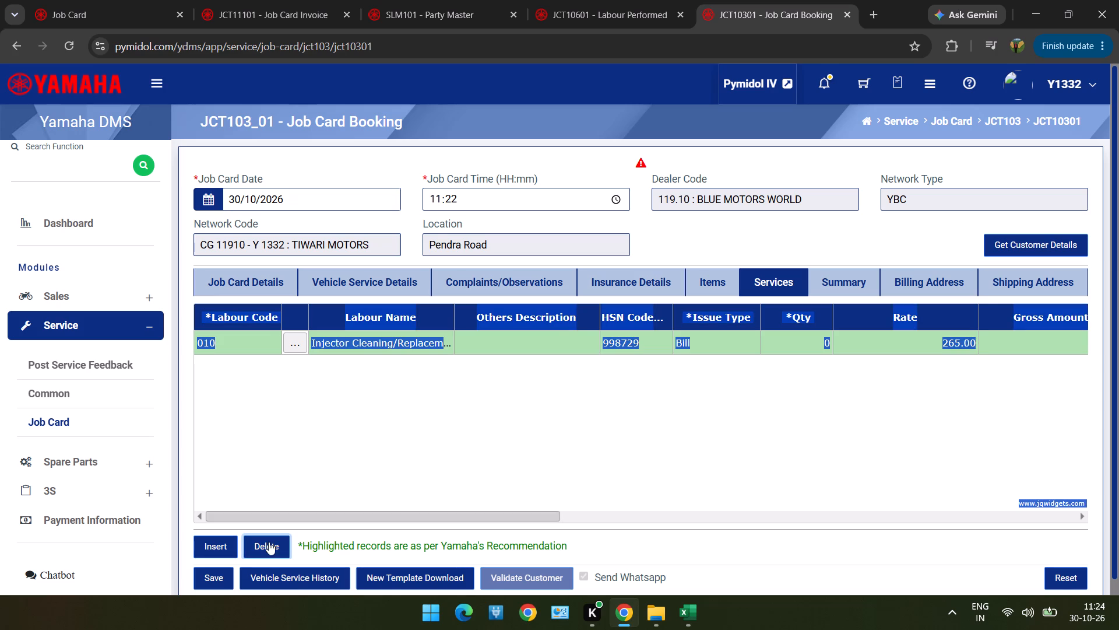
{"action": "left_click", "coordinate": [269, 548]}
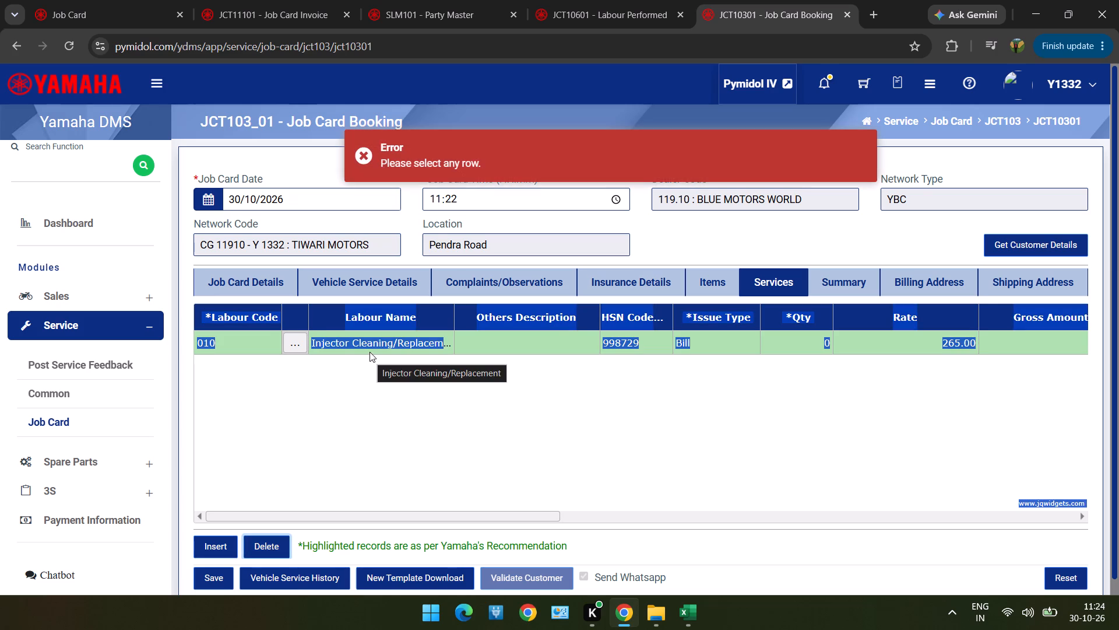
{"action": "left_click", "coordinate": [370, 350]}
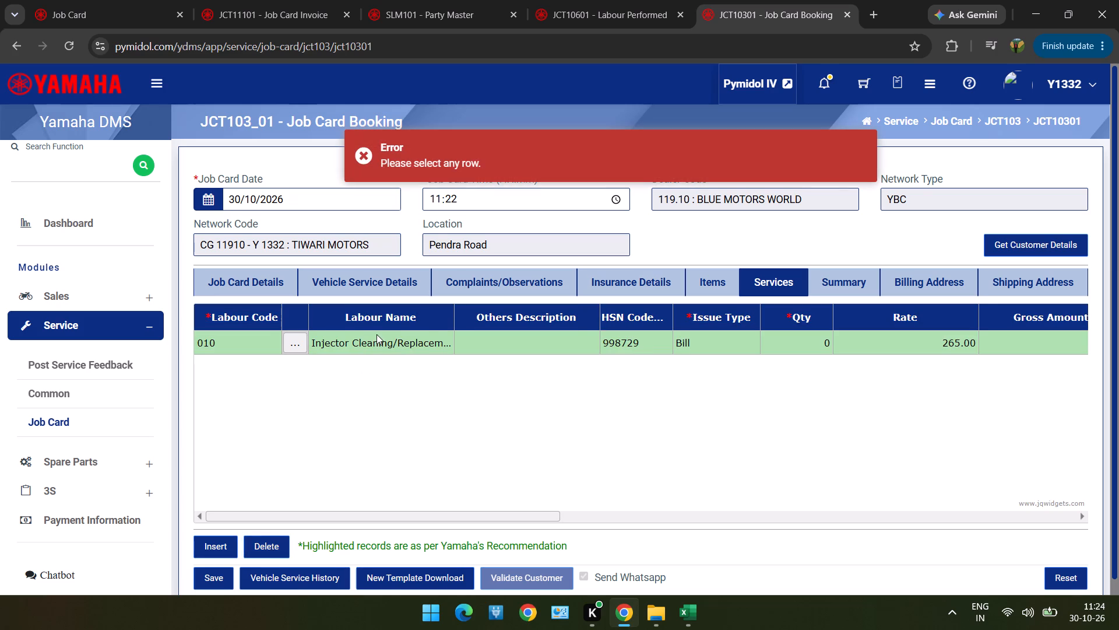
{"action": "left_click", "coordinate": [376, 340]}
{"action": "left_click", "coordinate": [268, 546]}
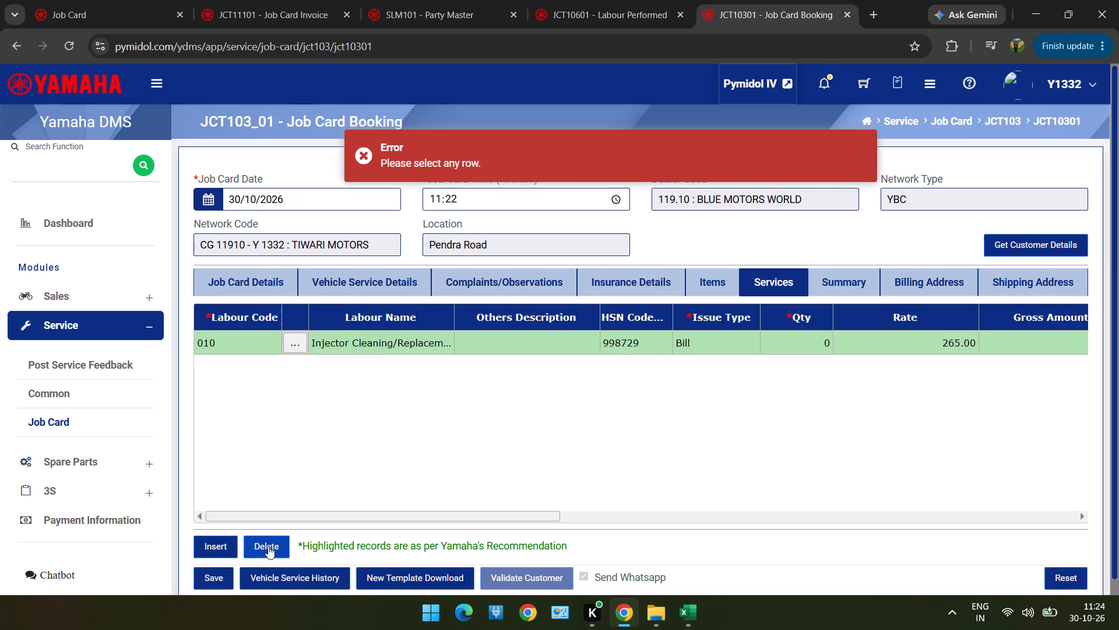
Save the job card booking and confirm its submission.
{"action": "left_click", "coordinate": [216, 576]}
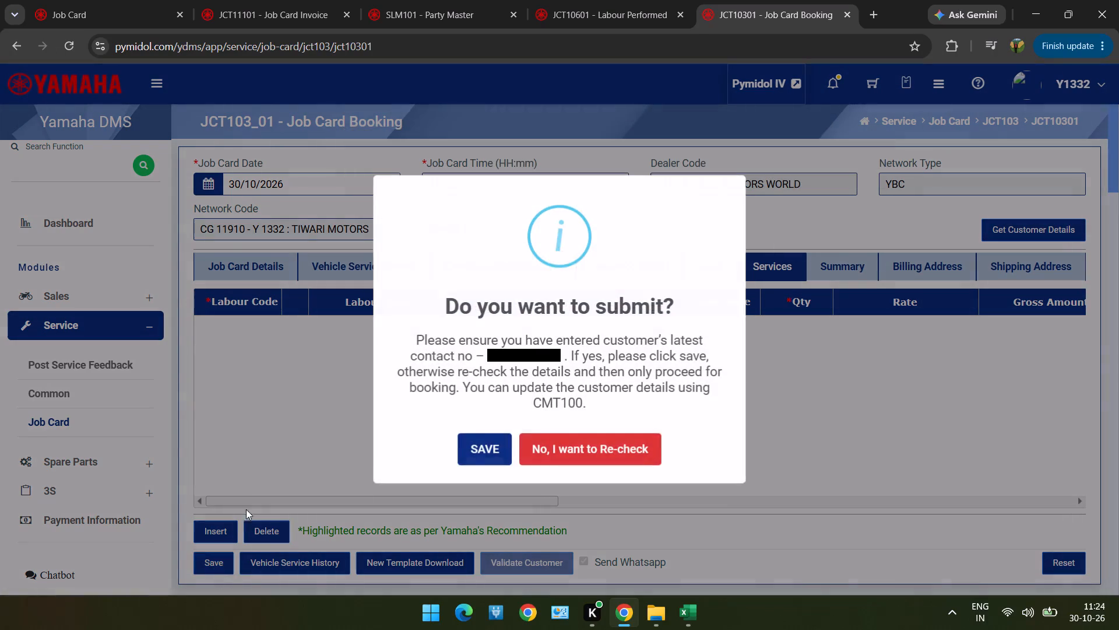
{"action": "left_click", "coordinate": [475, 450]}
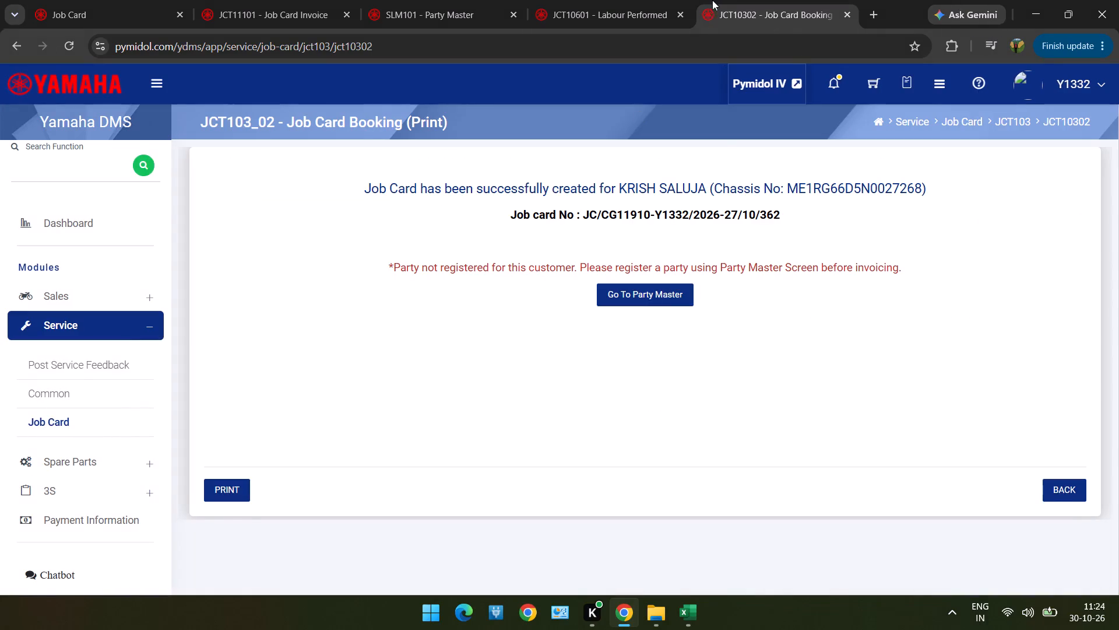
{"action": "left_click", "coordinate": [654, 7]}
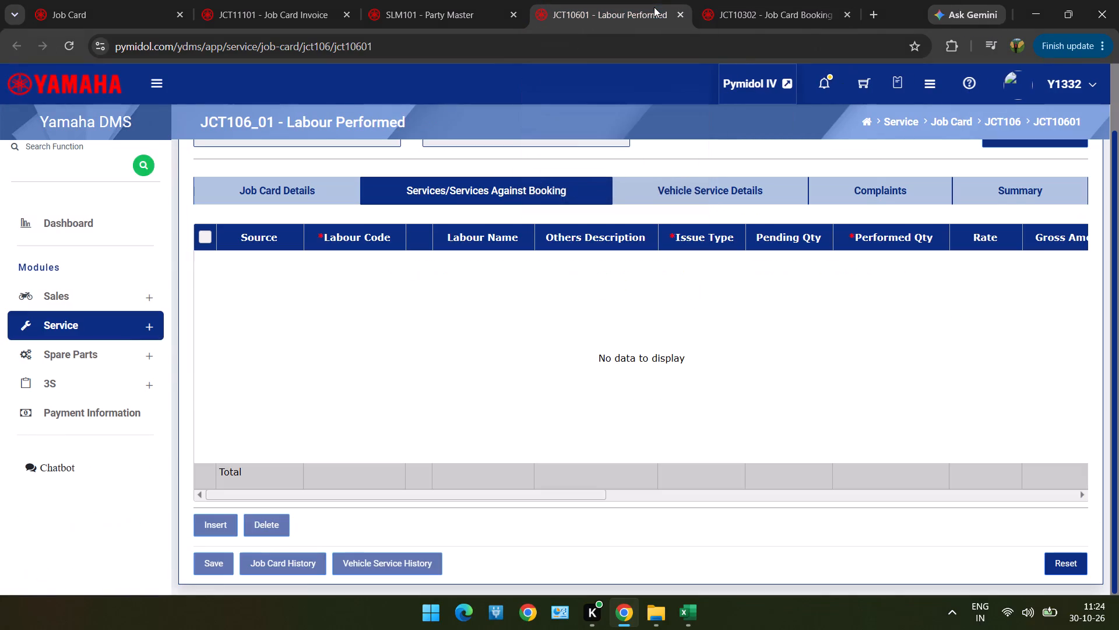
{"action": "scroll", "coordinate": [646, 331], "scroll_direction": "up", "scroll_amount": 5}
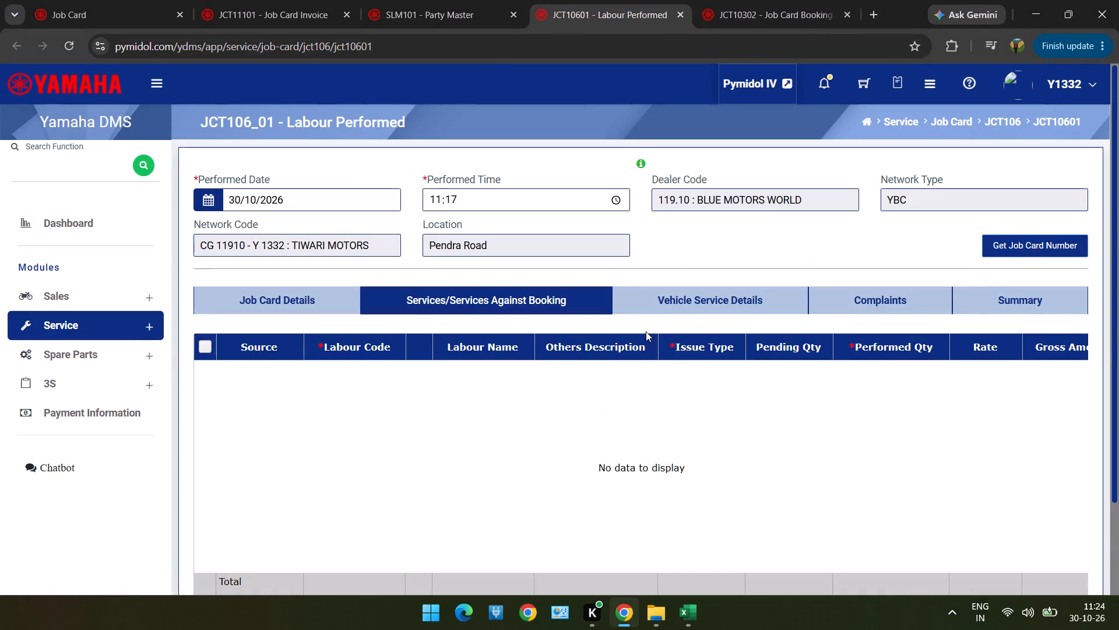
{"action": "left_click", "coordinate": [1011, 251]}
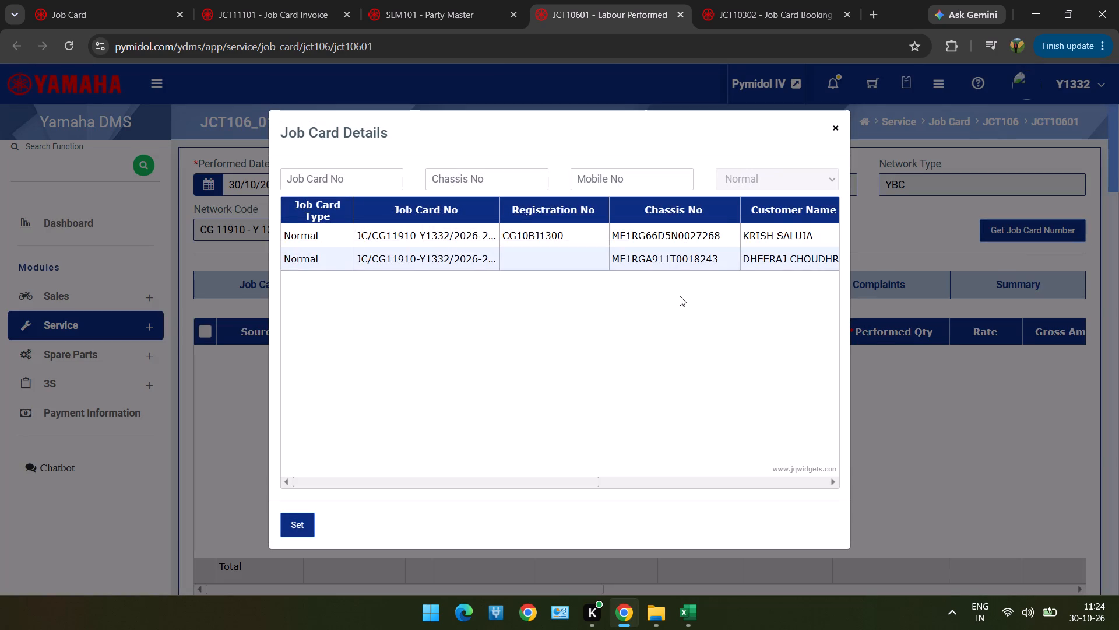
{"action": "double_click", "coordinate": [691, 246]}
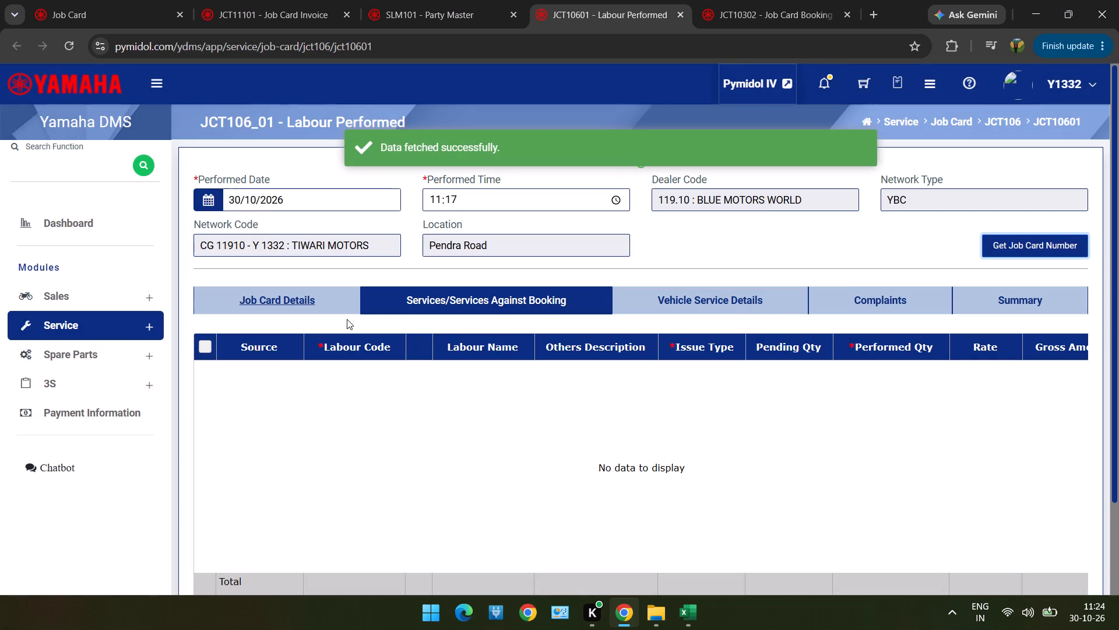
{"action": "left_click", "coordinate": [303, 300]}
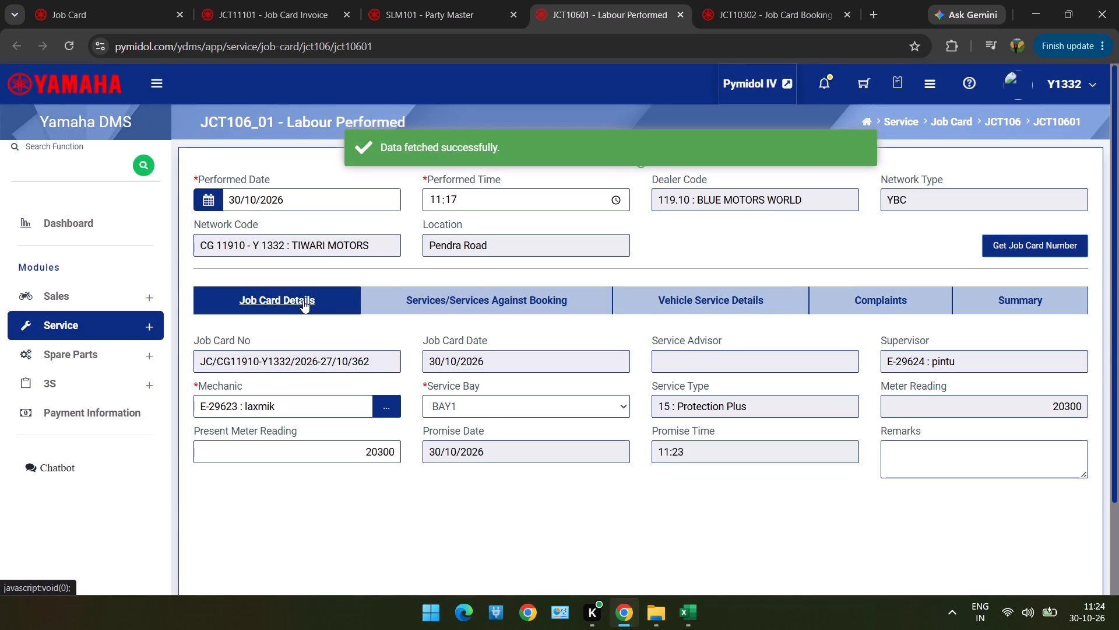
Add labour 001 Paid Service Including Washing to the performed services and set its issue type to FOC.
{"action": "left_click", "coordinate": [515, 305]}
{"action": "scroll", "coordinate": [515, 305], "scroll_direction": "down", "scroll_amount": 2}
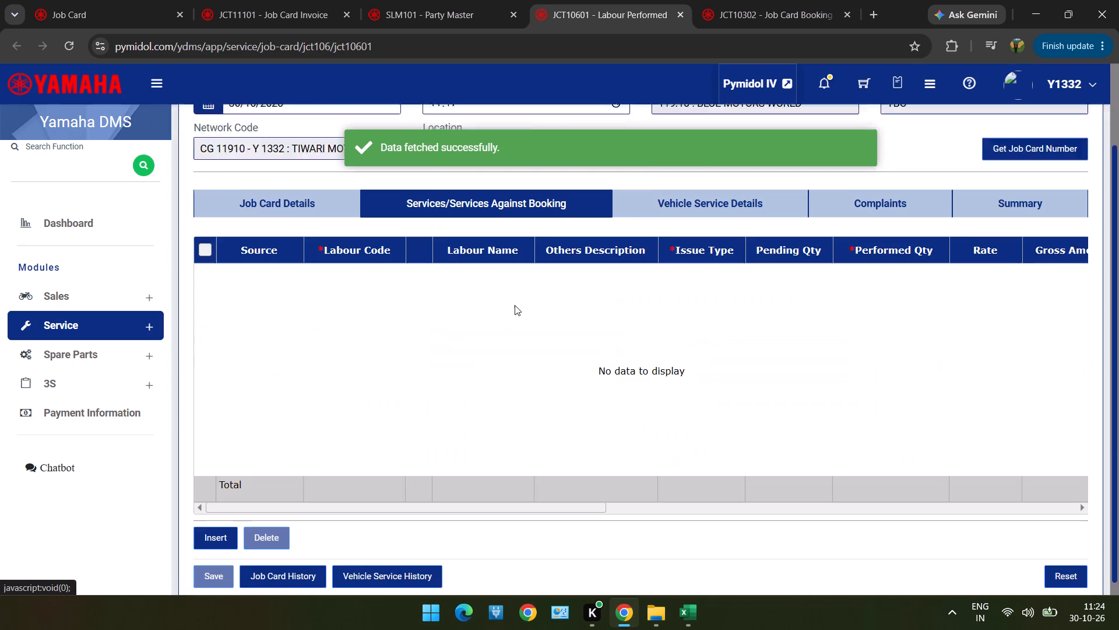
{"action": "scroll", "coordinate": [515, 305], "scroll_direction": "down", "scroll_amount": 1}
{"action": "left_click", "coordinate": [198, 527]}
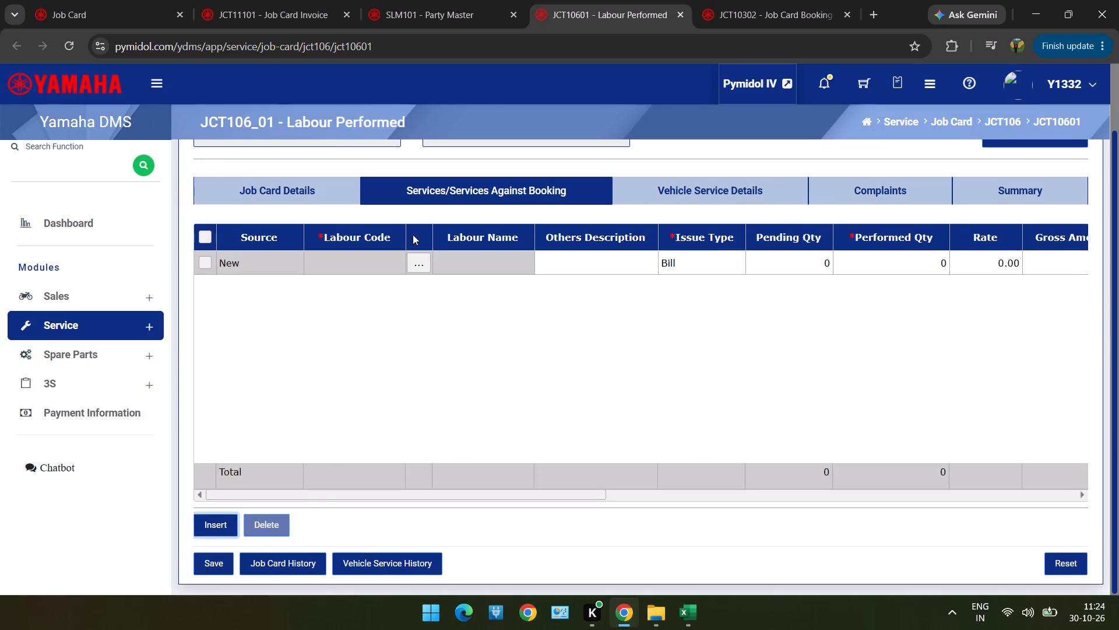
{"action": "left_click", "coordinate": [414, 257]}
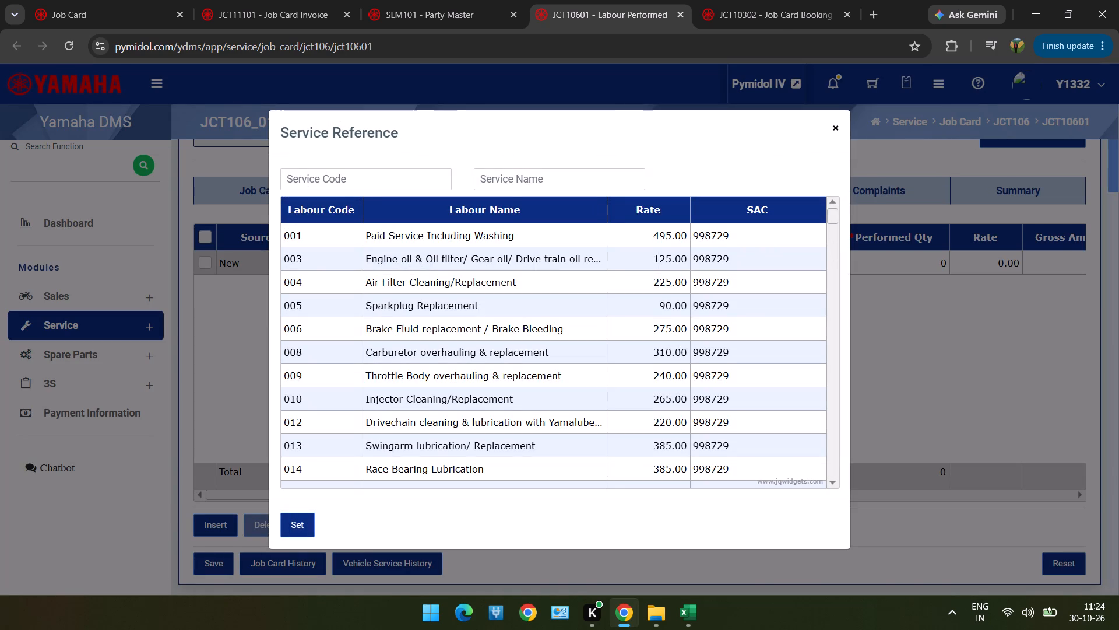
{"action": "left_click", "coordinate": [504, 230]}
{"action": "left_click_drag", "start_coordinate": [504, 230], "coordinate": [668, 271]}
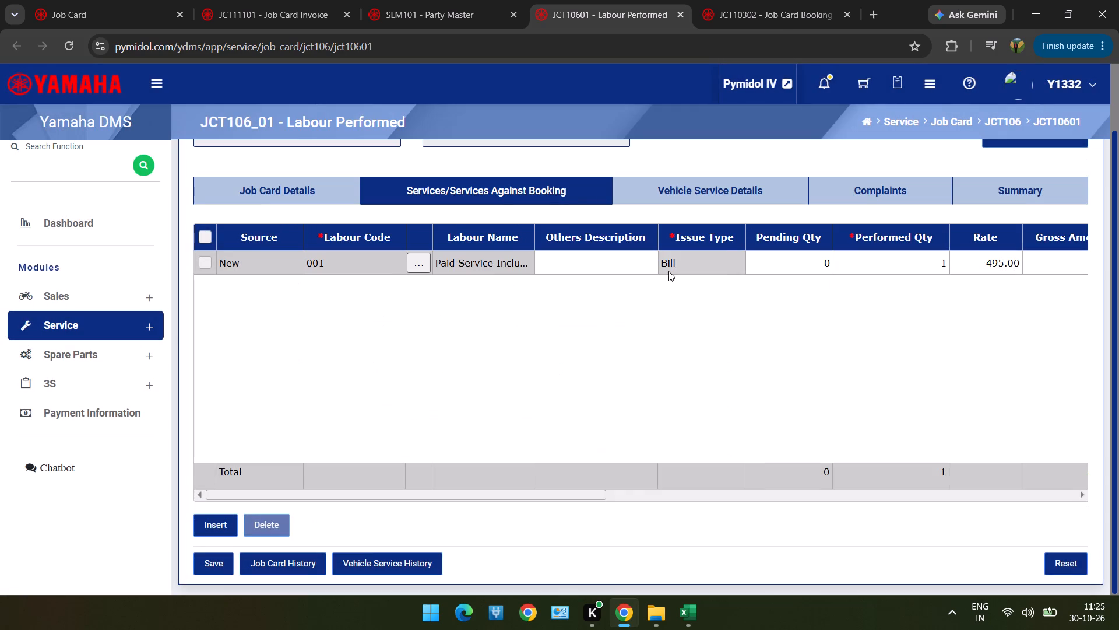
{"action": "double_click", "coordinate": [668, 271]}
{"action": "left_click", "coordinate": [669, 291]}
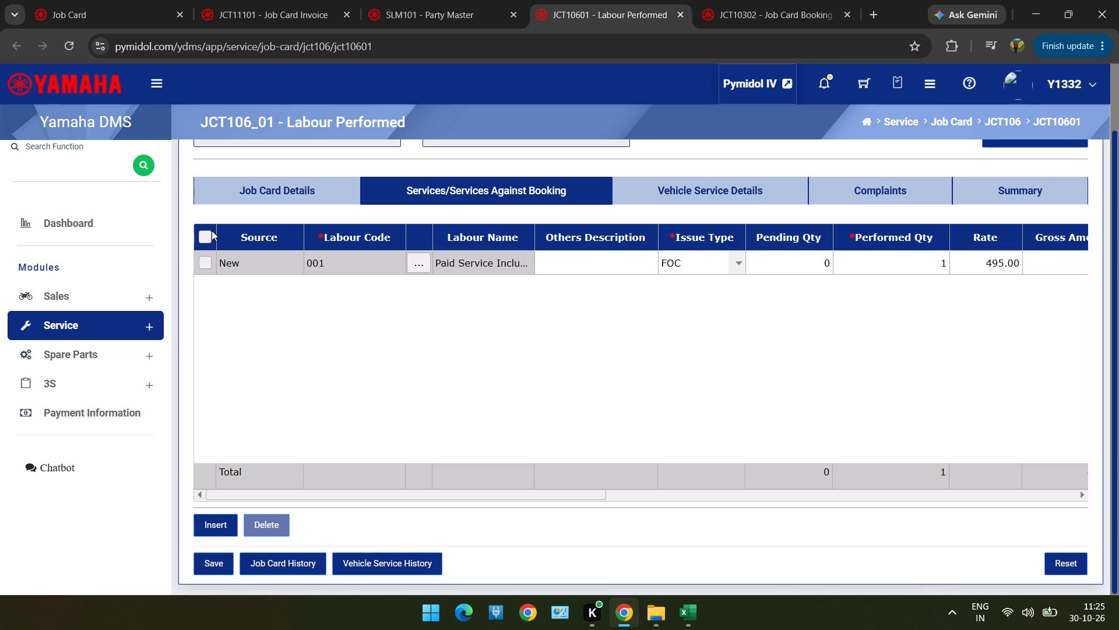
Select the labour 001 line and try to save the labour performed record.
{"action": "left_click", "coordinate": [210, 235]}
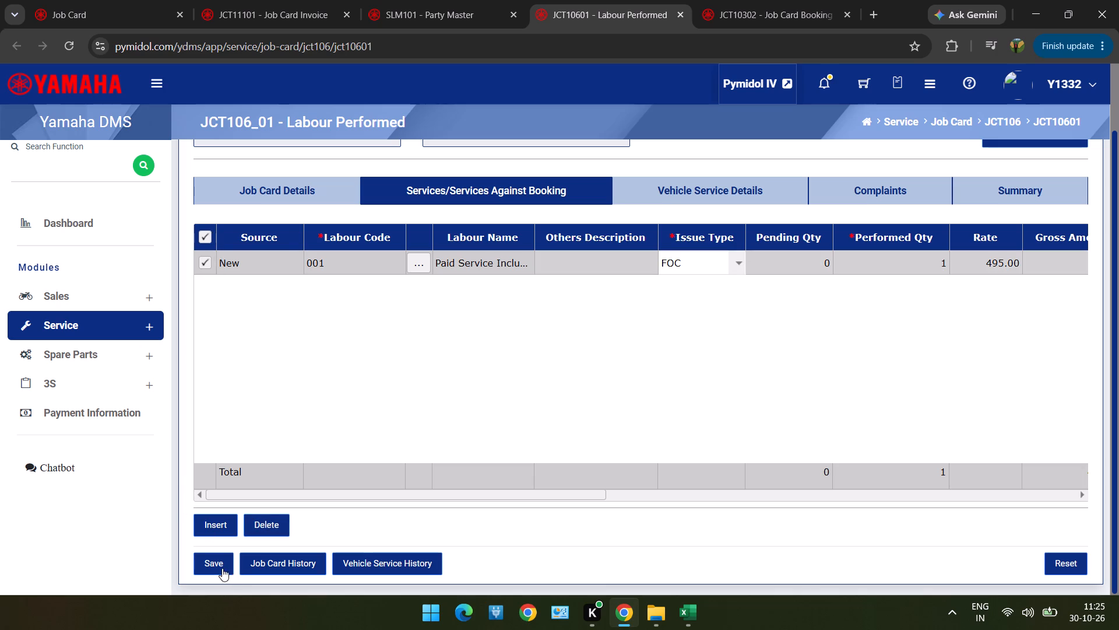
{"action": "left_click", "coordinate": [222, 568]}
Set the performed time to 11:25 and save the labour performed record.
{"action": "scroll", "coordinate": [460, 469], "scroll_direction": "up", "scroll_amount": 4}
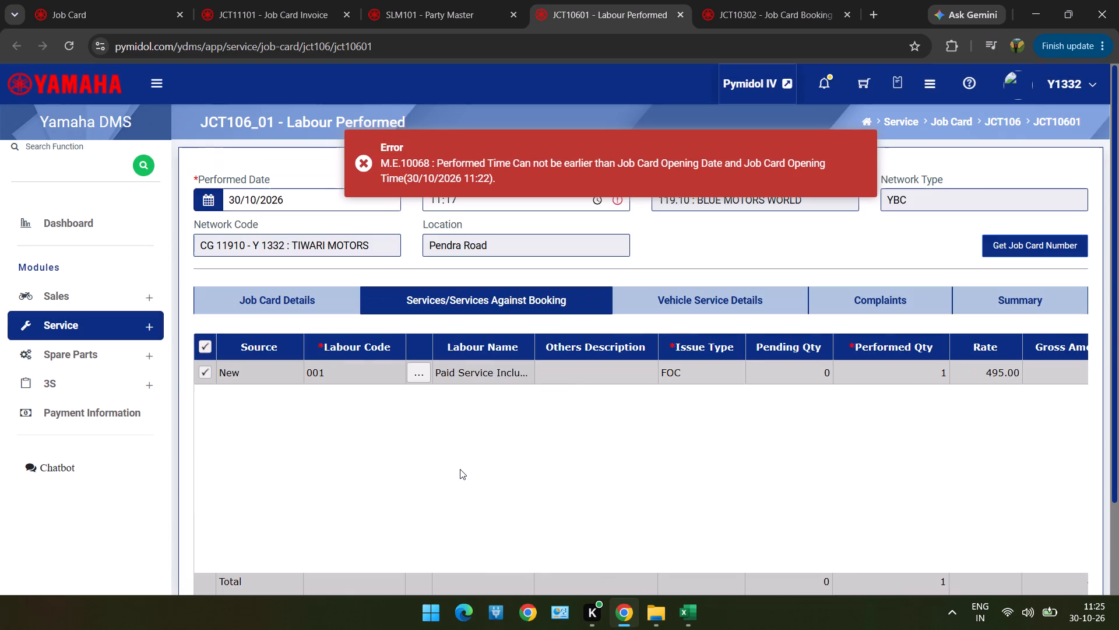
{"action": "scroll", "coordinate": [460, 469], "scroll_direction": "up", "scroll_amount": 1}
{"action": "left_click", "coordinate": [433, 194]}
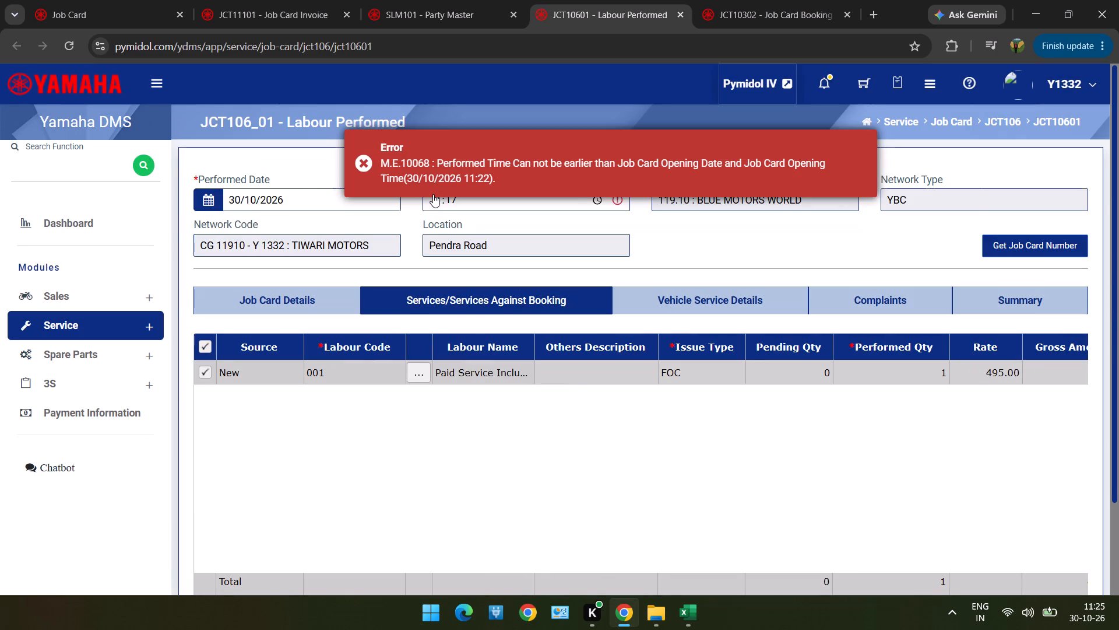
{"action": "left_click", "coordinate": [433, 194]}
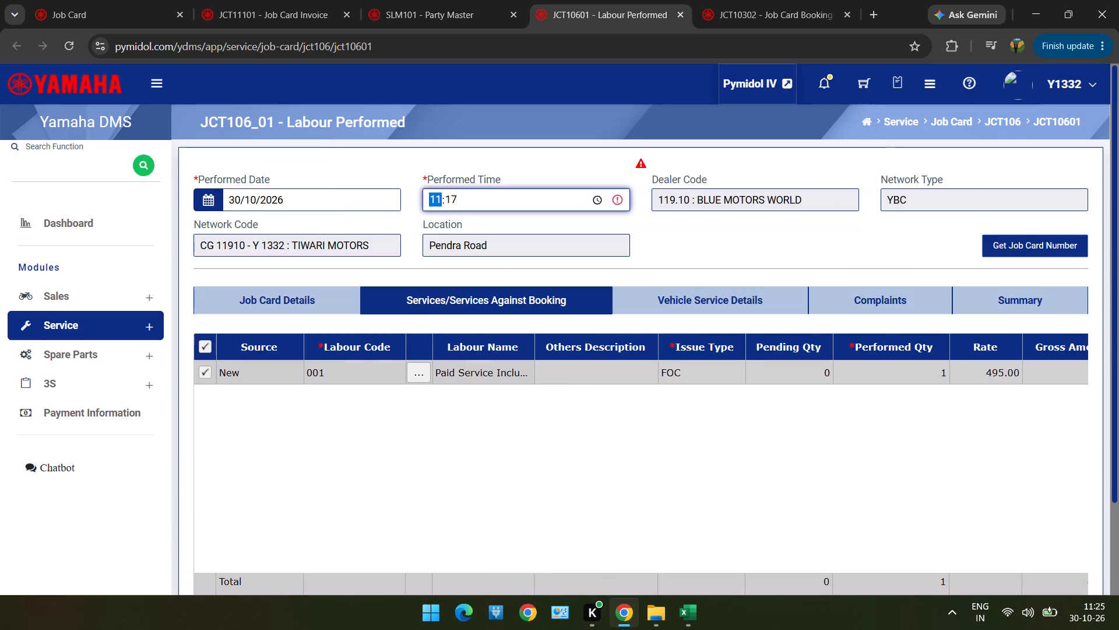
{"action": "type", "text": "1125"}
{"action": "scroll", "coordinate": [433, 194], "scroll_direction": "down", "scroll_amount": 3}
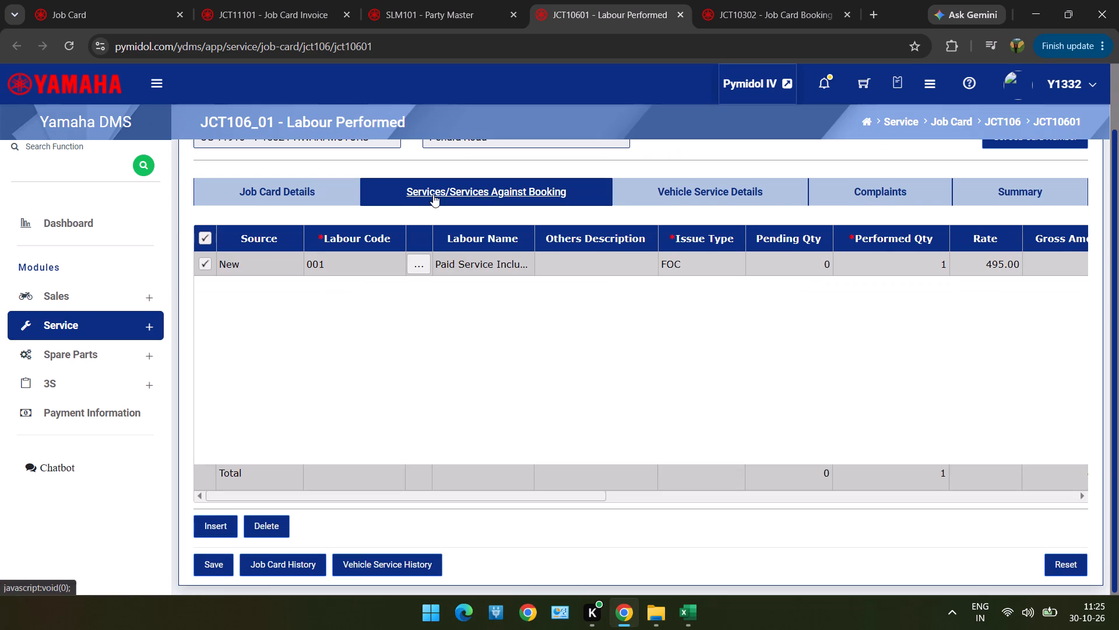
{"action": "left_click", "coordinate": [212, 561]}
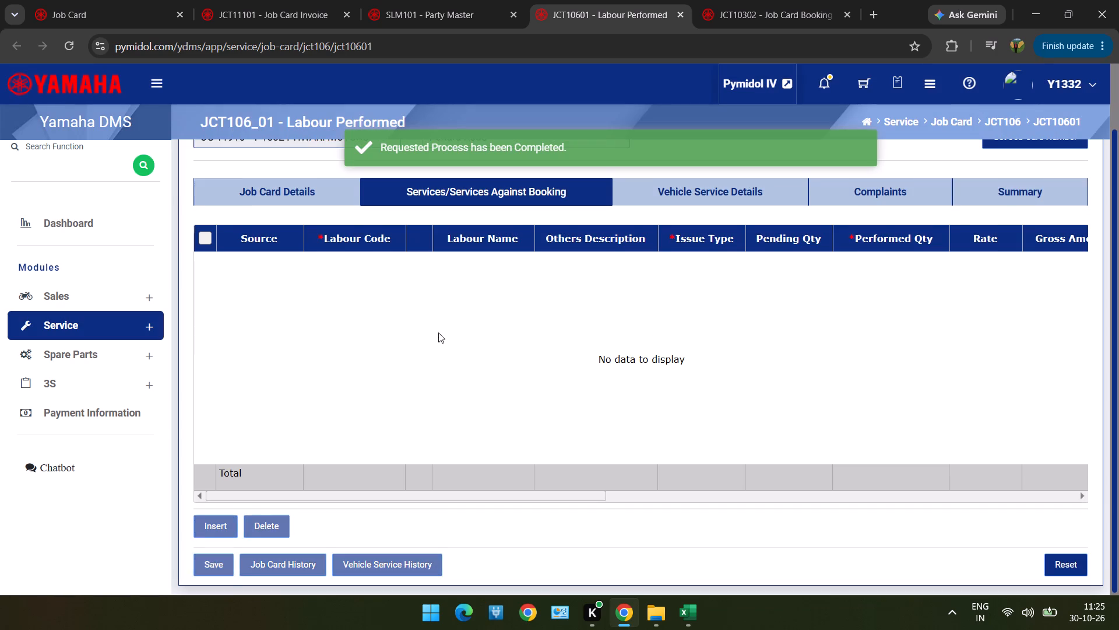
{"action": "scroll", "coordinate": [434, 332], "scroll_direction": "up", "scroll_amount": 3}
Switch to Party Master and start creating a new party.
{"action": "double_click", "coordinate": [453, 6]}
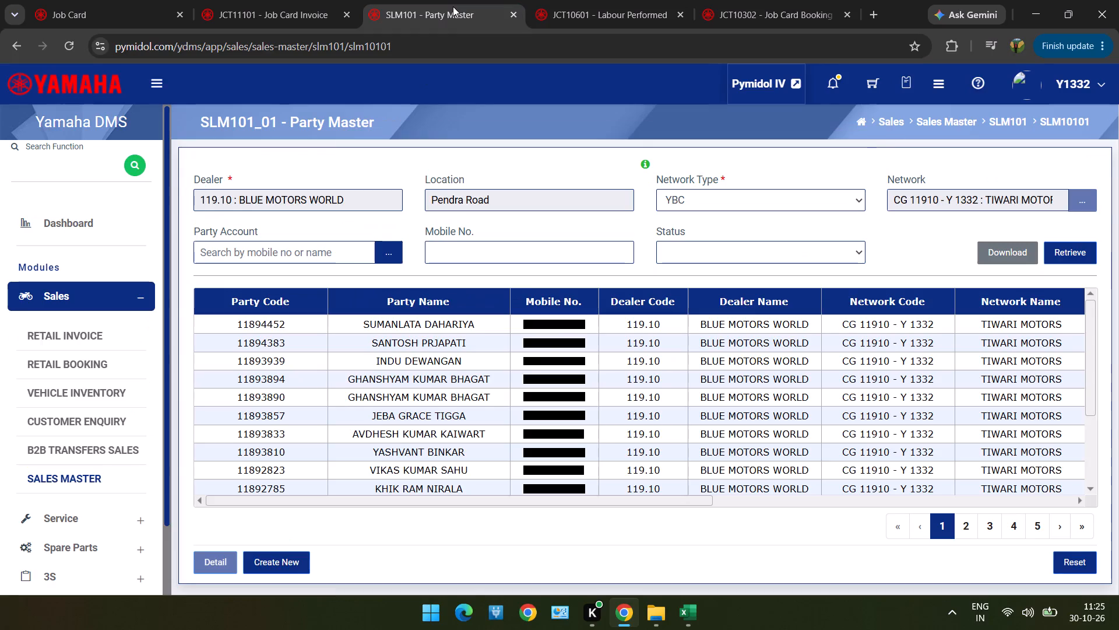
{"action": "scroll", "coordinate": [453, 6], "scroll_direction": "up", "scroll_amount": 2}
{"action": "scroll", "coordinate": [463, 215], "scroll_direction": "down", "scroll_amount": 3}
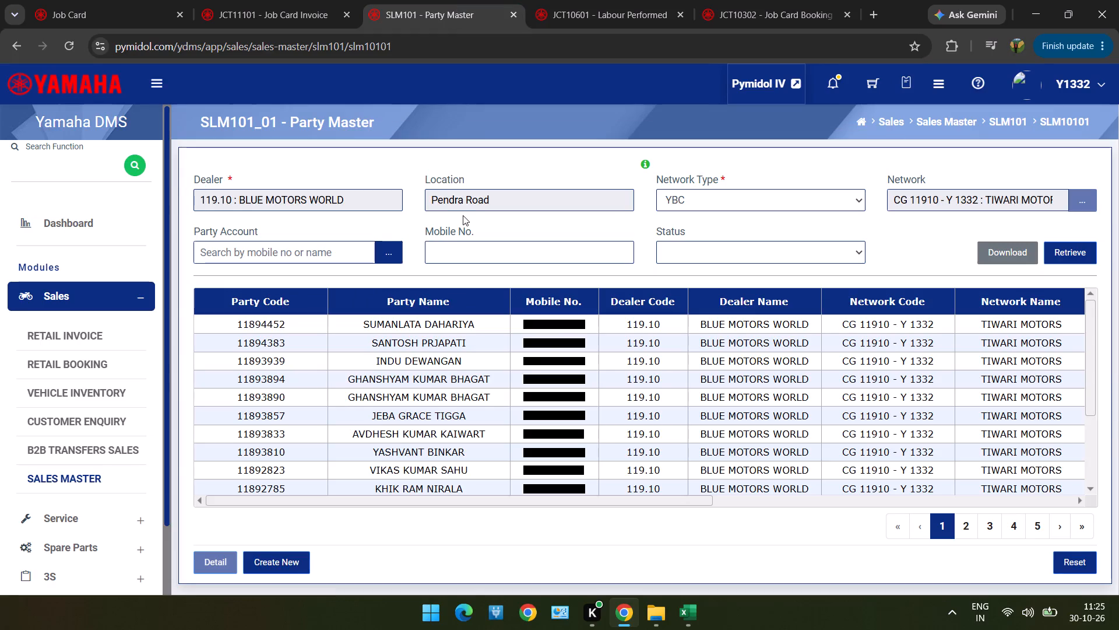
{"action": "scroll", "coordinate": [463, 215], "scroll_direction": "down", "scroll_amount": 1}
{"action": "left_click", "coordinate": [266, 554]}
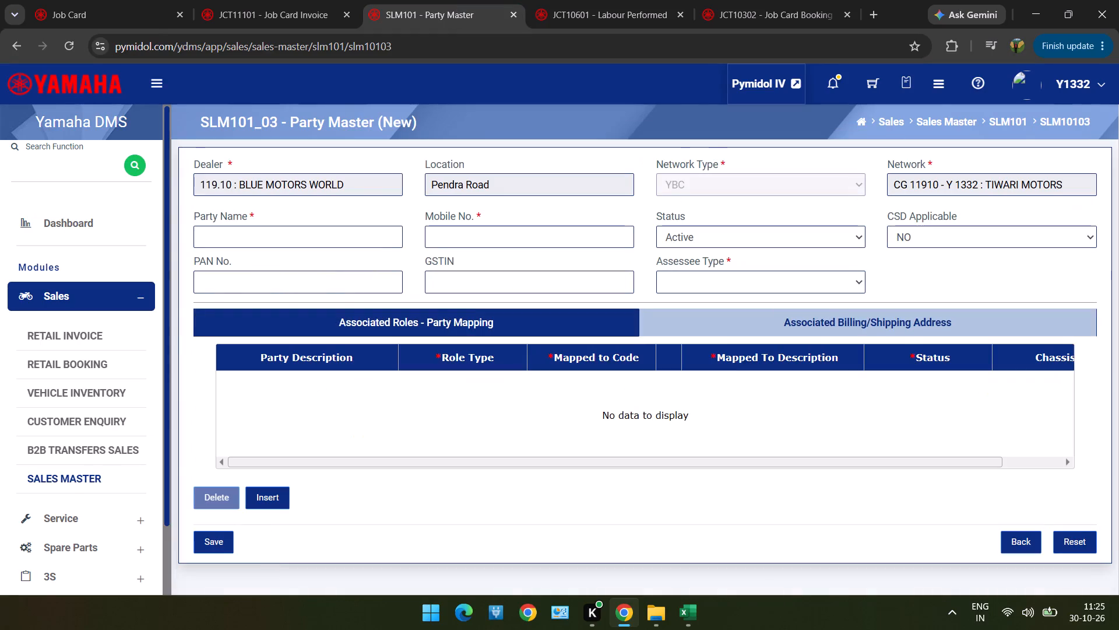
Copy the customer name from row 31 of the Excel list into the new party's Party Name.
{"action": "left_click", "coordinate": [362, 244]}
{"action": "key", "text": "alt+Tab"}
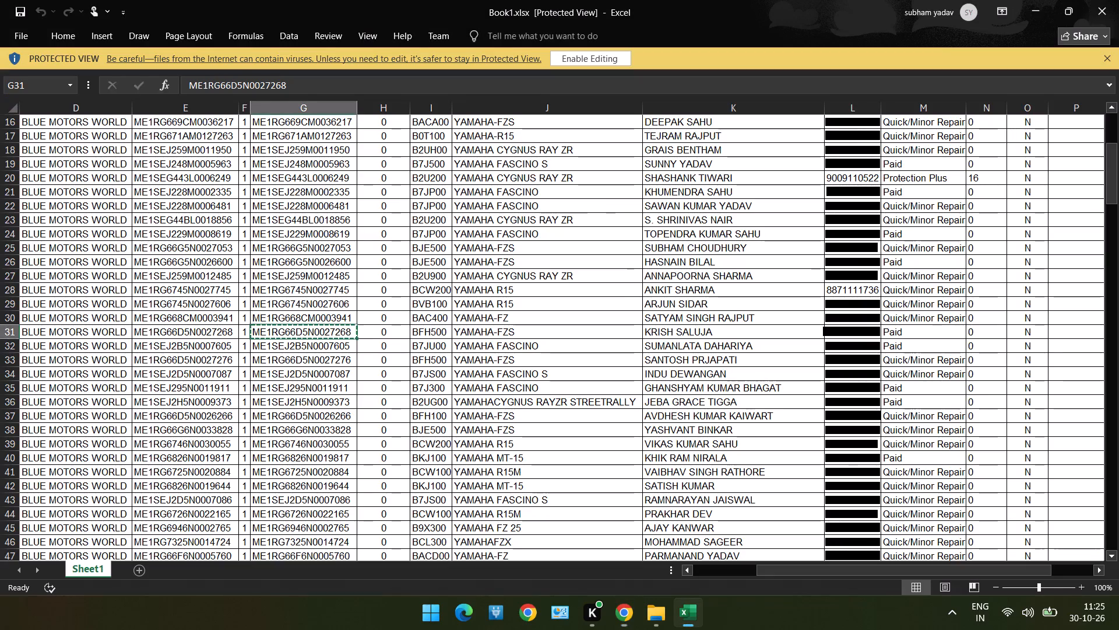
{"action": "key", "text": "Right"}
{"action": "key", "text": "Right"}
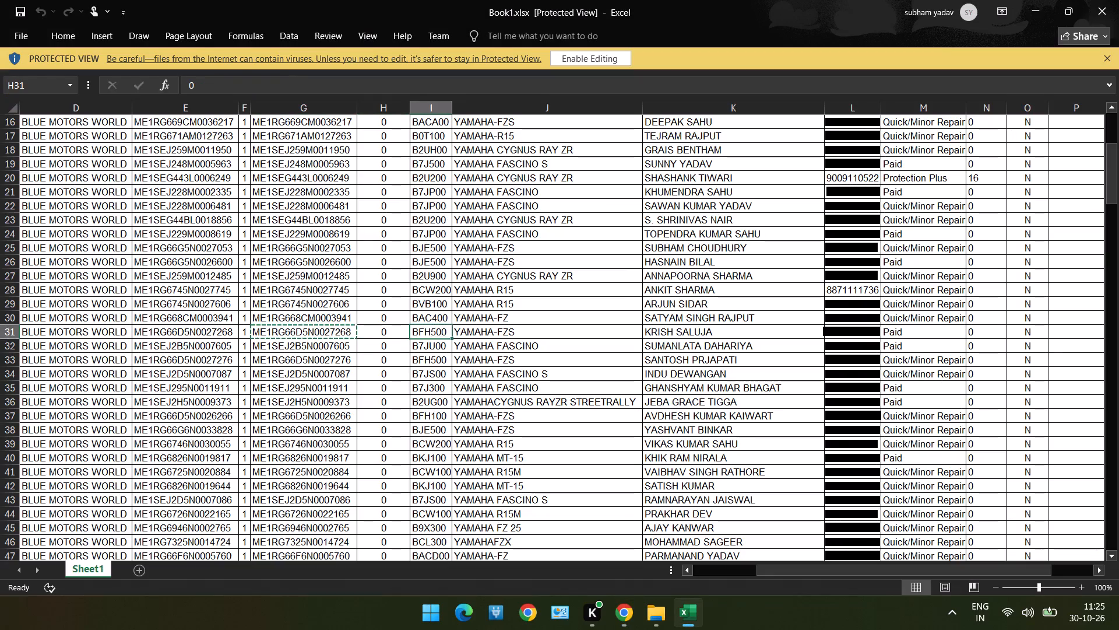
{"action": "key", "text": "Right"}
{"action": "key", "text": "Right"}
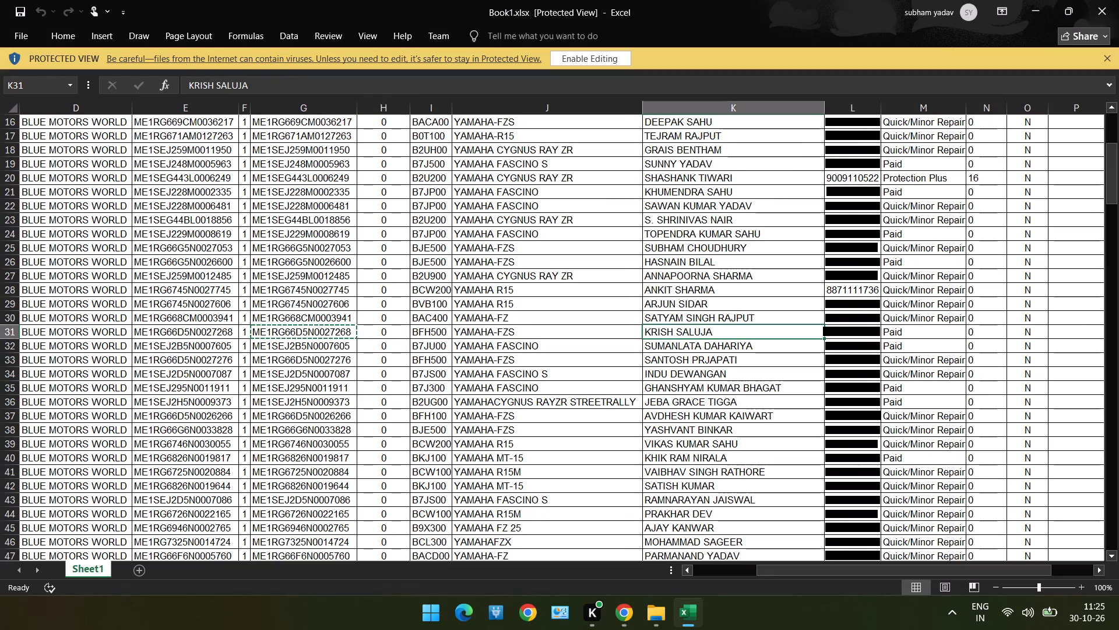
{"action": "key", "text": "ctrl+c"}
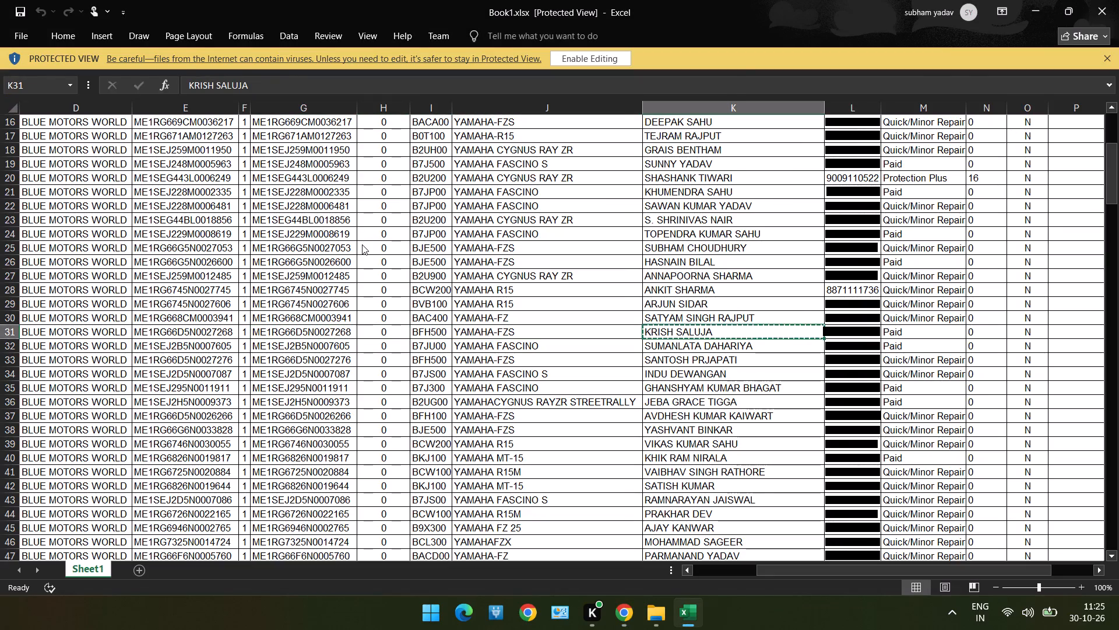
{"action": "key", "text": "alt+Tab"}
{"action": "key", "text": "ctrl+v"}
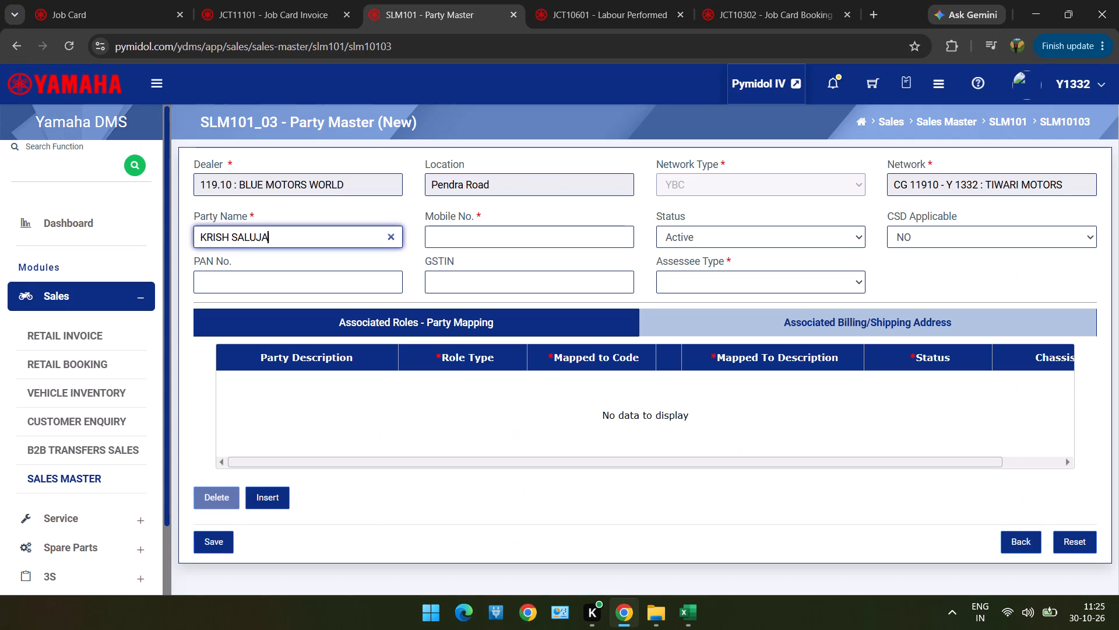
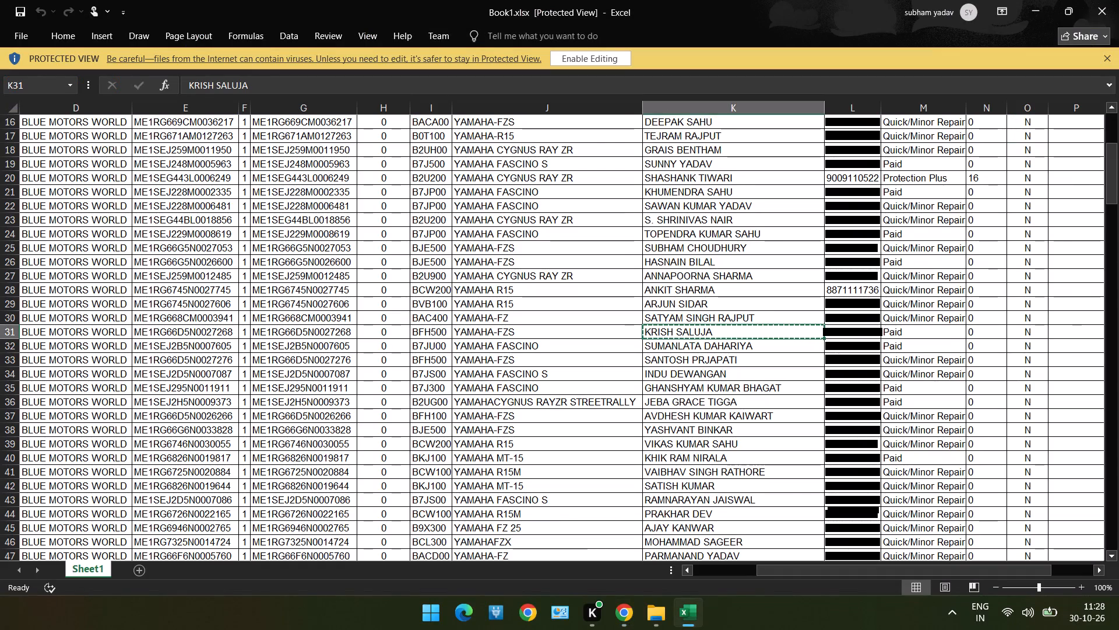
Copy the customer's mobile number from row 31 of the Excel list into the new party's Mobile No.
{"action": "key", "text": "Tab"}
{"action": "key", "text": "ctrl+c"}
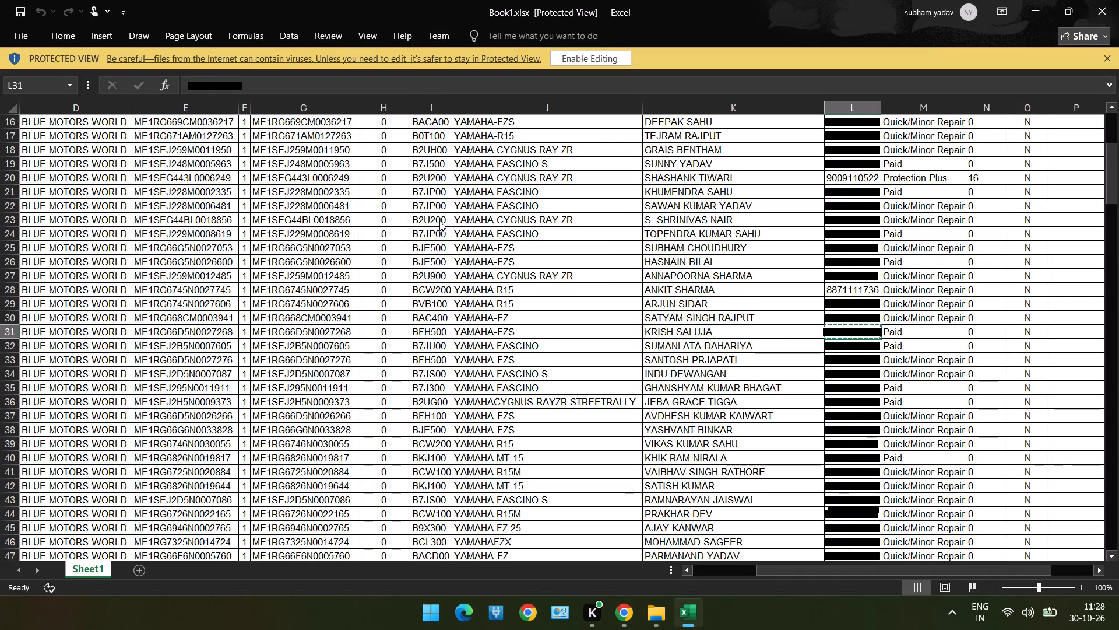
{"action": "key", "text": "alt+Tab"}
{"action": "left_click", "coordinate": [439, 221]}
{"action": "left_click", "coordinate": [447, 236]}
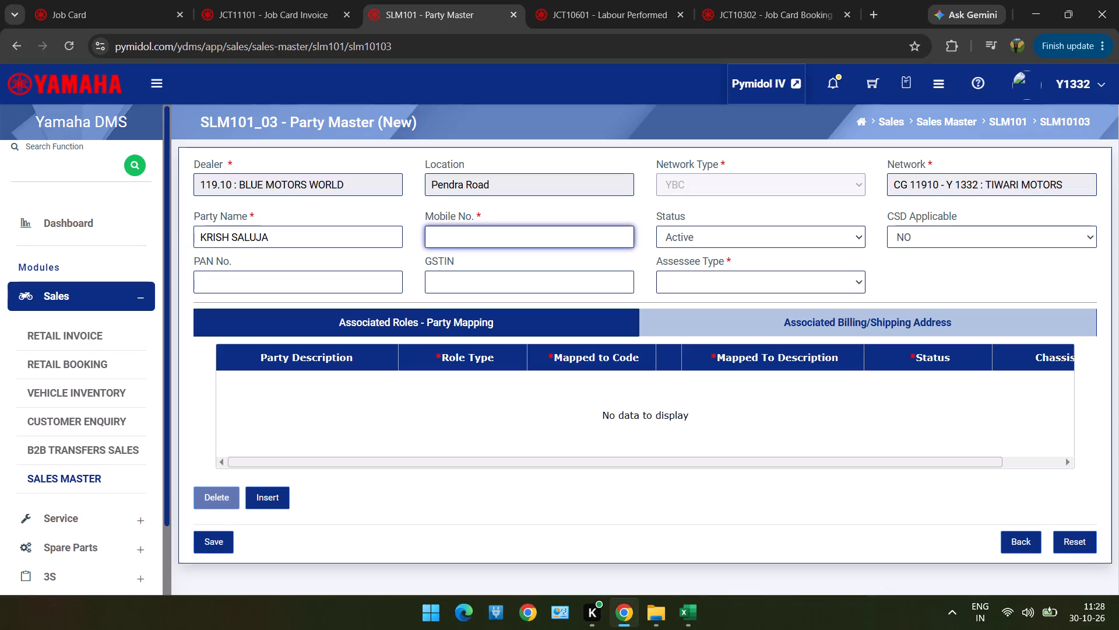
{"action": "key", "text": "ctrl+v"}
{"action": "left_click", "coordinate": [447, 236]}
Set the new party's Assessee Type to Unregistered.
{"action": "left_click", "coordinate": [703, 287]}
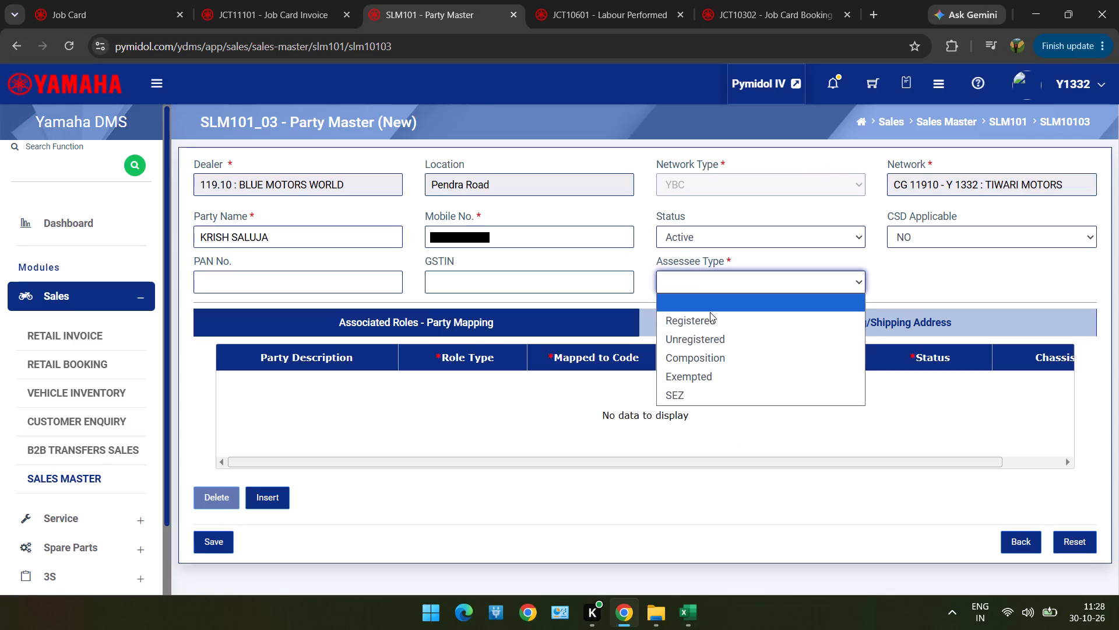
{"action": "left_click", "coordinate": [704, 340]}
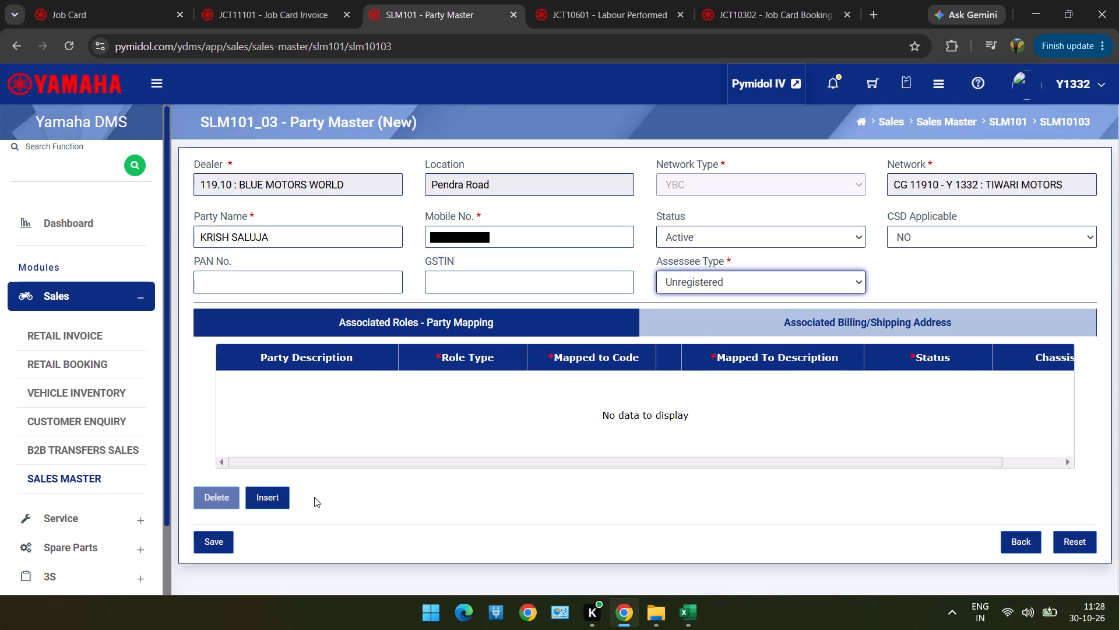
Insert a party mapping row and set its Role Type to Vehicle Retail Customer.
{"action": "left_click", "coordinate": [276, 499]}
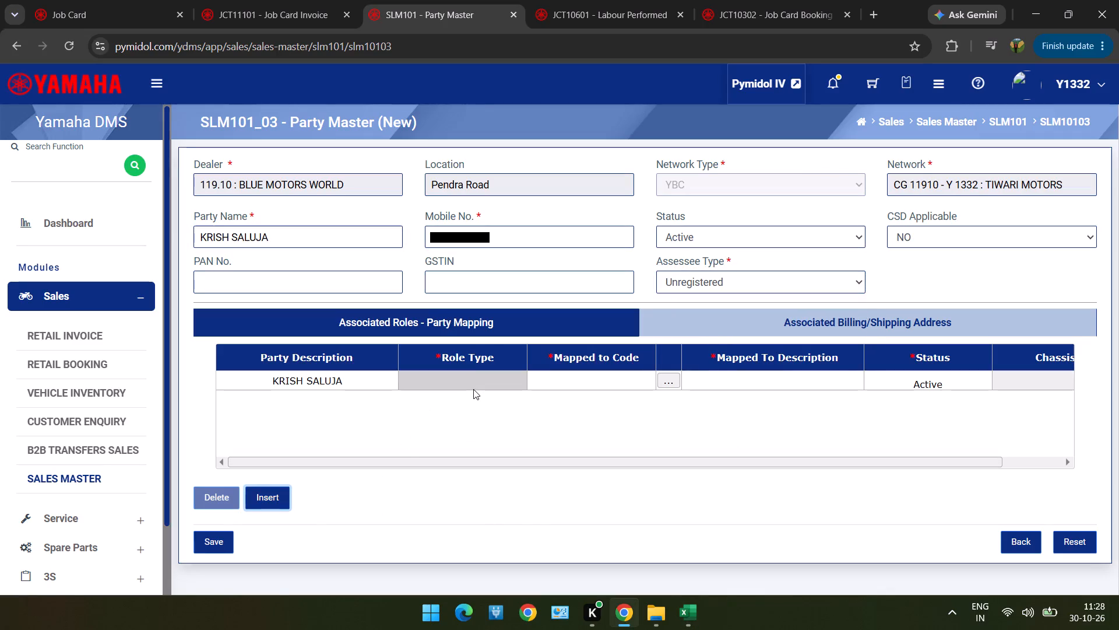
{"action": "double_click", "coordinate": [473, 389]}
{"action": "left_click", "coordinate": [473, 389]}
{"action": "left_click_drag", "start_coordinate": [470, 159], "coordinate": [470, 135]}
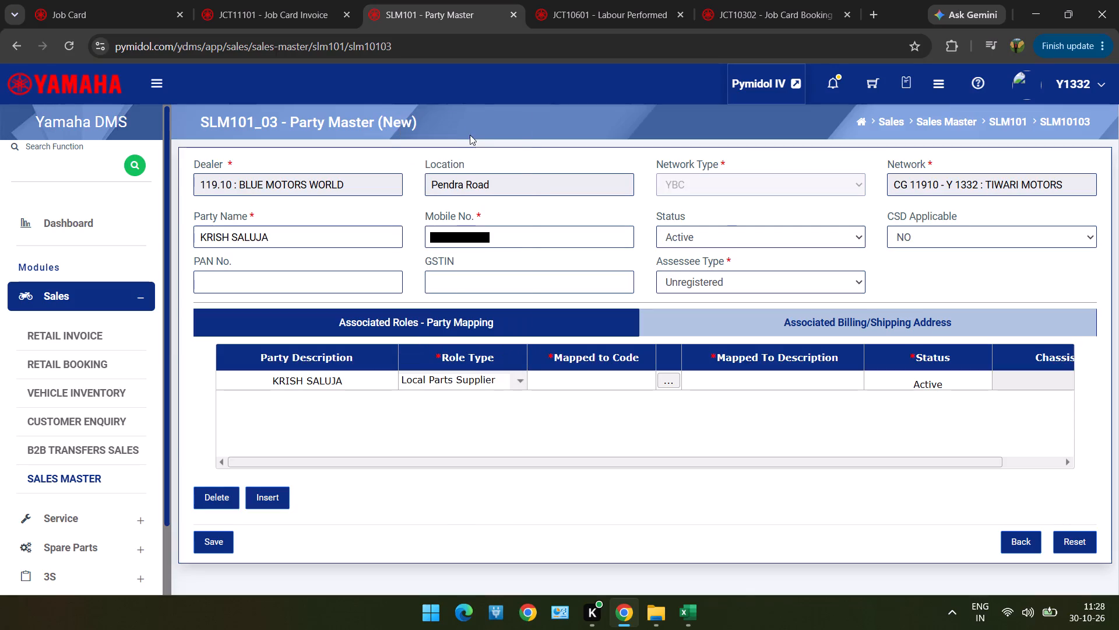
{"action": "left_click_drag", "start_coordinate": [470, 135], "coordinate": [512, 382]}
{"action": "left_click", "coordinate": [512, 382]}
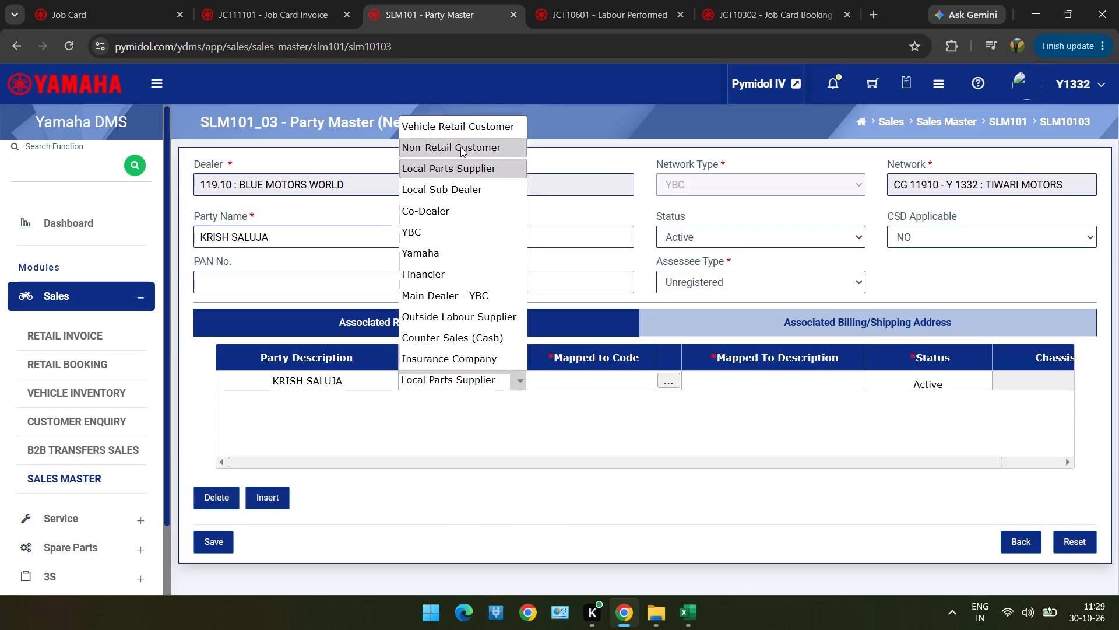
{"action": "left_click", "coordinate": [462, 135]}
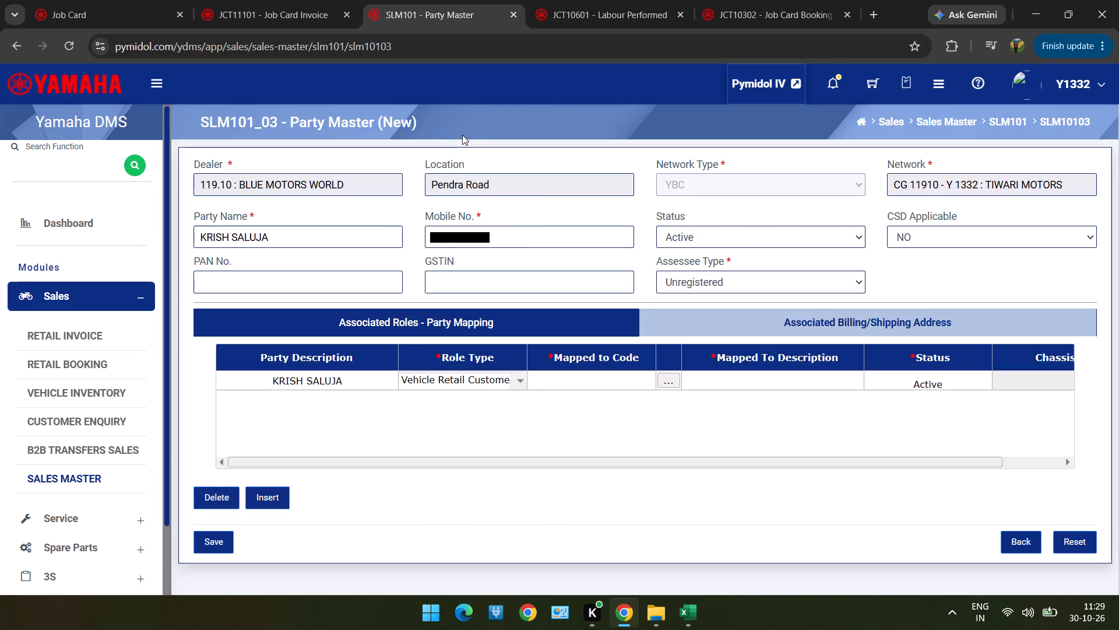
{"action": "left_click", "coordinate": [667, 384]}
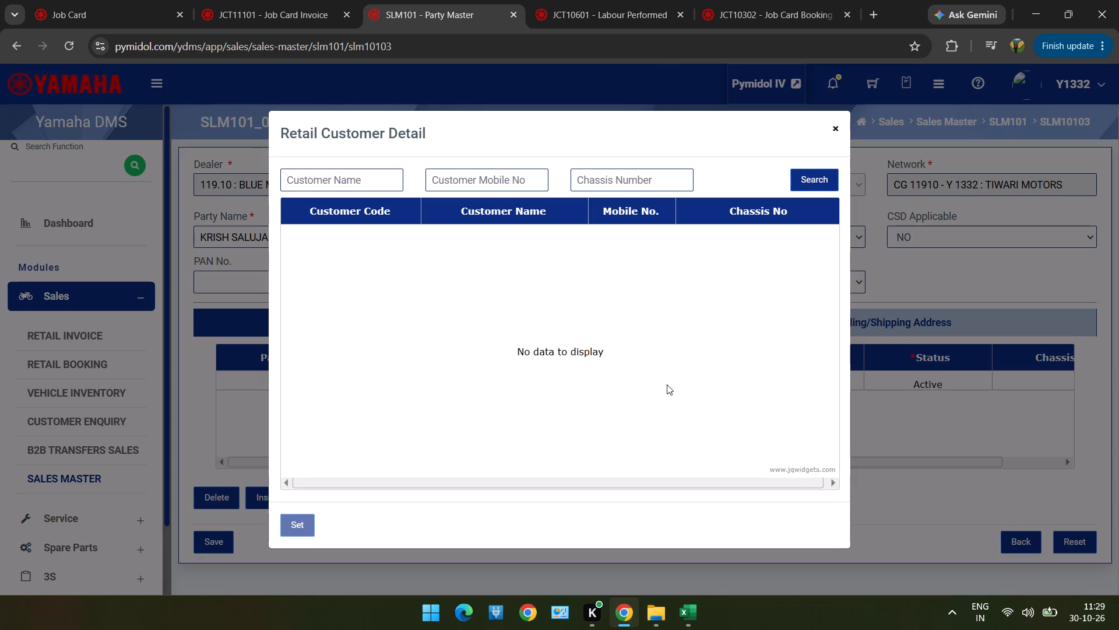
{"action": "left_click", "coordinate": [487, 180]}
{"action": "key", "text": "ctrl+v"}
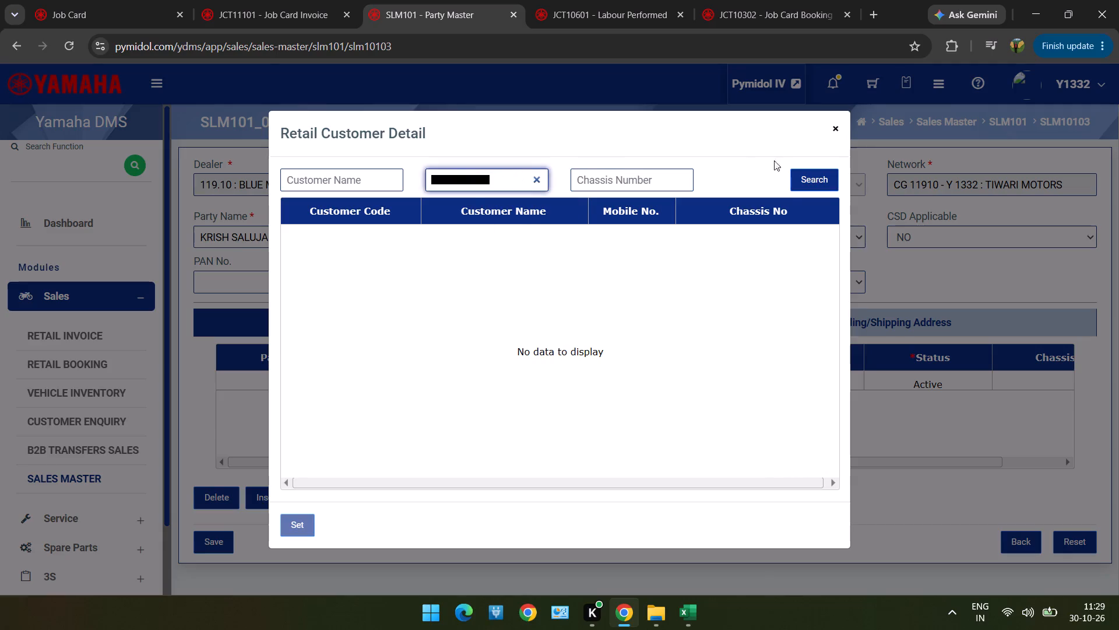
{"action": "left_click", "coordinate": [802, 176]}
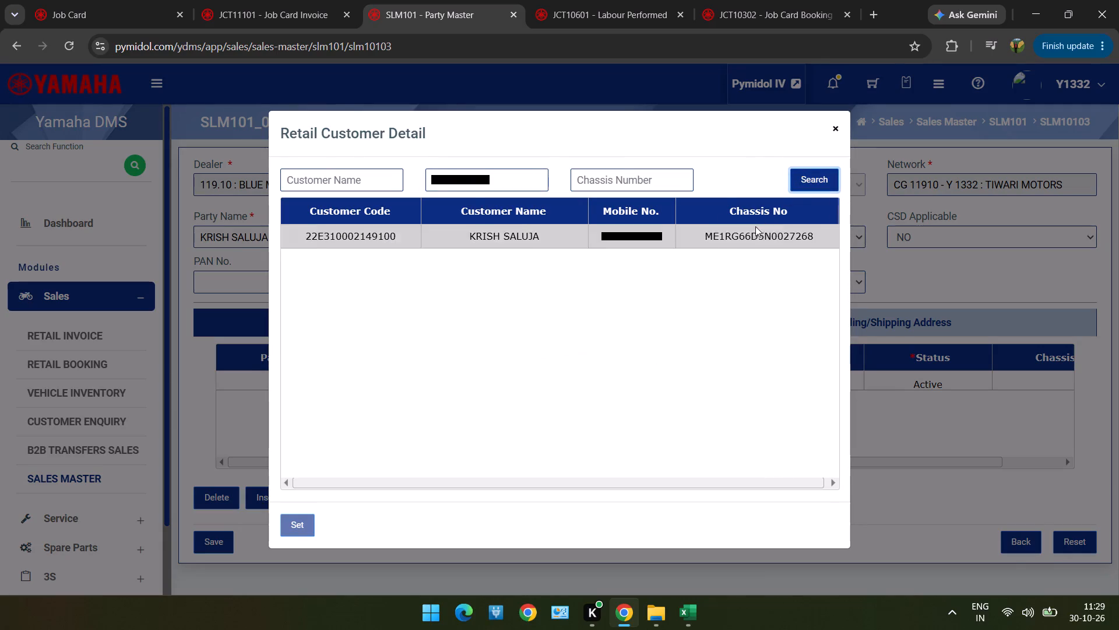
{"action": "double_click", "coordinate": [728, 227]}
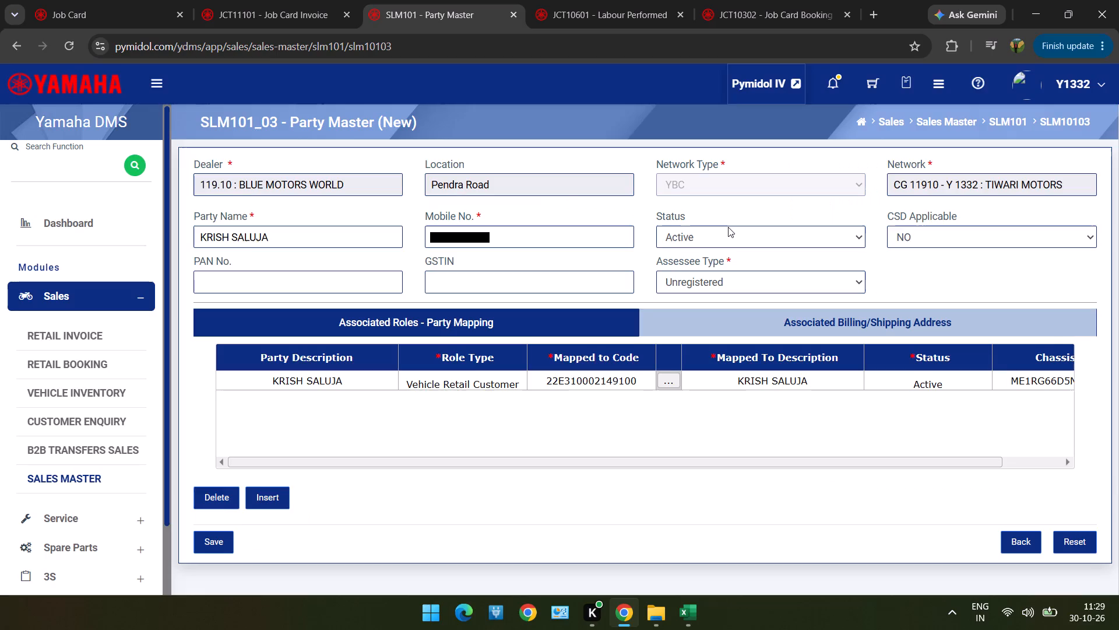
Save the new party and confirm its creation.
{"action": "left_click", "coordinate": [213, 548]}
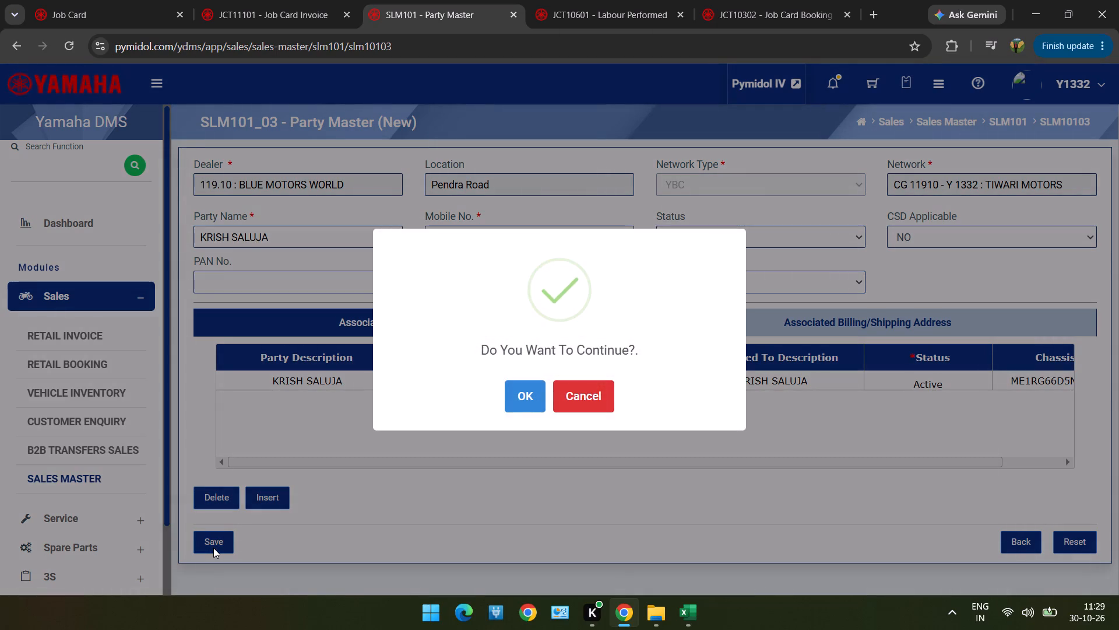
{"action": "left_click", "coordinate": [519, 400]}
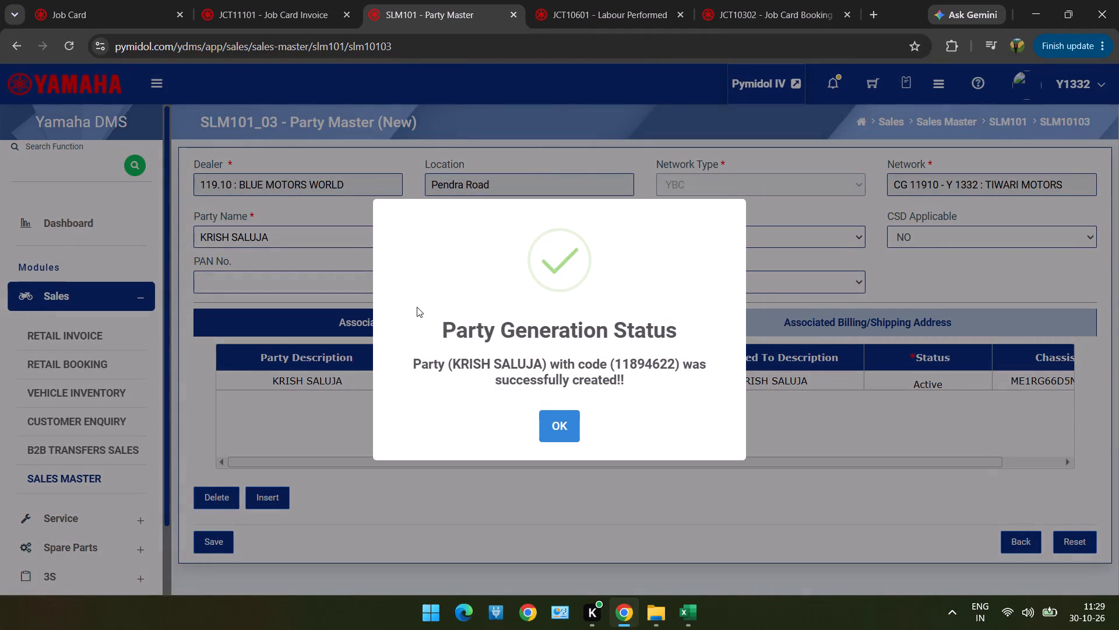
{"action": "left_click", "coordinate": [561, 432]}
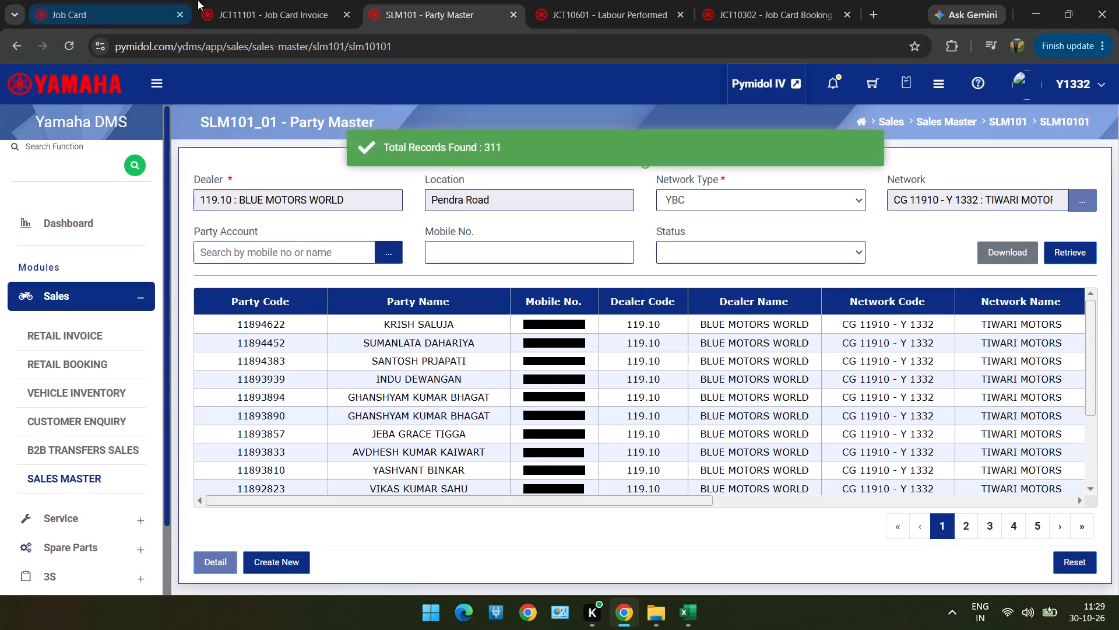
{"action": "left_click", "coordinate": [246, 5]}
{"action": "left_click", "coordinate": [1008, 222]}
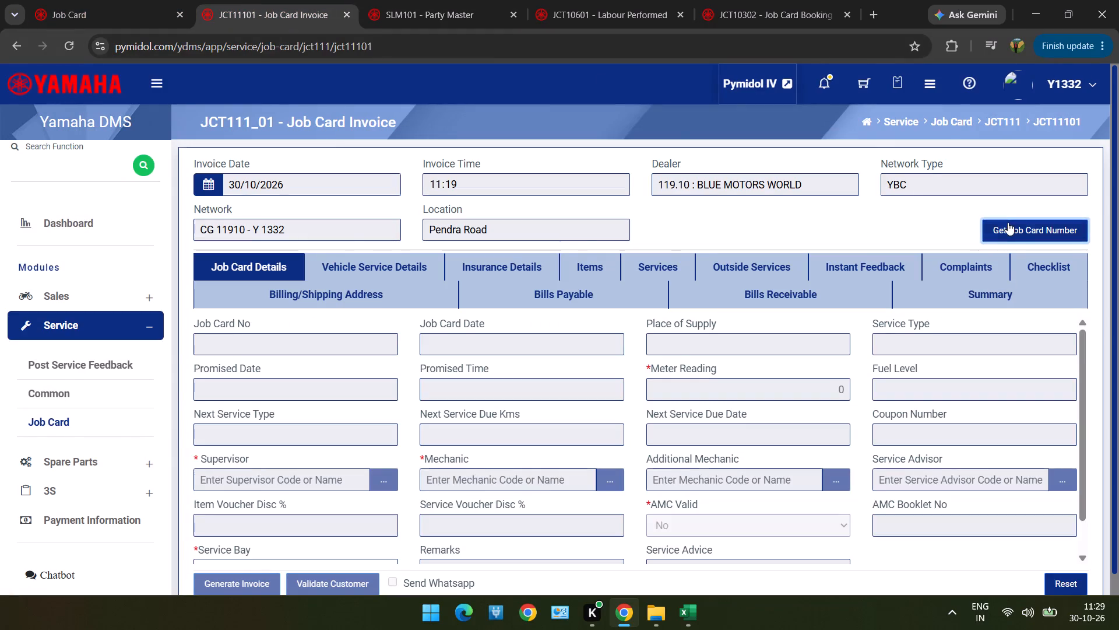
{"action": "double_click", "coordinate": [792, 239]}
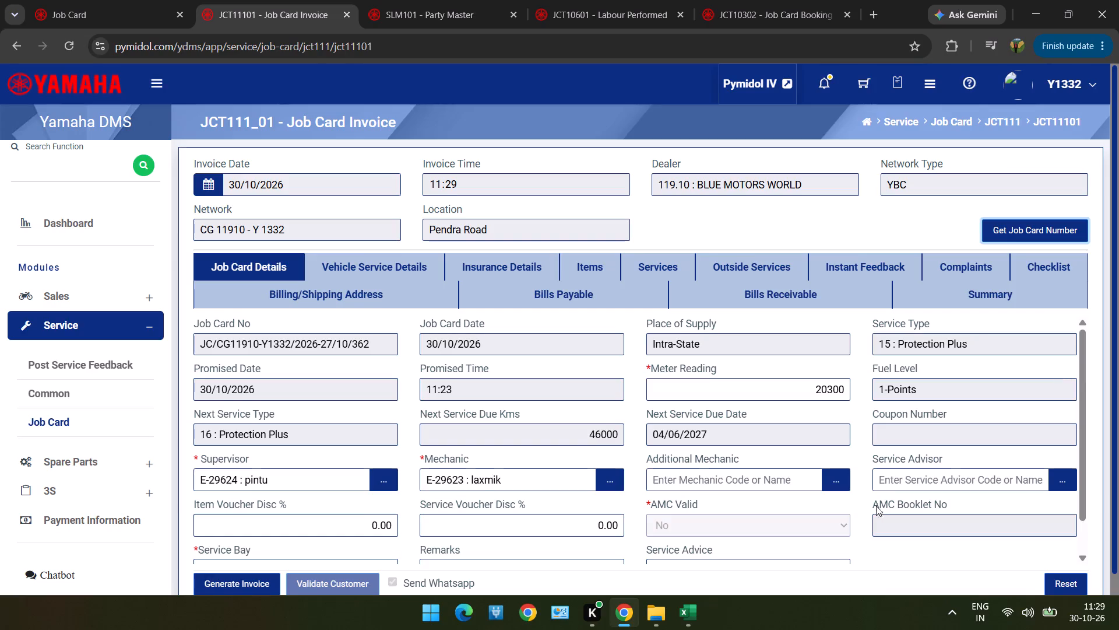
{"action": "left_click", "coordinate": [841, 474]}
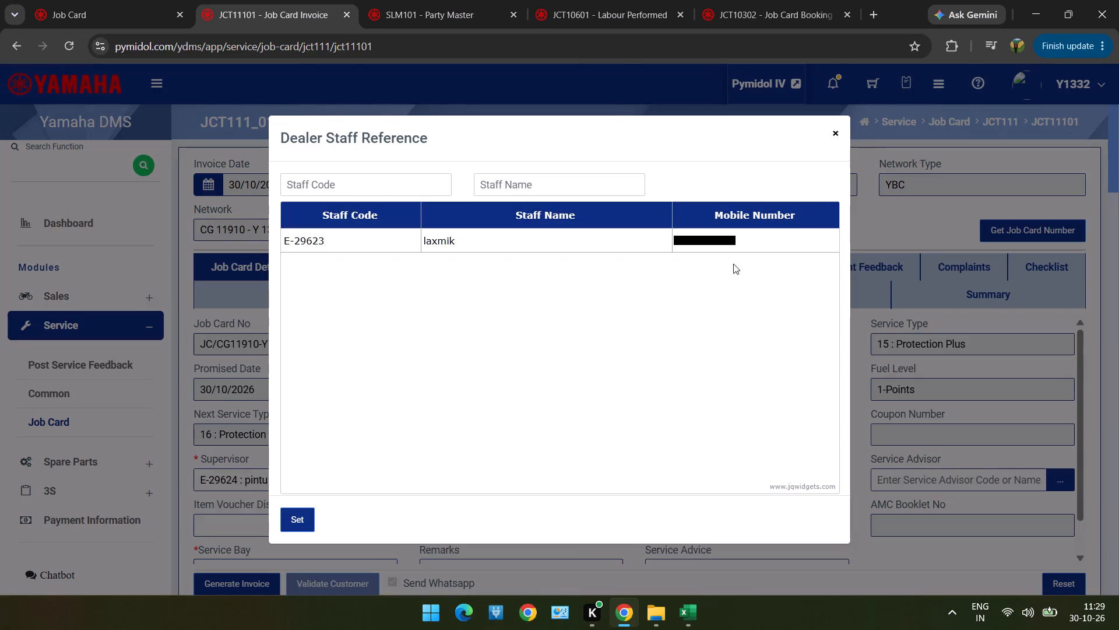
{"action": "double_click", "coordinate": [715, 246]}
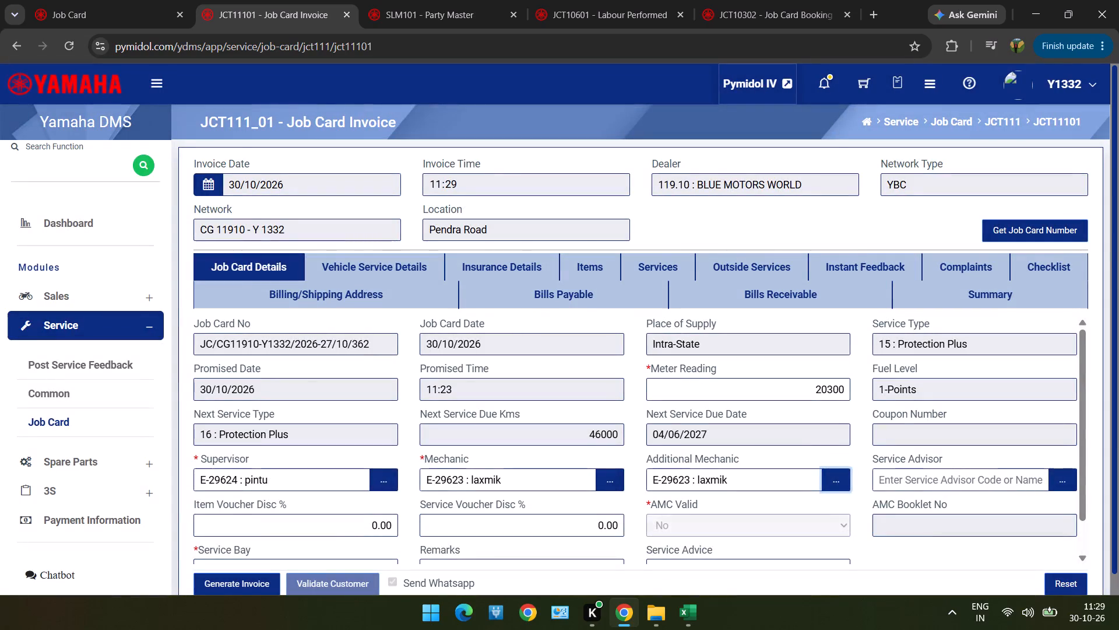
Open the invoice's Instant Feedback questions and start answering Delivery on time.
{"action": "left_click", "coordinate": [847, 257]}
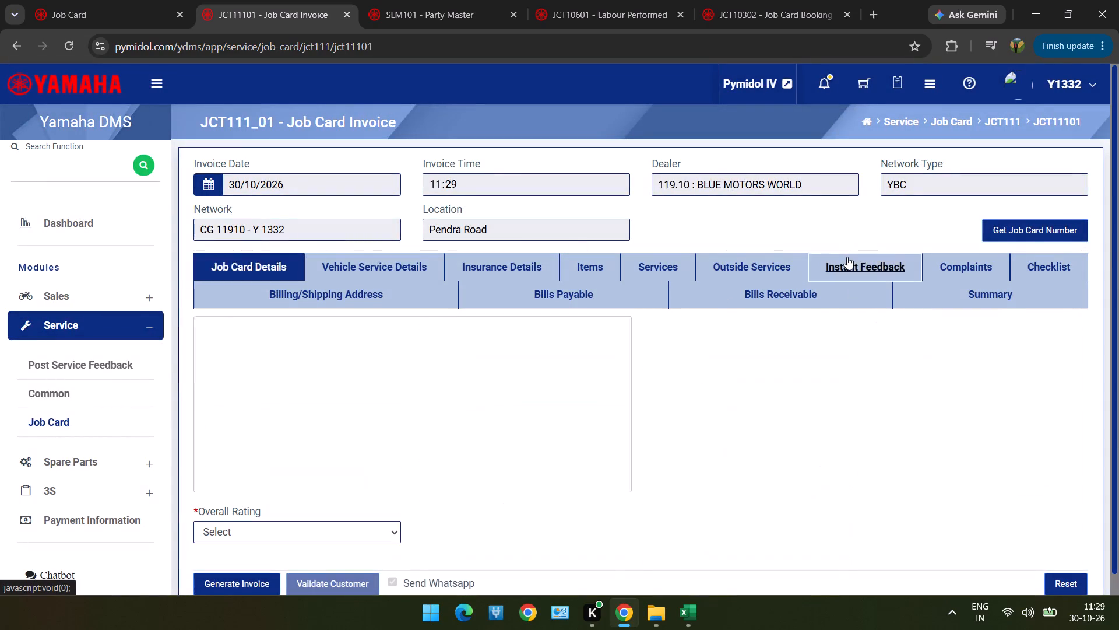
{"action": "scroll", "coordinate": [847, 257], "scroll_direction": "down", "scroll_amount": 2}
{"action": "double_click", "coordinate": [452, 334]}
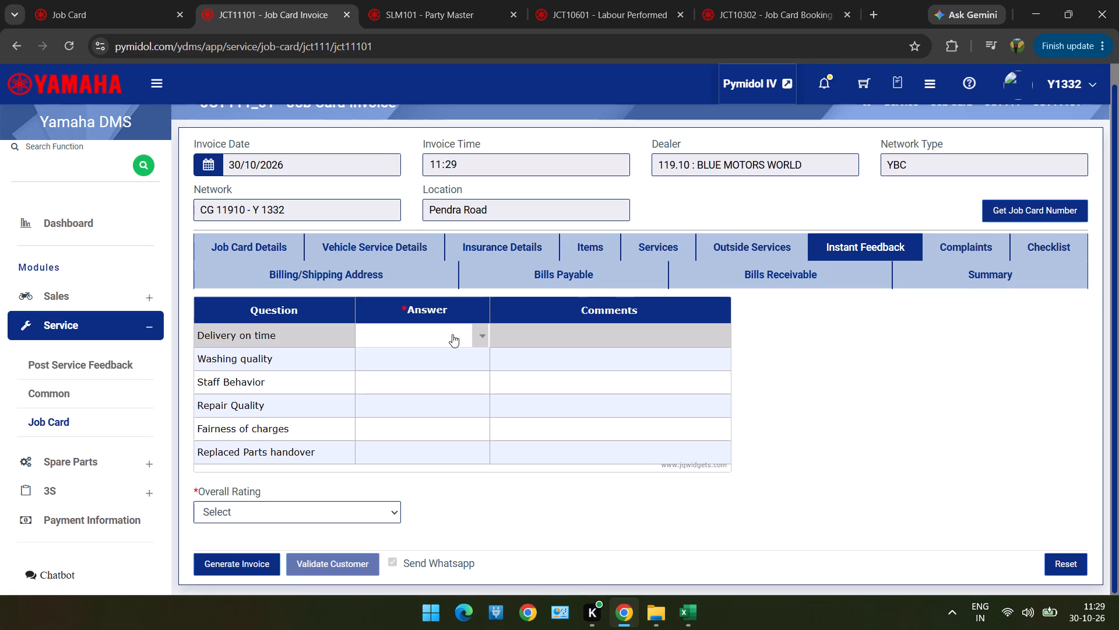
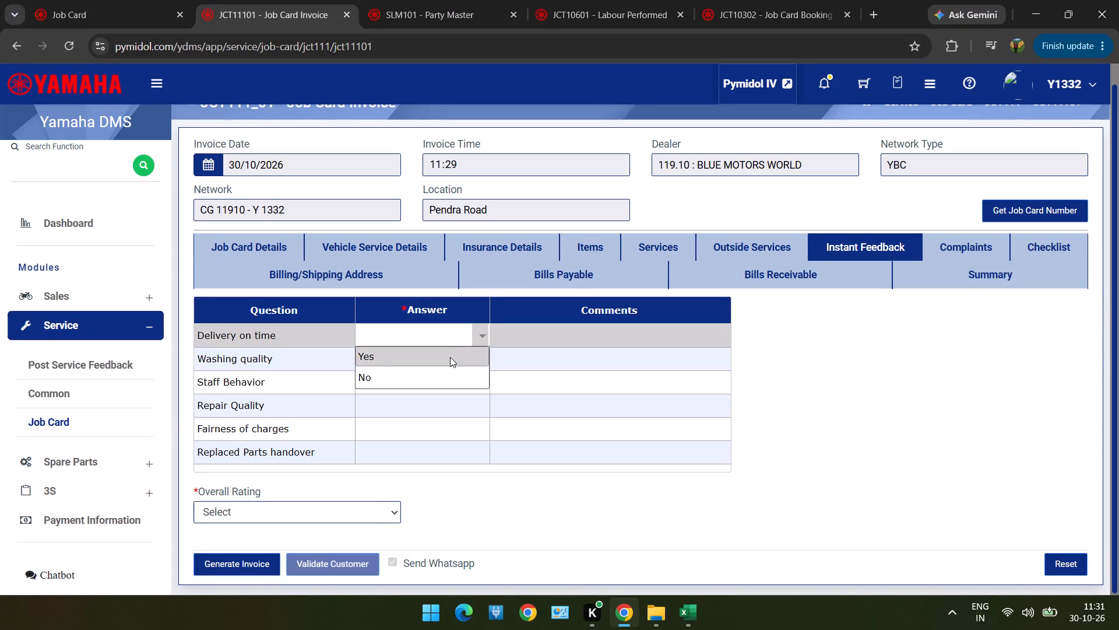
Answer Yes for Delivery on time and Replaced Parts handover, Ok for the other feedback questions, and set Overall Rating to Excellent (5).
{"action": "left_click", "coordinate": [450, 357]}
{"action": "triple_click", "coordinate": [450, 357]}
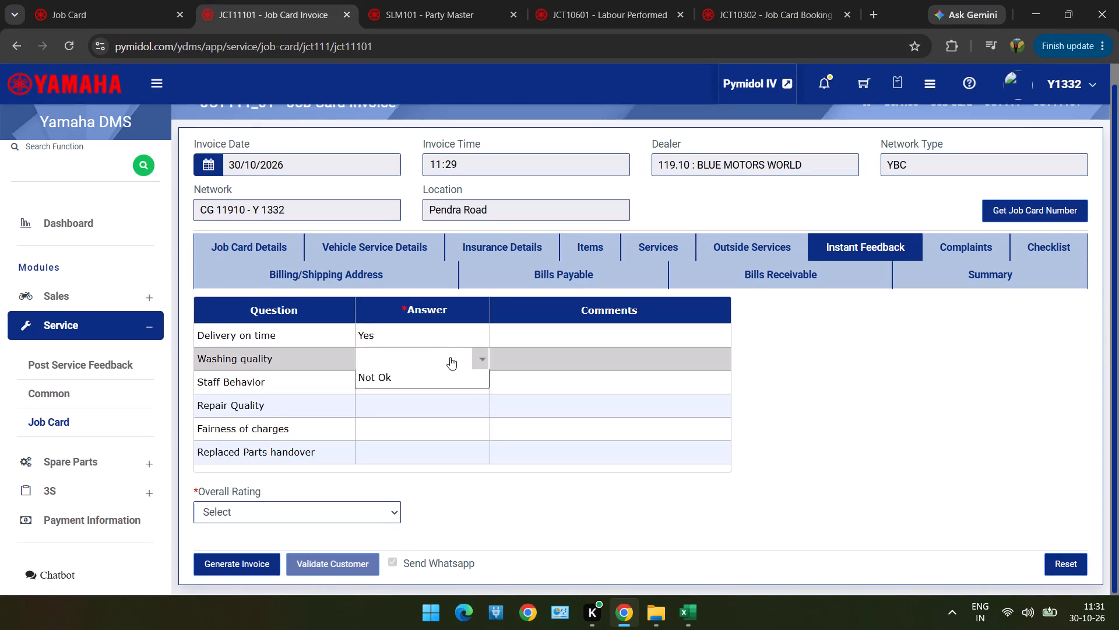
{"action": "triple_click", "coordinate": [441, 380]}
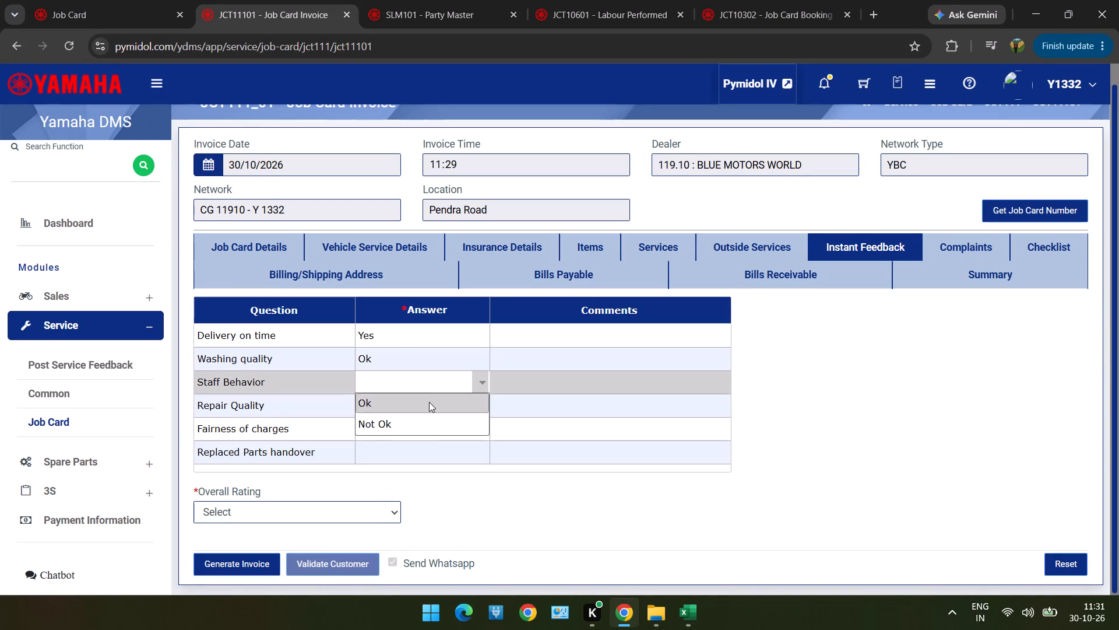
{"action": "left_click", "coordinate": [429, 402]}
{"action": "left_click", "coordinate": [428, 411]}
{"action": "left_click_drag", "start_coordinate": [428, 411], "coordinate": [425, 427]}
{"action": "left_click", "coordinate": [425, 427]}
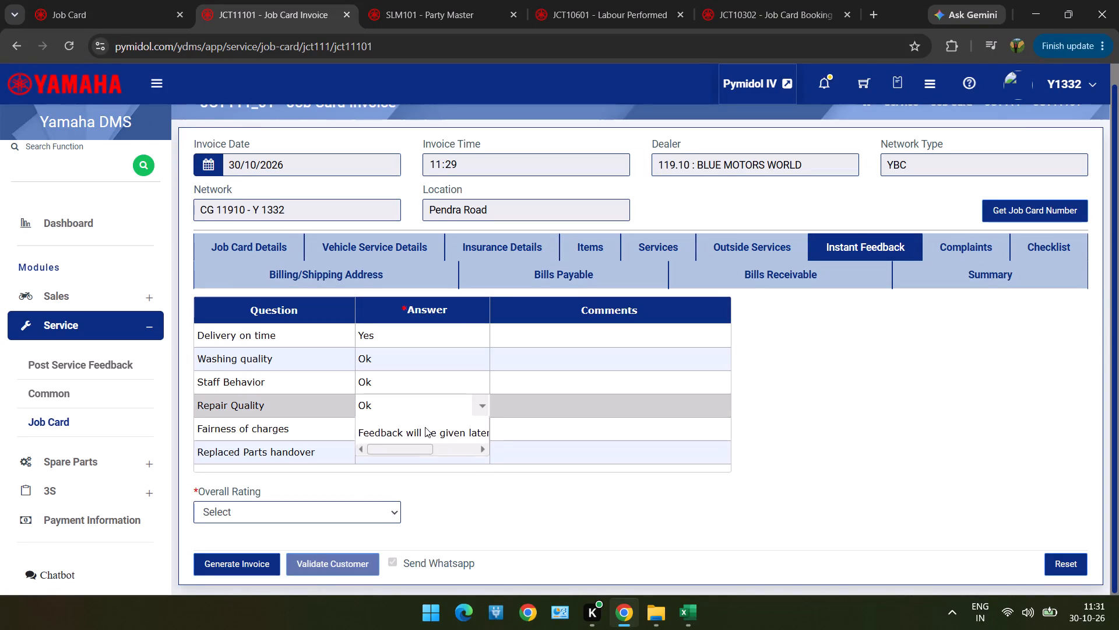
{"action": "double_click", "coordinate": [425, 428]}
{"action": "triple_click", "coordinate": [421, 454]}
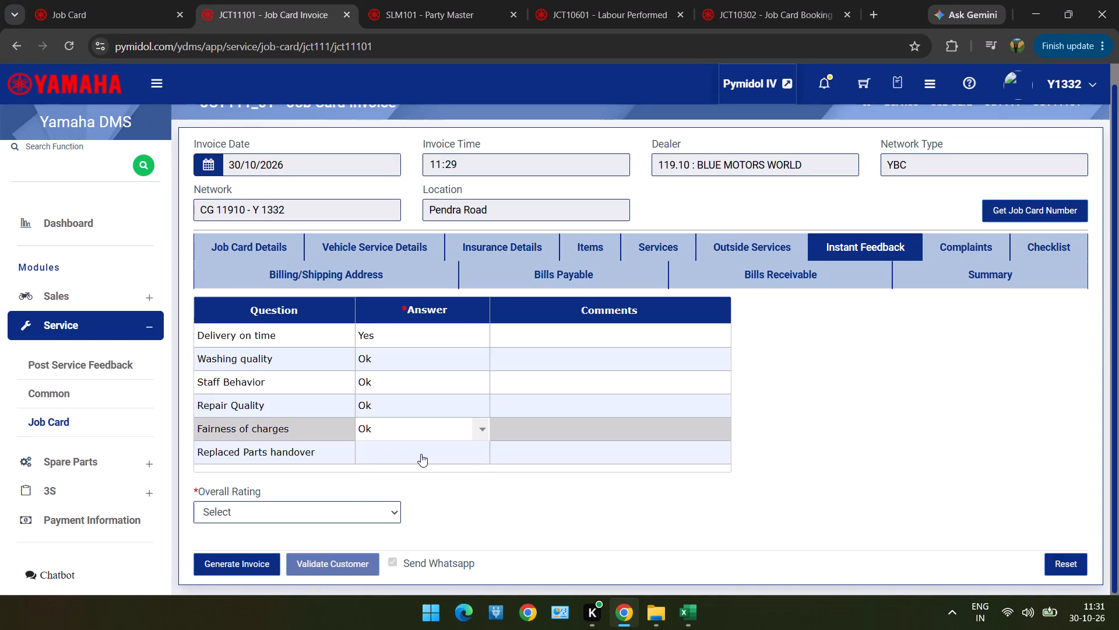
{"action": "left_click", "coordinate": [419, 470]}
{"action": "double_click", "coordinate": [375, 508]}
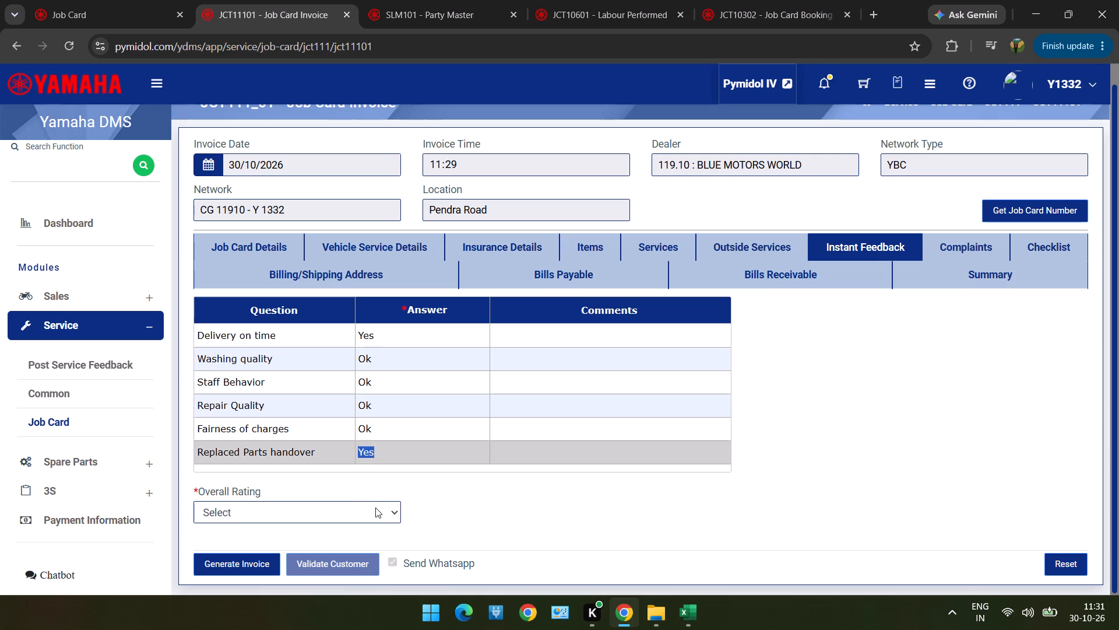
{"action": "left_click", "coordinate": [347, 484]}
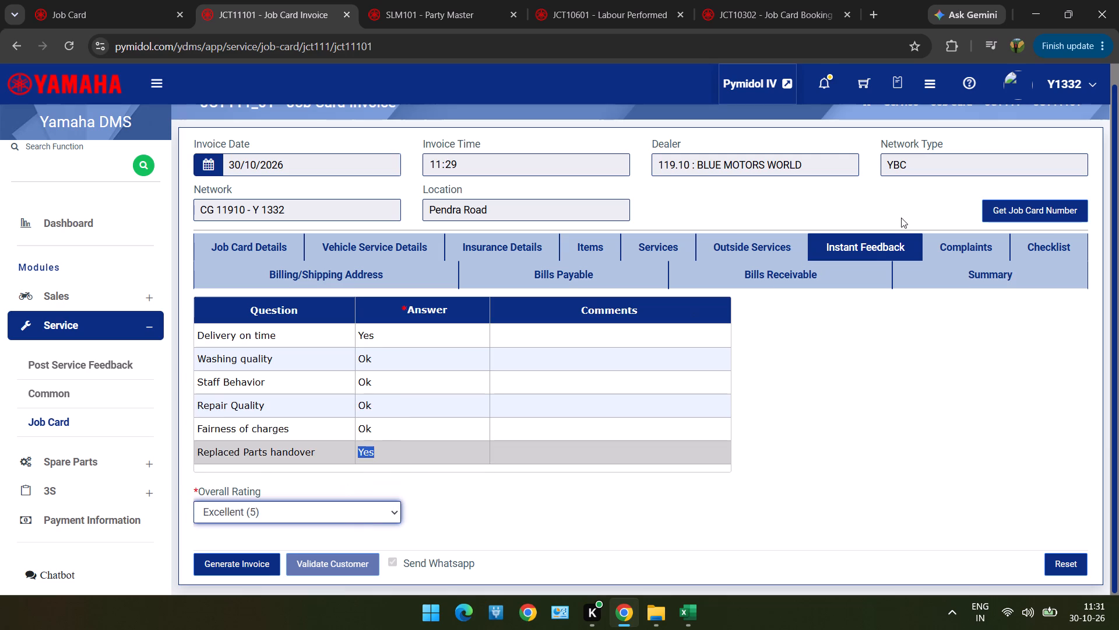
Mark the GENERAL SERVICE complaint as resolved with Yes.
{"action": "left_click", "coordinate": [942, 246]}
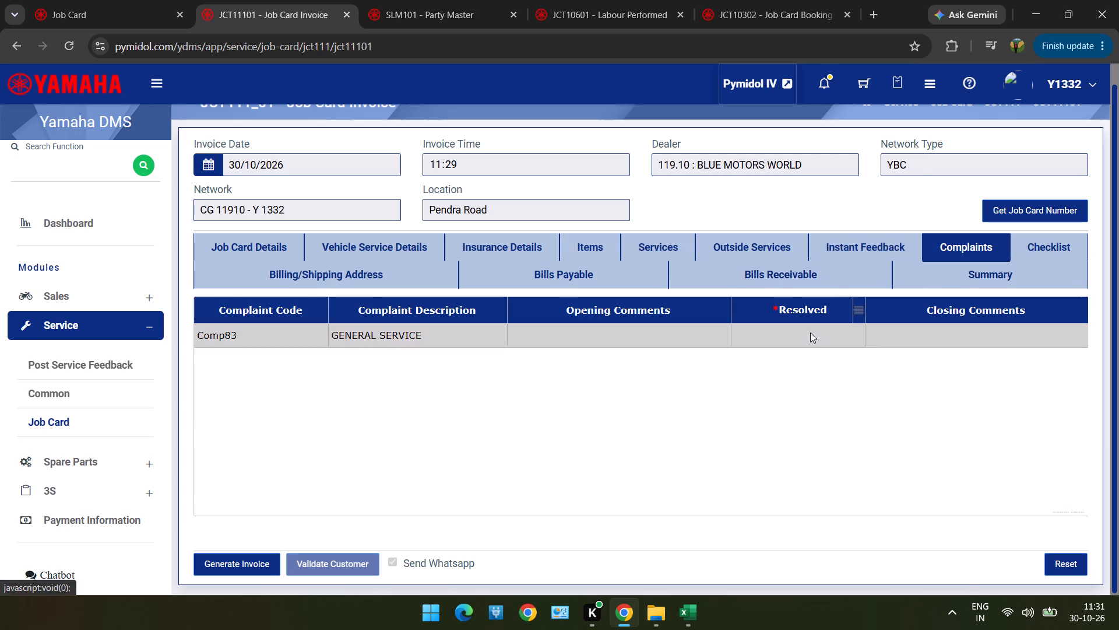
{"action": "double_click", "coordinate": [810, 332]}
{"action": "left_click", "coordinate": [804, 363]}
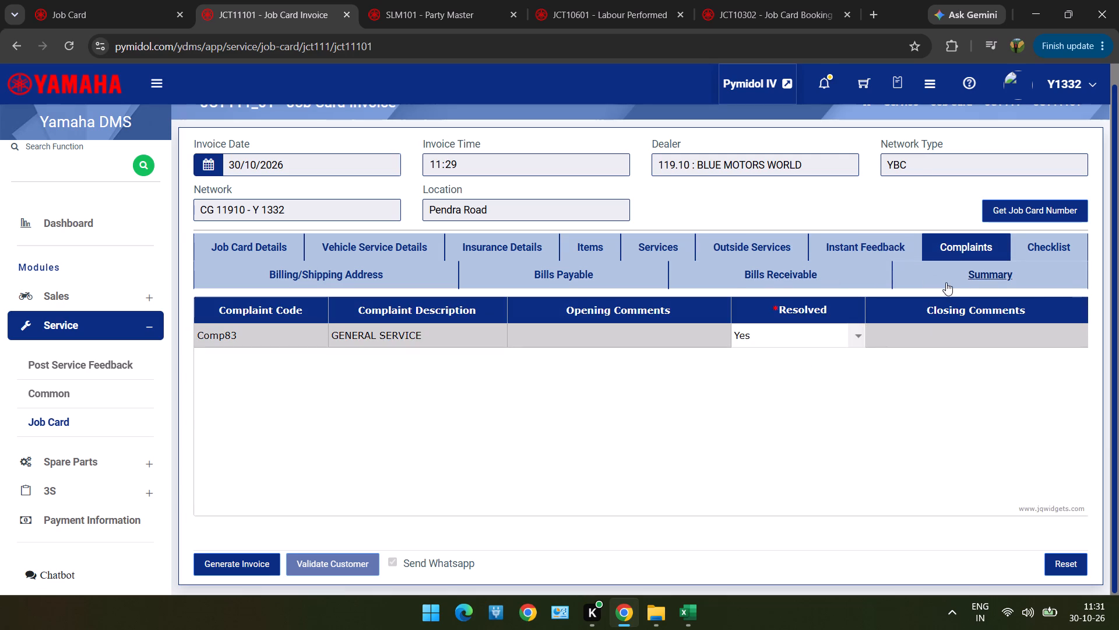
Set the Division Code in the invoice summary to 2355 : SERVICE.
{"action": "left_click", "coordinate": [946, 282]}
{"action": "left_click", "coordinate": [393, 513]}
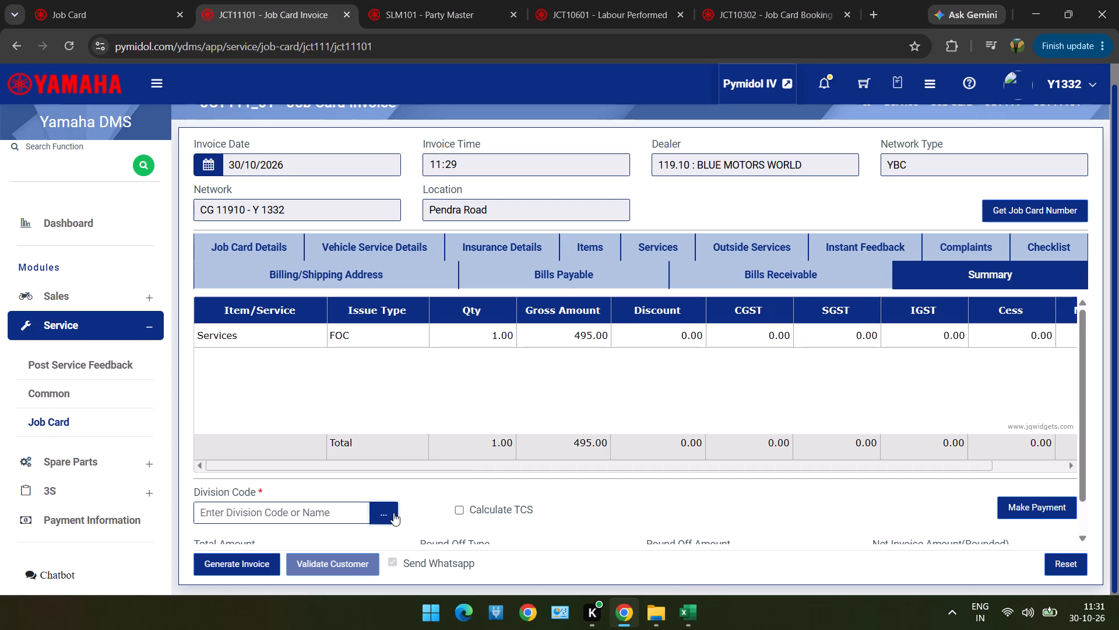
{"action": "double_click", "coordinate": [568, 271]}
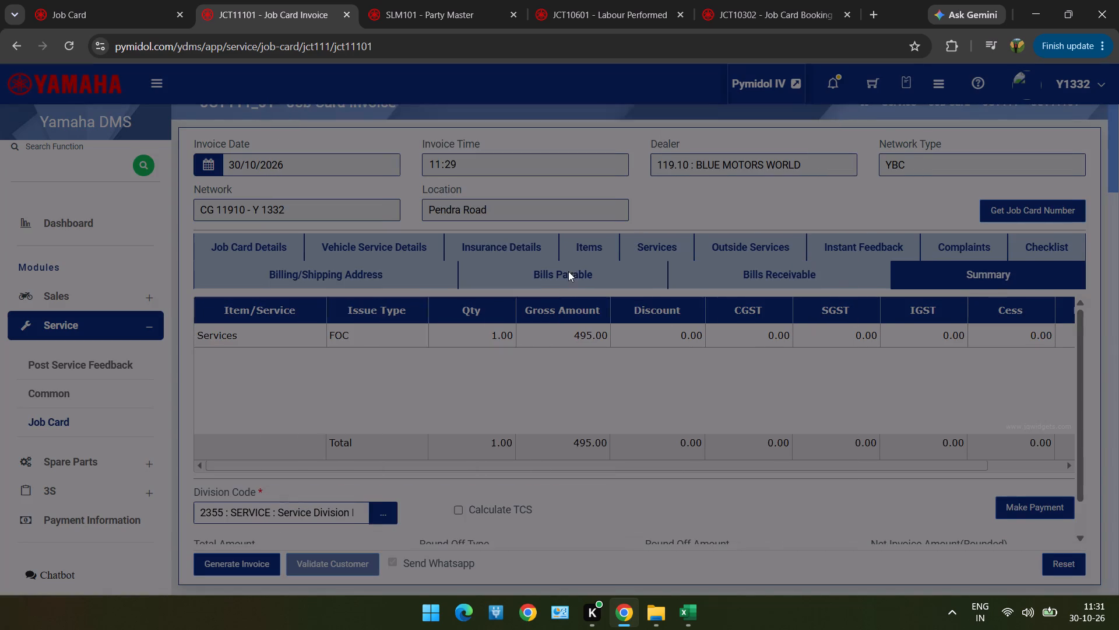
Generate and confirm the job card invoice, and return to the blank Job Card Invoice form.
{"action": "scroll", "coordinate": [568, 271], "scroll_direction": "down", "scroll_amount": 2}
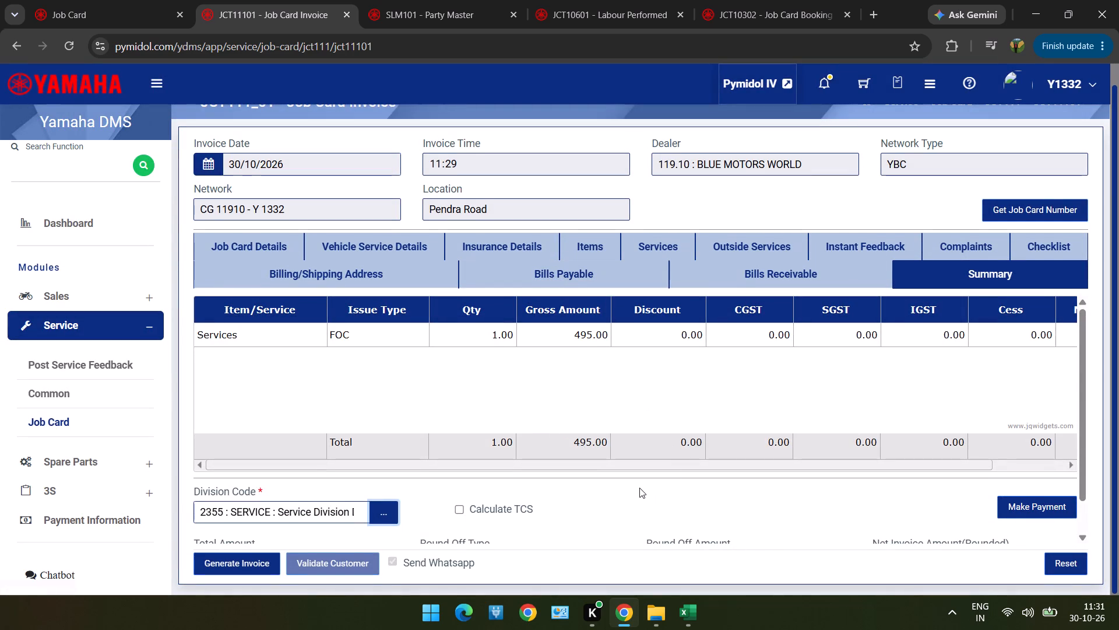
{"action": "scroll", "coordinate": [630, 463], "scroll_direction": "down", "scroll_amount": 2}
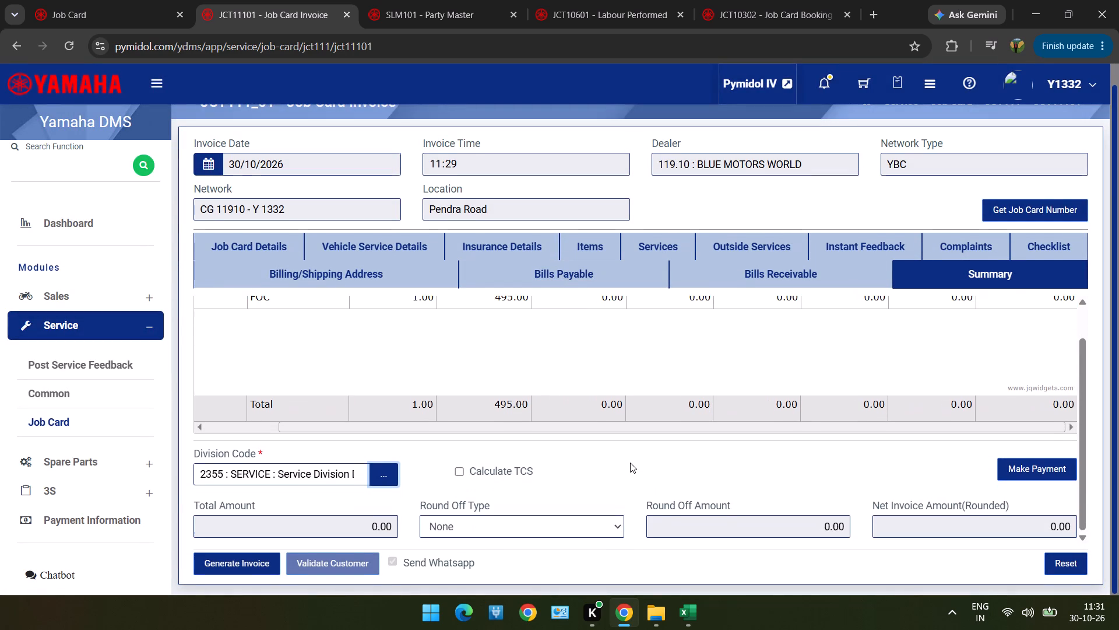
{"action": "left_click", "coordinate": [241, 575]}
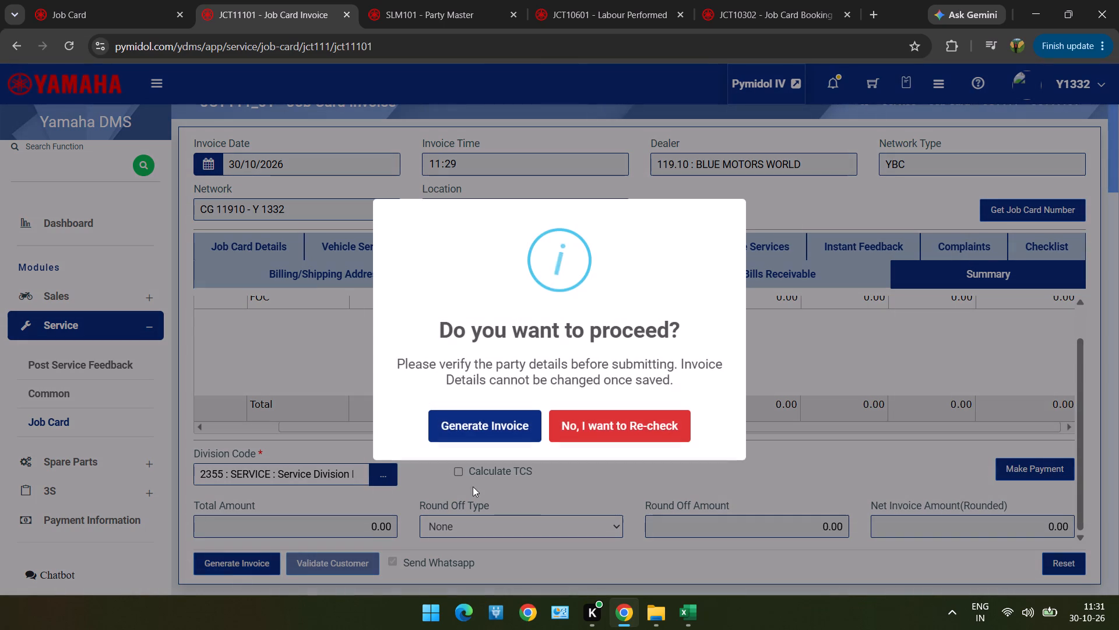
{"action": "left_click", "coordinate": [502, 428]}
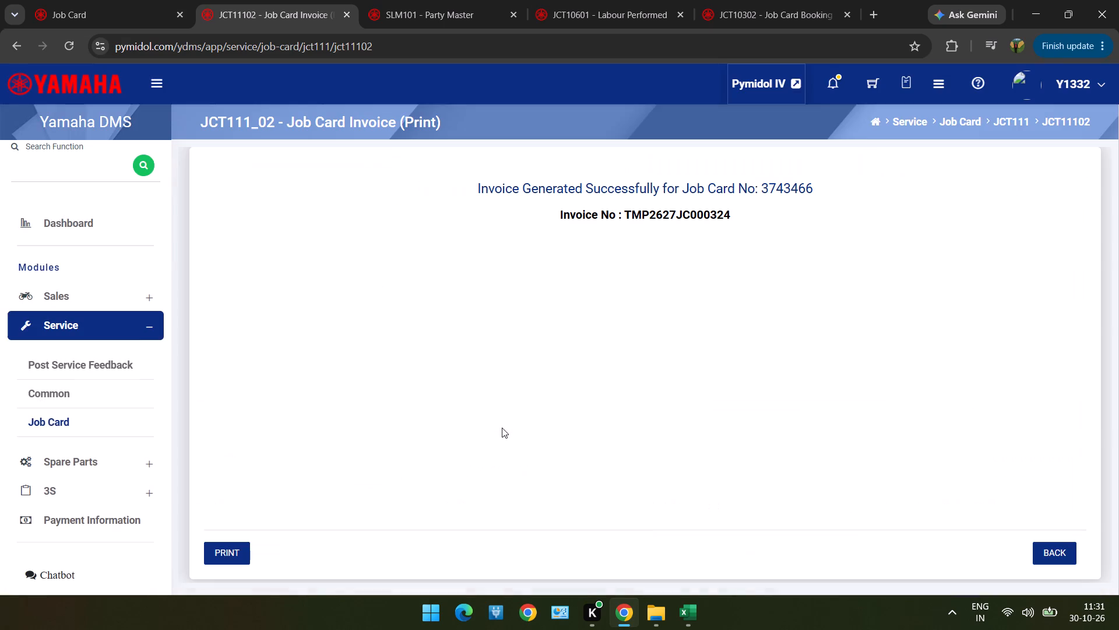
{"action": "left_click", "coordinate": [1061, 556]}
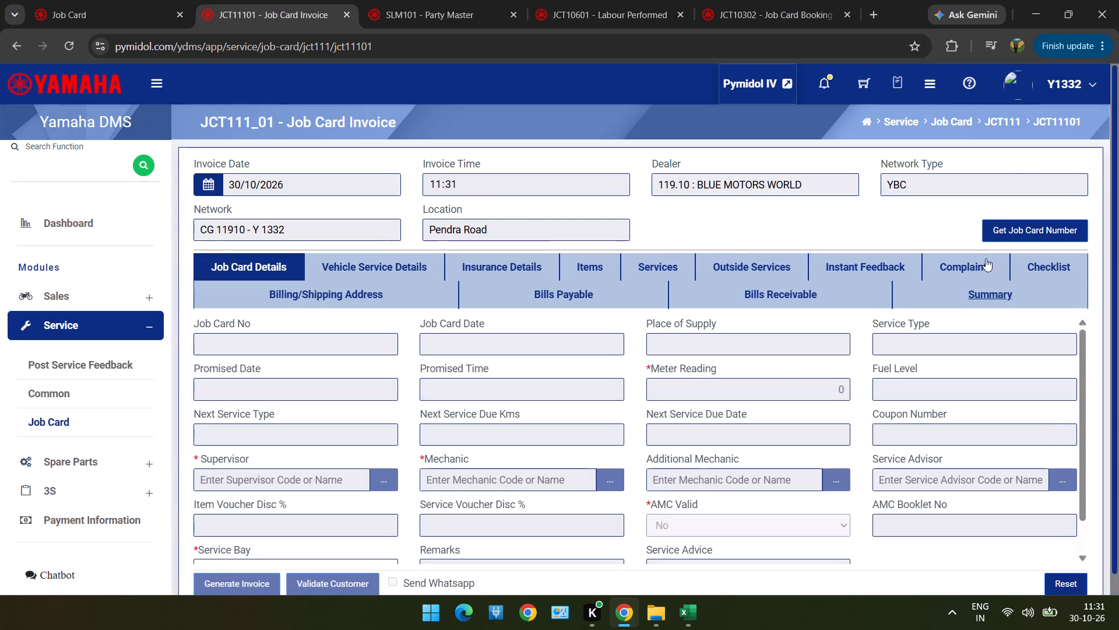
{"action": "left_click", "coordinate": [747, 8]}
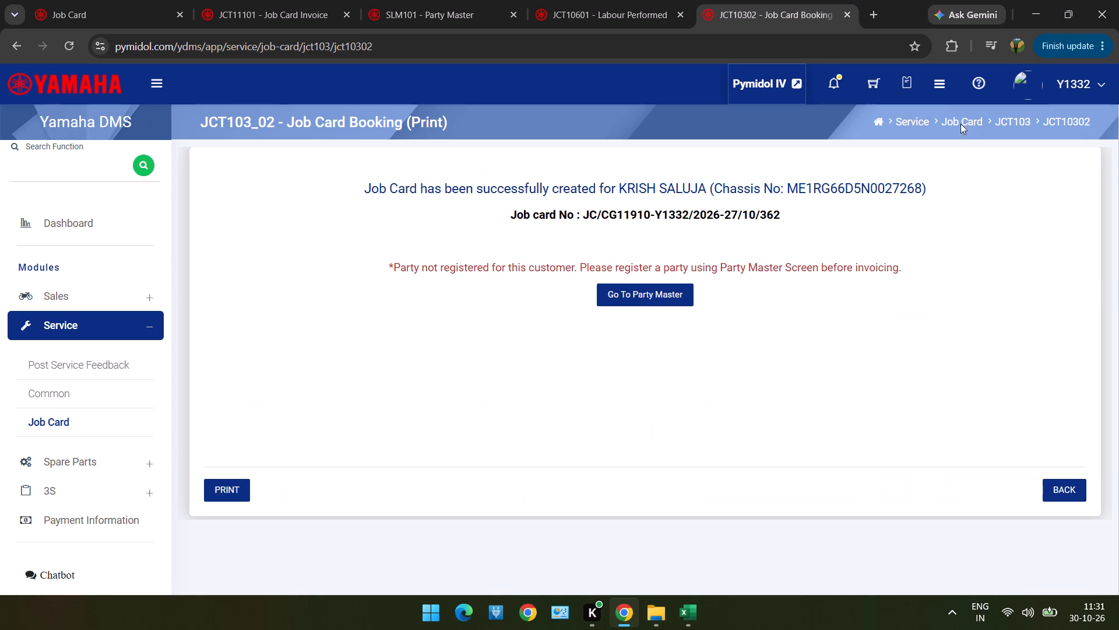
{"action": "key", "text": "alt+Tab"}
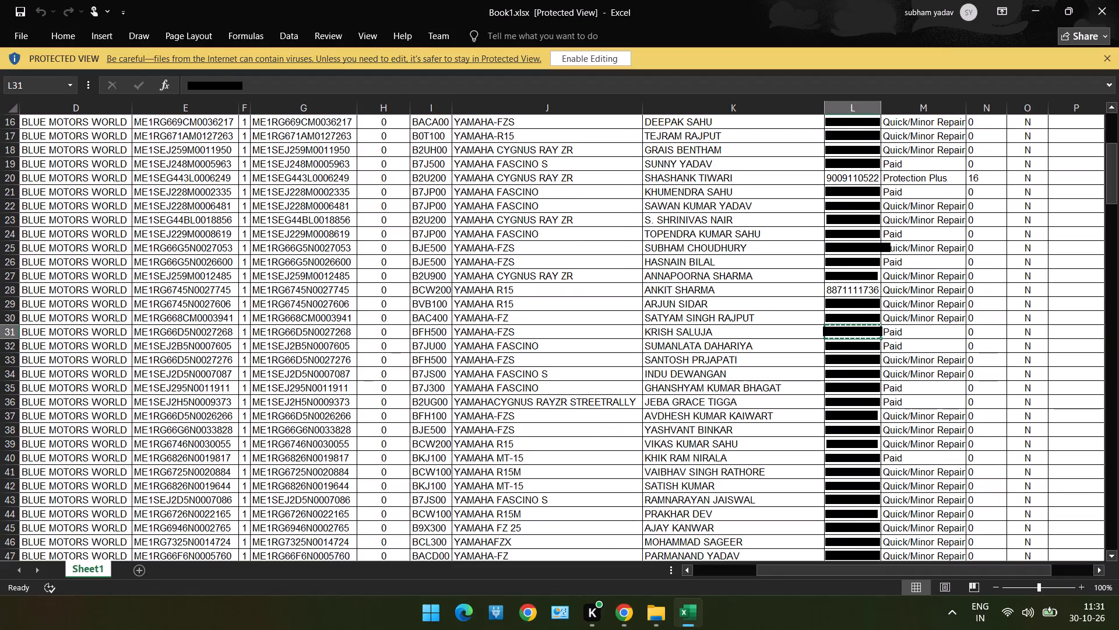
{"action": "key", "text": "Up"}
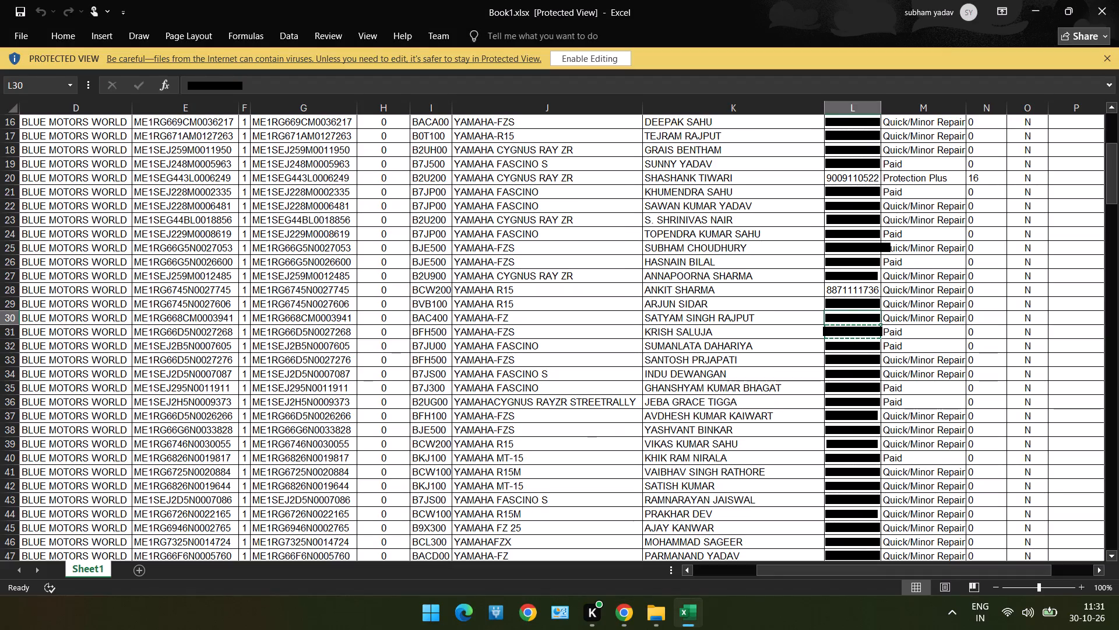
{"action": "key", "text": "Left"}
{"action": "key", "text": "Left"}
{"action": "key", "text": "Left"}
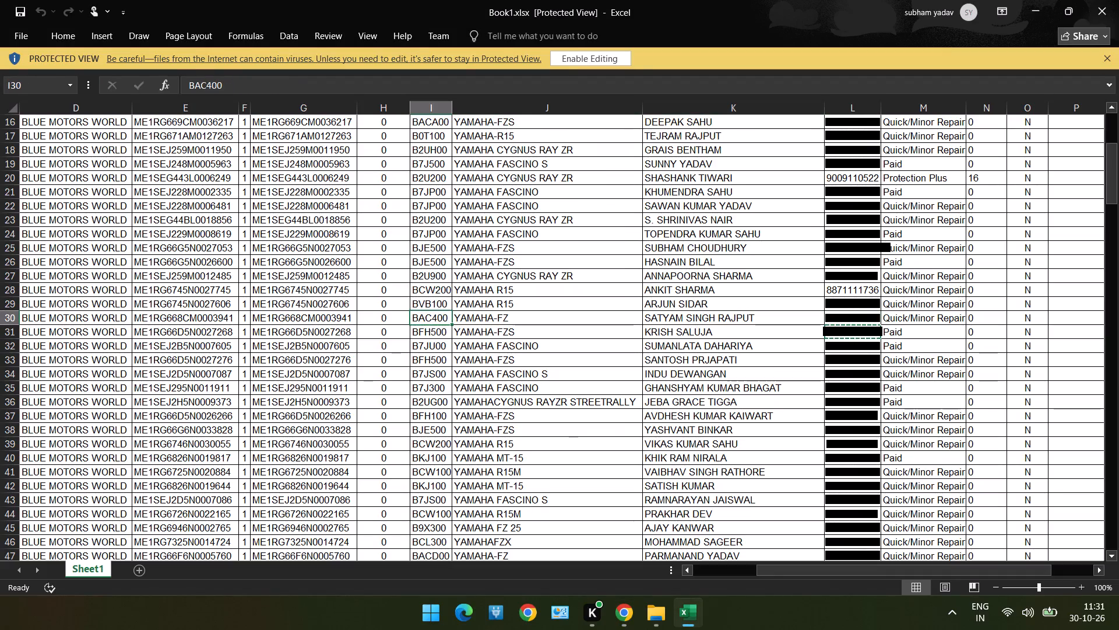
{"action": "key", "text": "Left"}
{"action": "key", "text": "Left"}
{"action": "key", "text": "ctrl+c"}
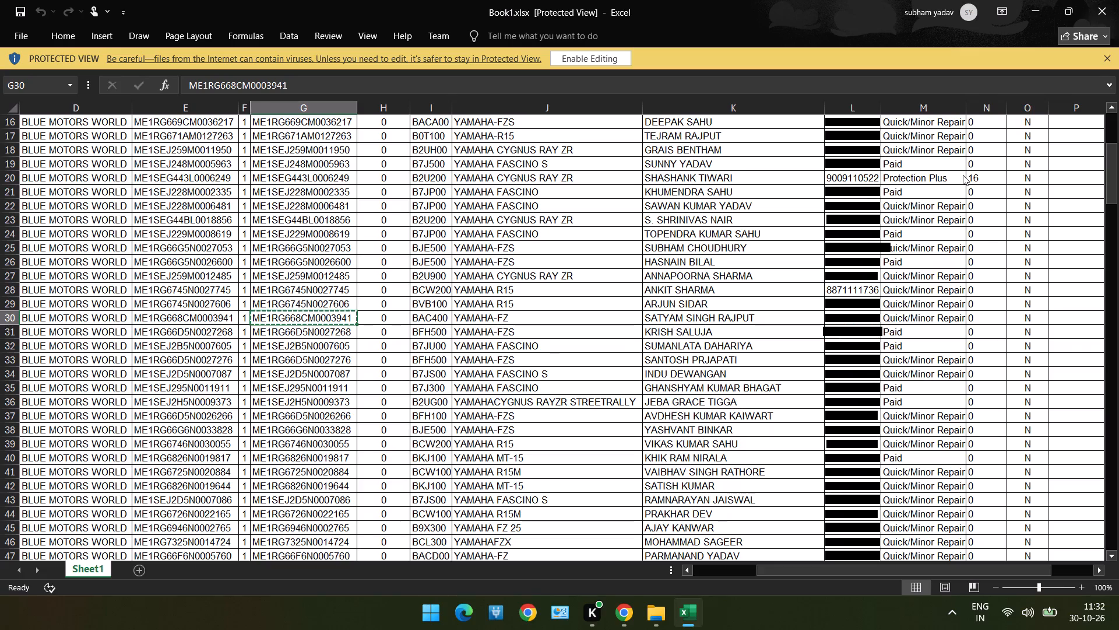
{"action": "key", "text": "alt+Tab"}
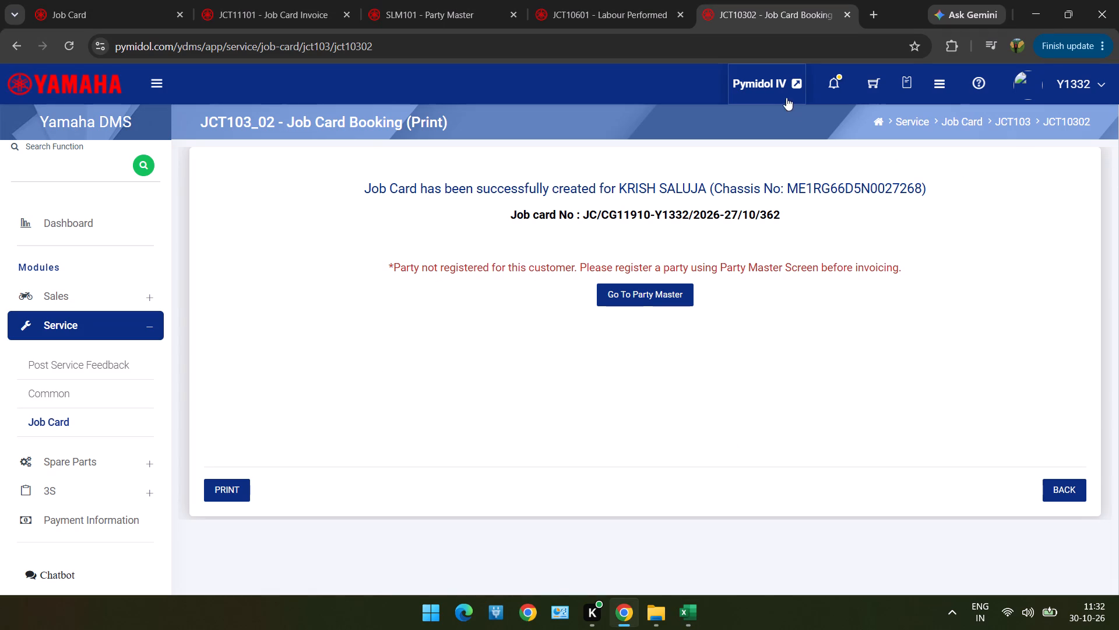
{"action": "left_click", "coordinate": [1074, 492]}
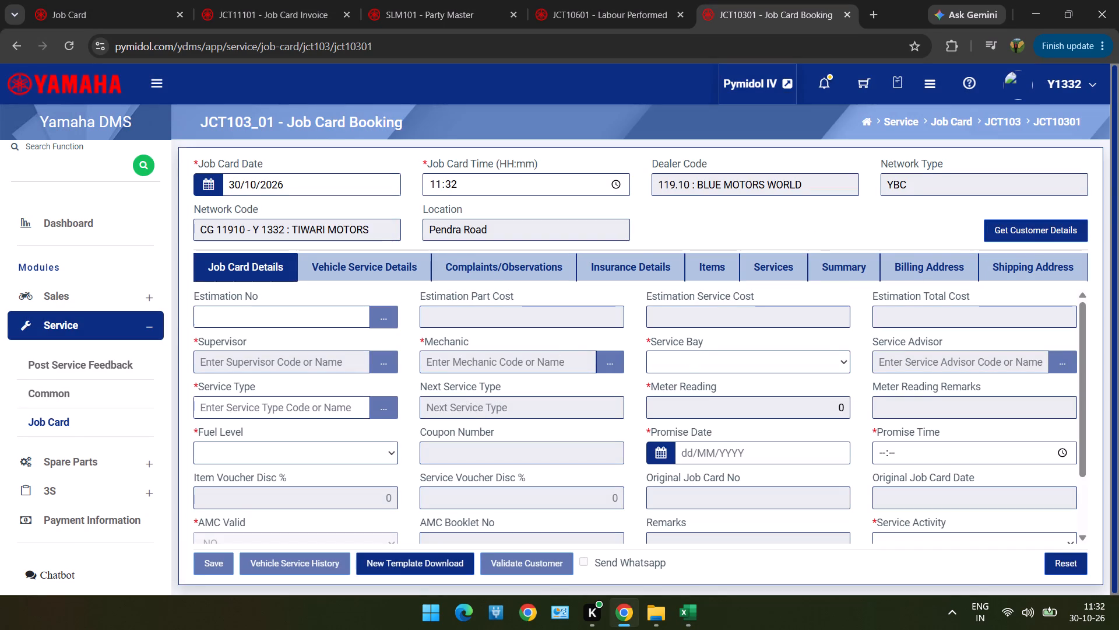
{"action": "left_click", "coordinate": [1008, 221]}
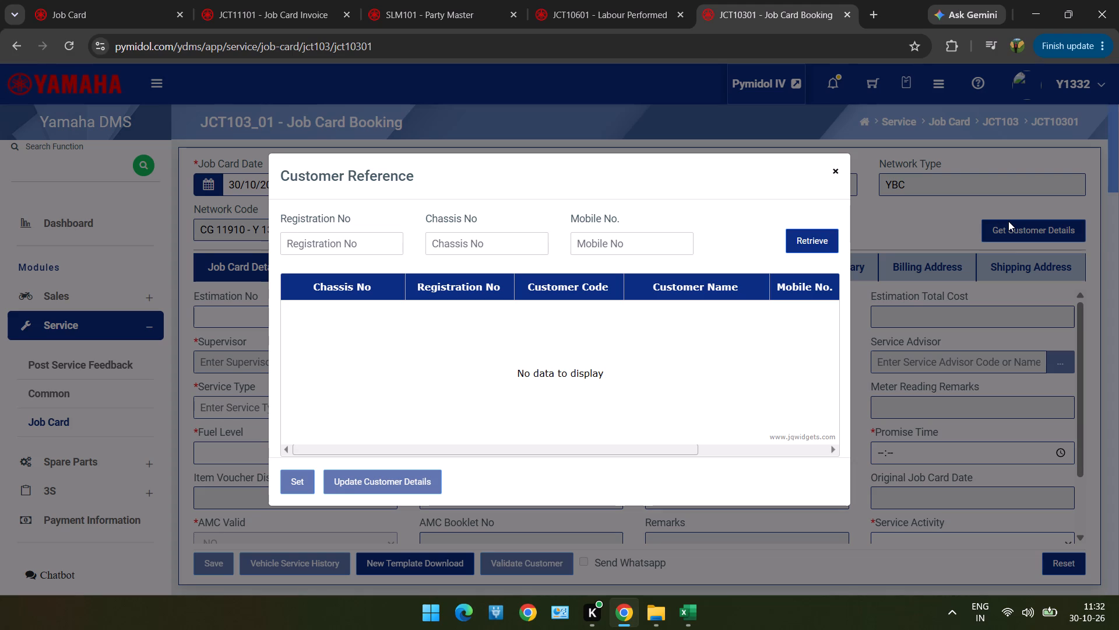
{"action": "left_click", "coordinate": [497, 256]}
{"action": "left_click_drag", "start_coordinate": [487, 226], "coordinate": [488, 252]}
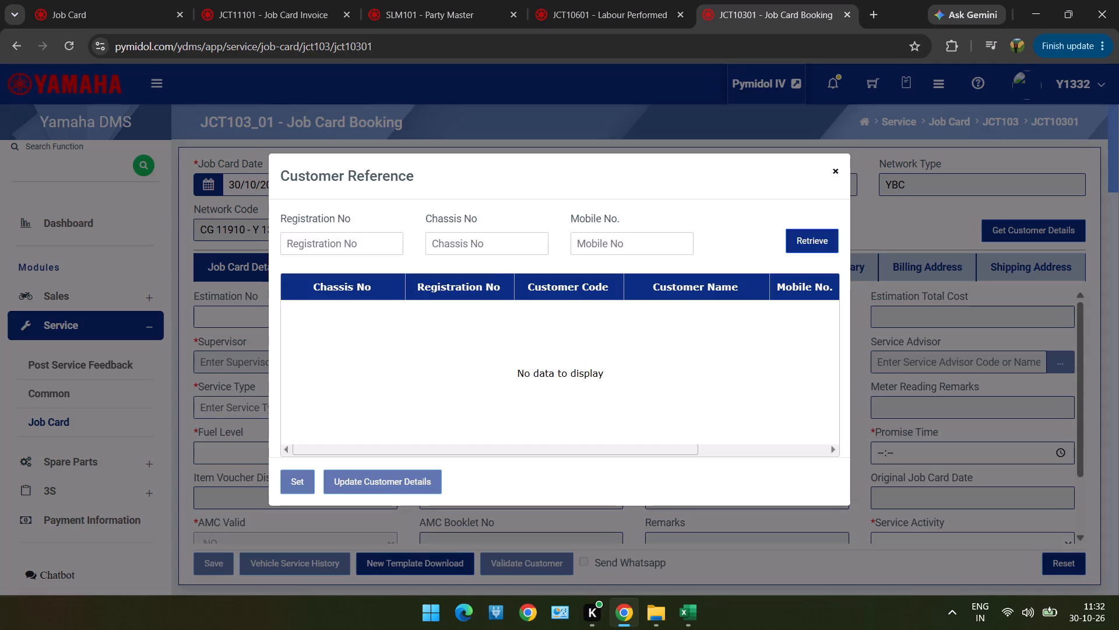
{"action": "left_click", "coordinate": [488, 250]}
{"action": "key", "text": "ctrl+v"}
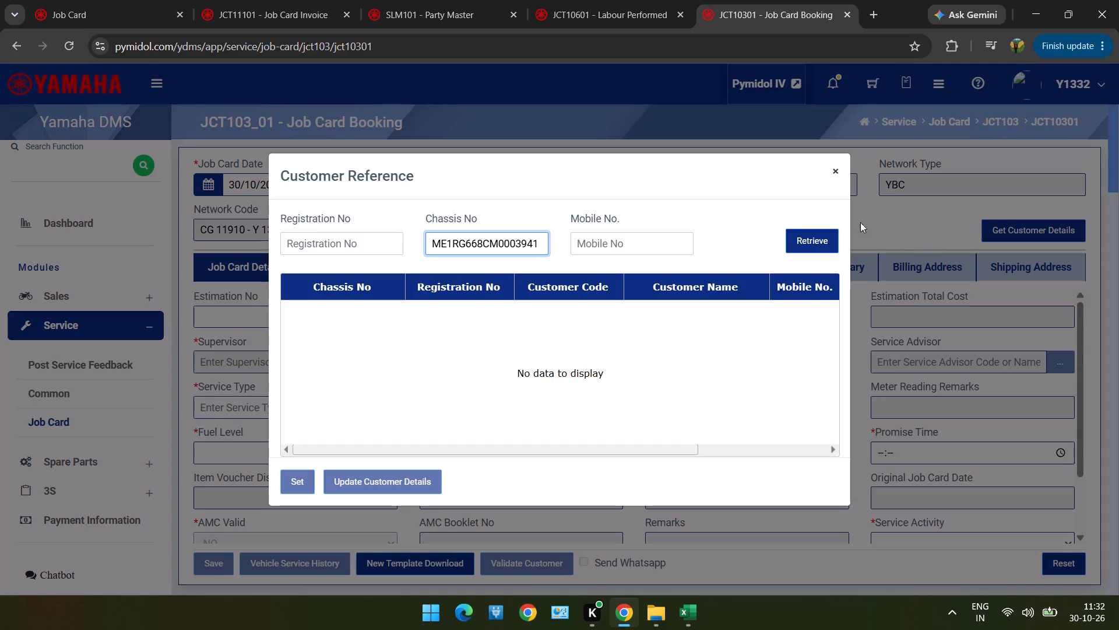
{"action": "left_click", "coordinate": [818, 244]}
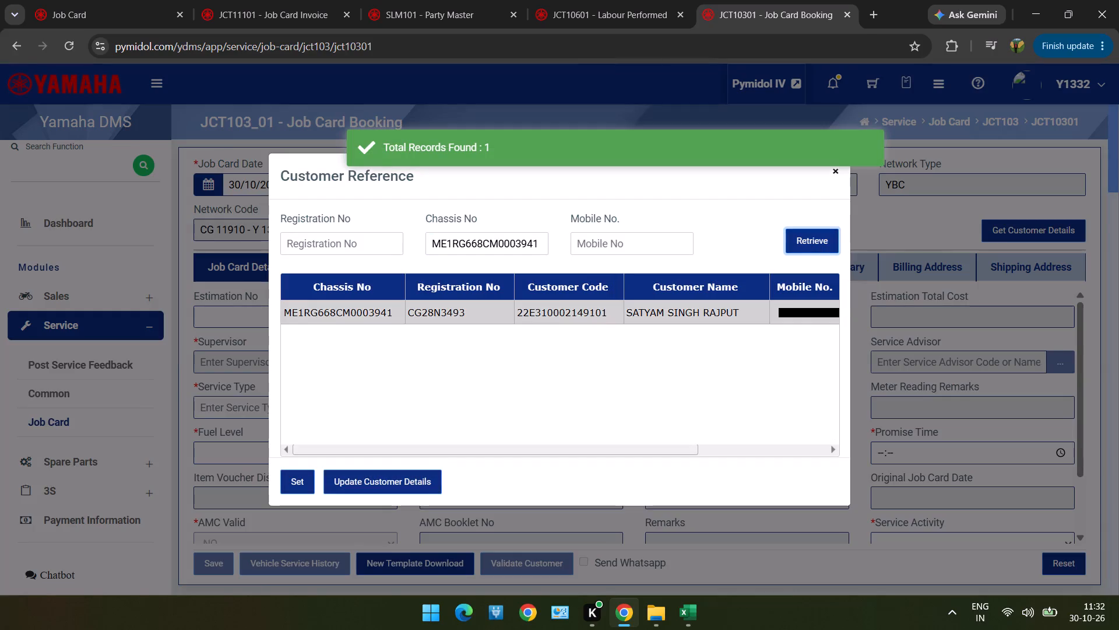
{"action": "double_click", "coordinate": [600, 314]}
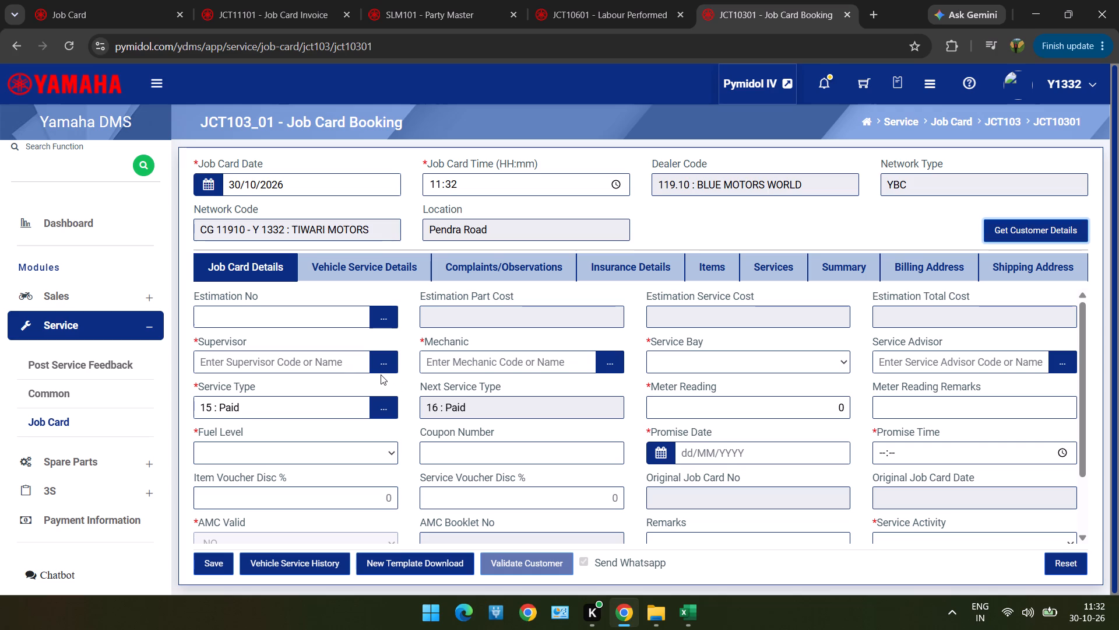
{"action": "left_click", "coordinate": [381, 374]}
{"action": "left_click", "coordinate": [381, 374]}
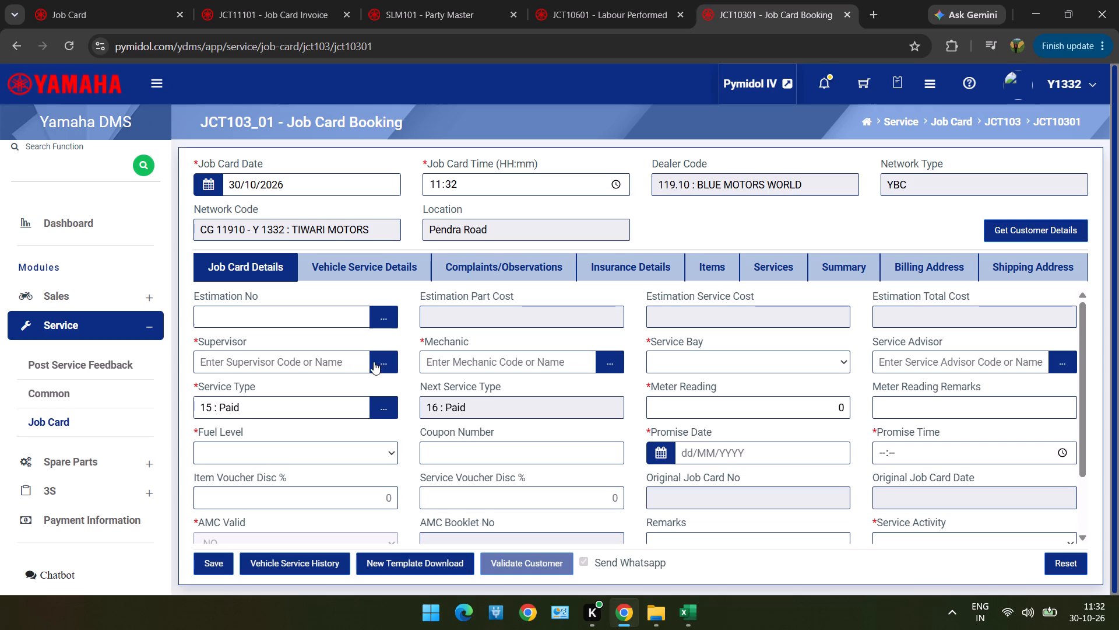
{"action": "left_click", "coordinate": [387, 366]}
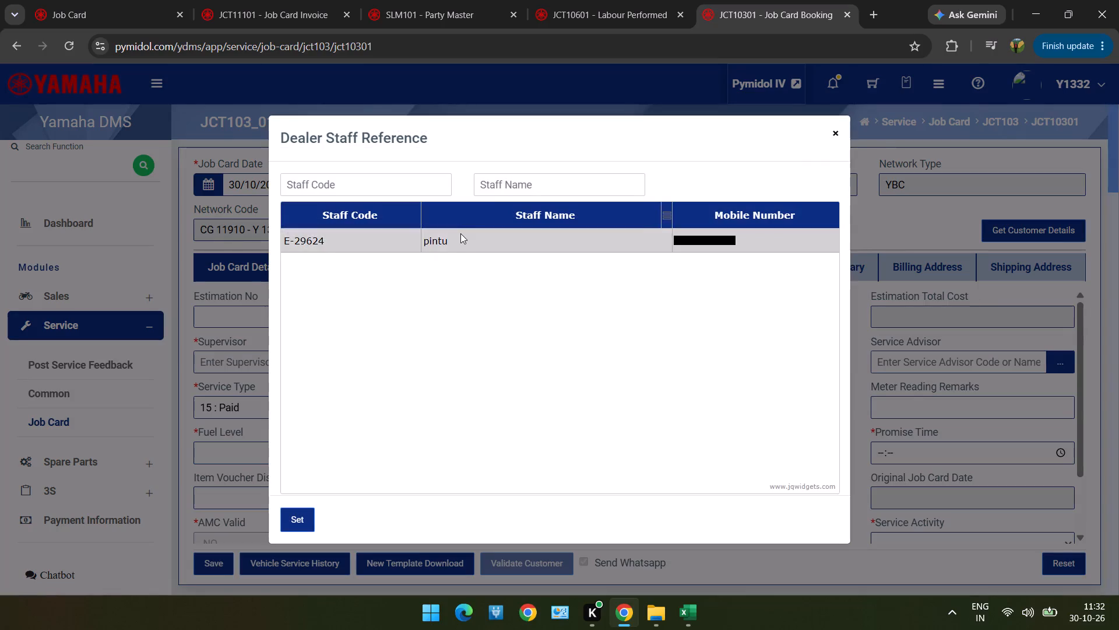
{"action": "double_click", "coordinate": [460, 233]}
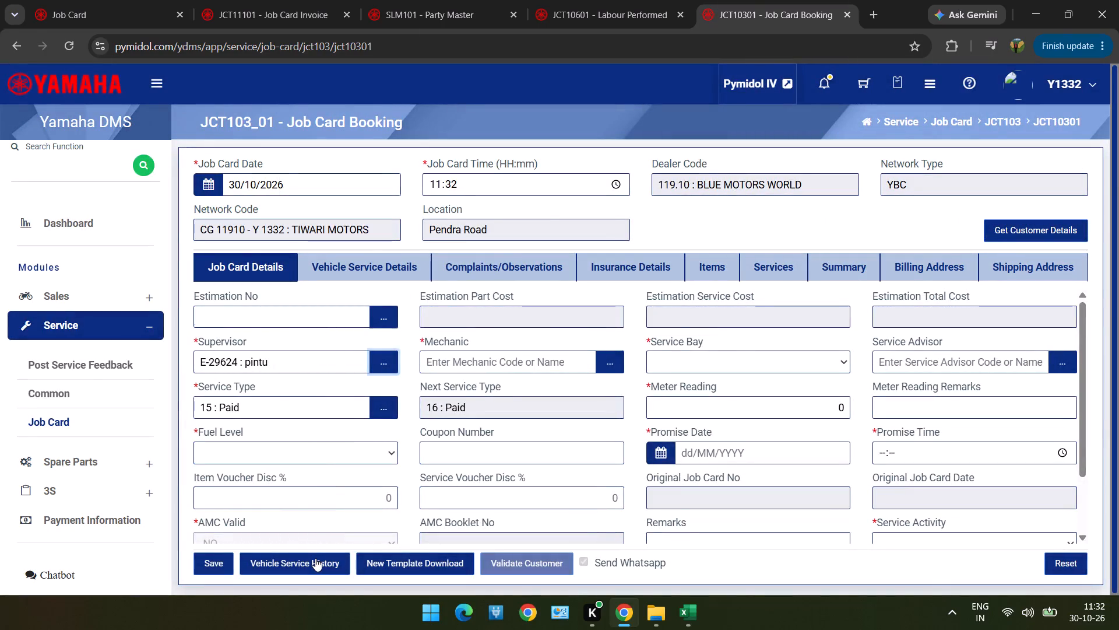
Examine the vehicle's service history for its past services and meter readings.
{"action": "left_click", "coordinate": [315, 558]}
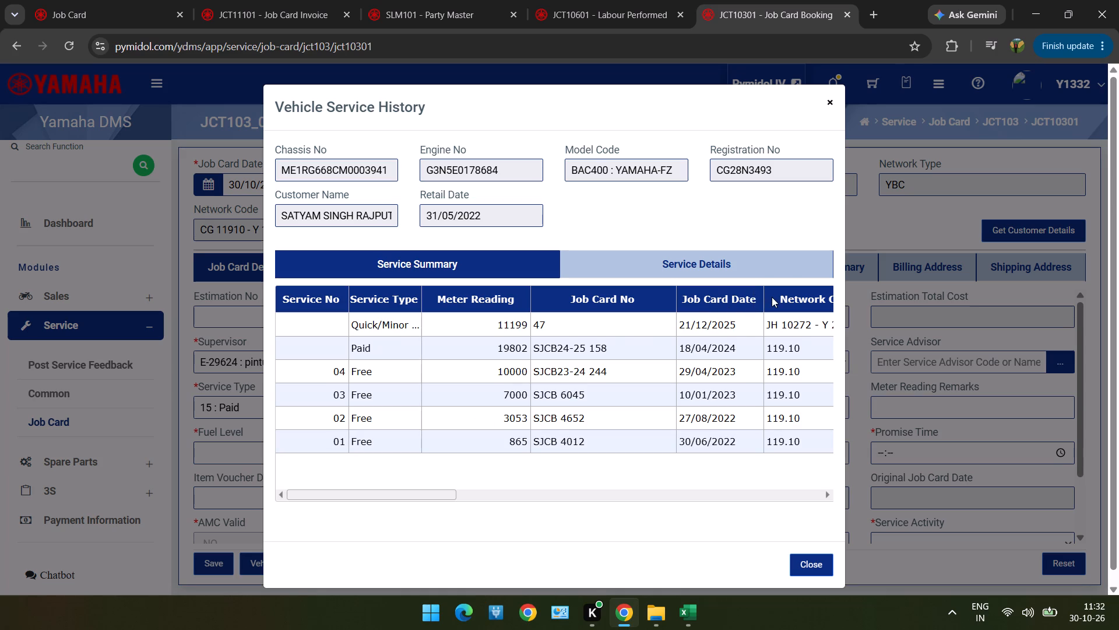
{"action": "left_click", "coordinate": [830, 101]}
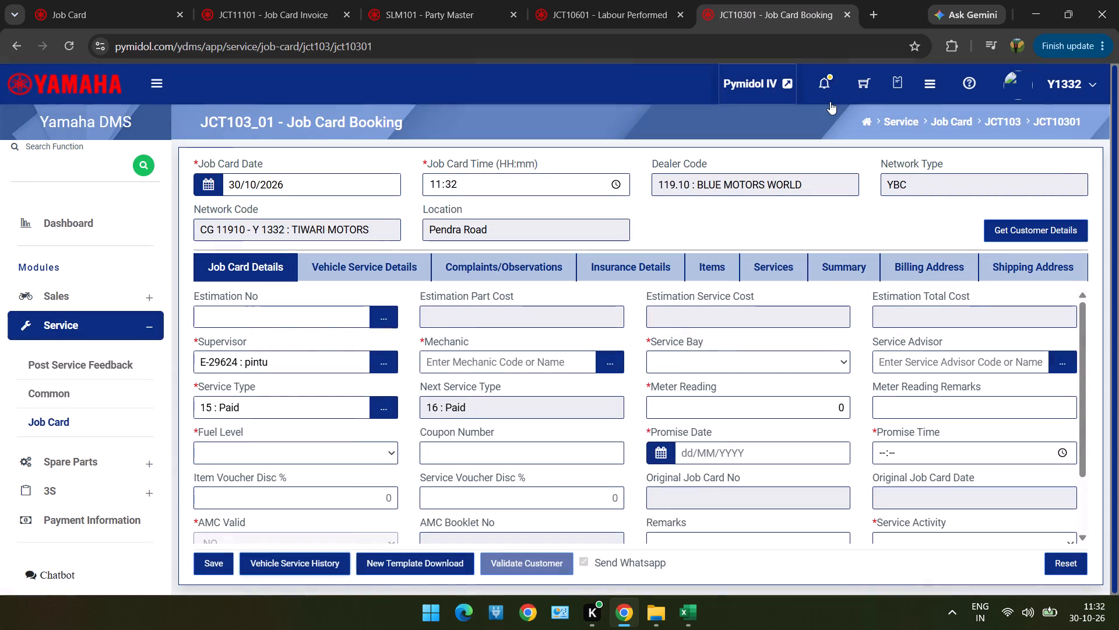
{"action": "left_click", "coordinate": [293, 553]}
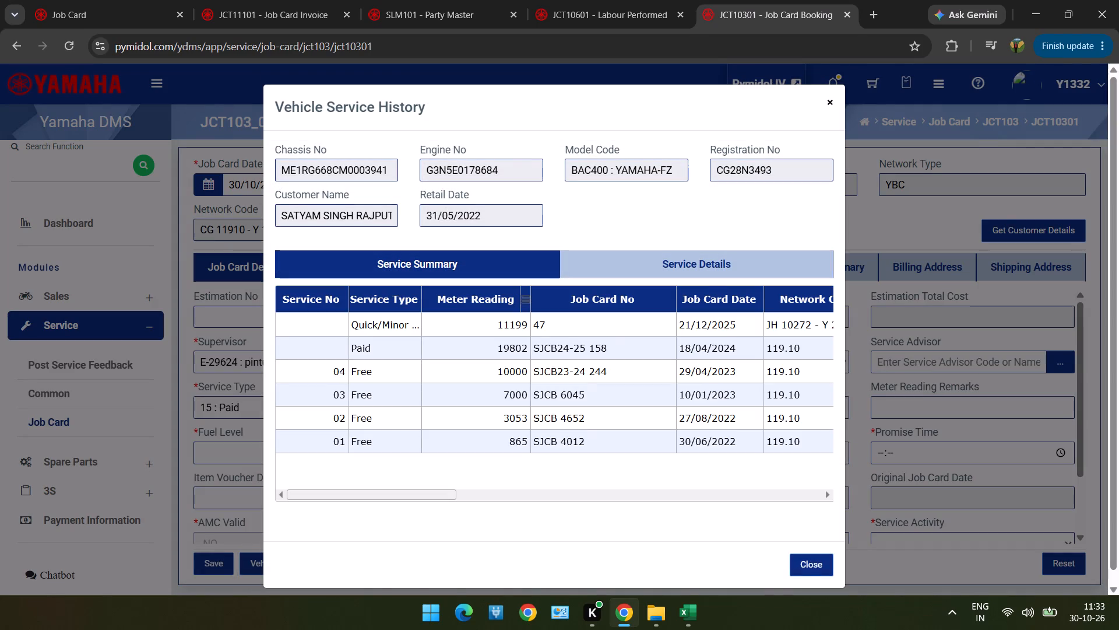
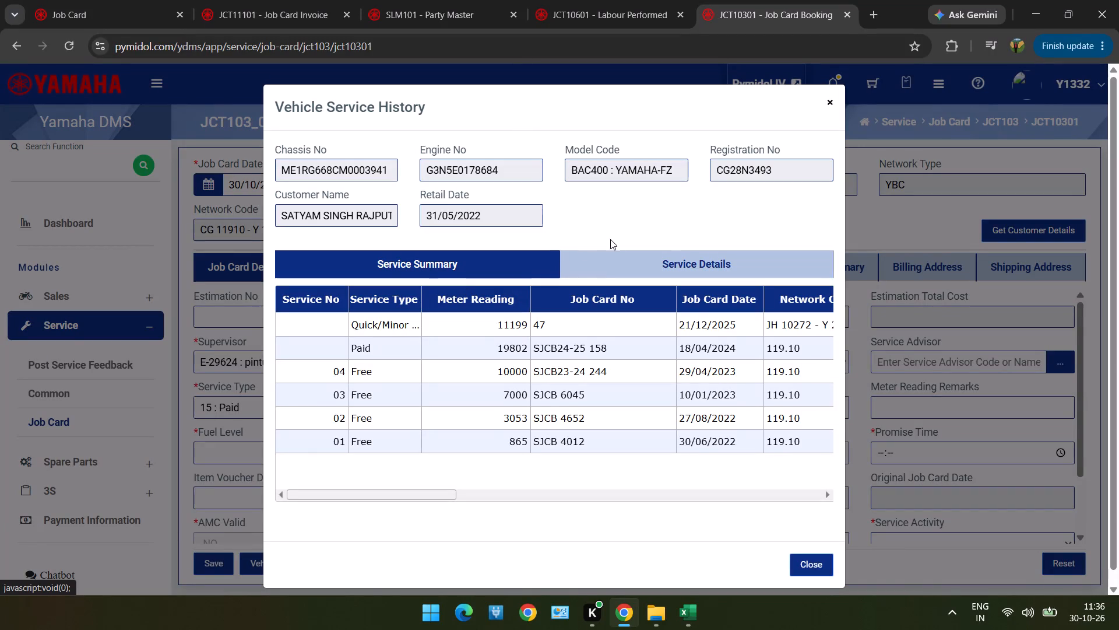
Dismiss the vehicle service history and set the job card's Meter Reading to 12345.
{"action": "left_click", "coordinate": [831, 104]}
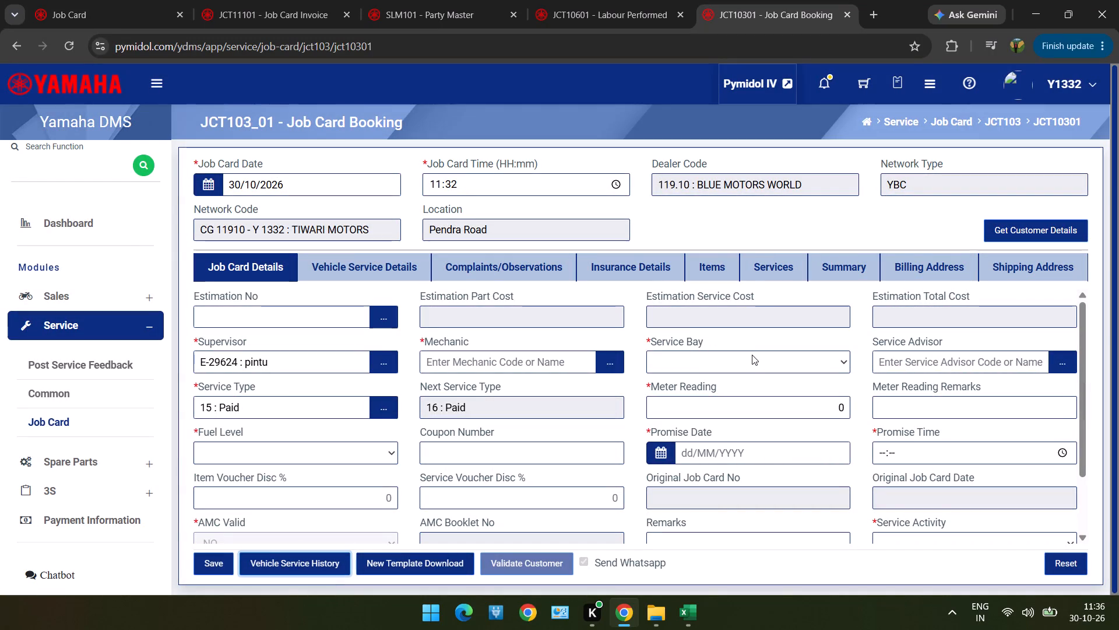
{"action": "left_click", "coordinate": [743, 411]}
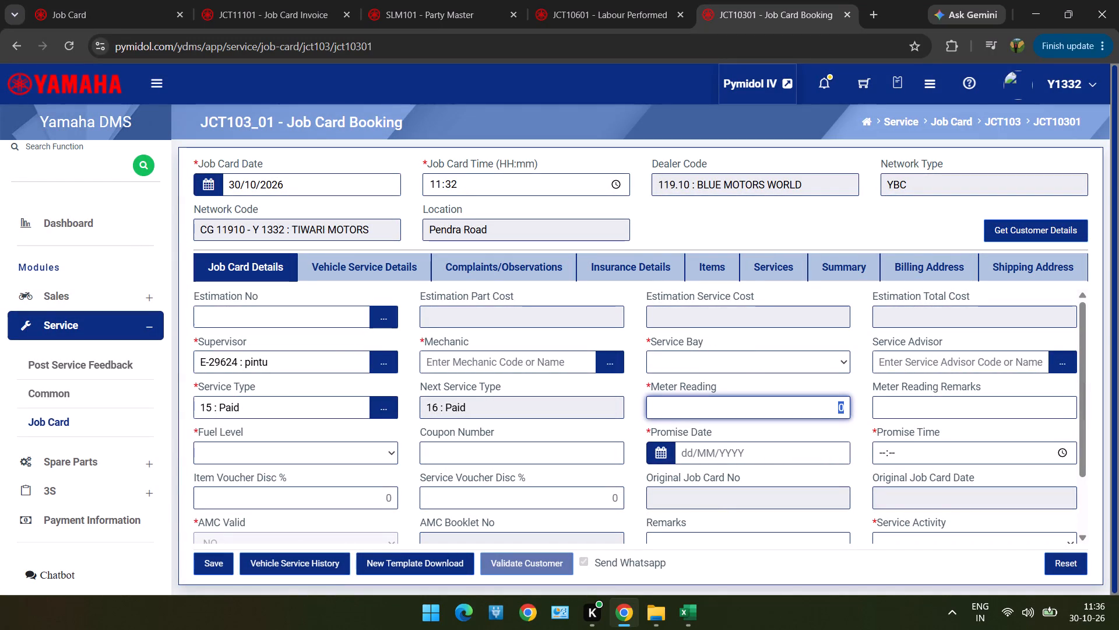
{"action": "type", "text": "1234"}
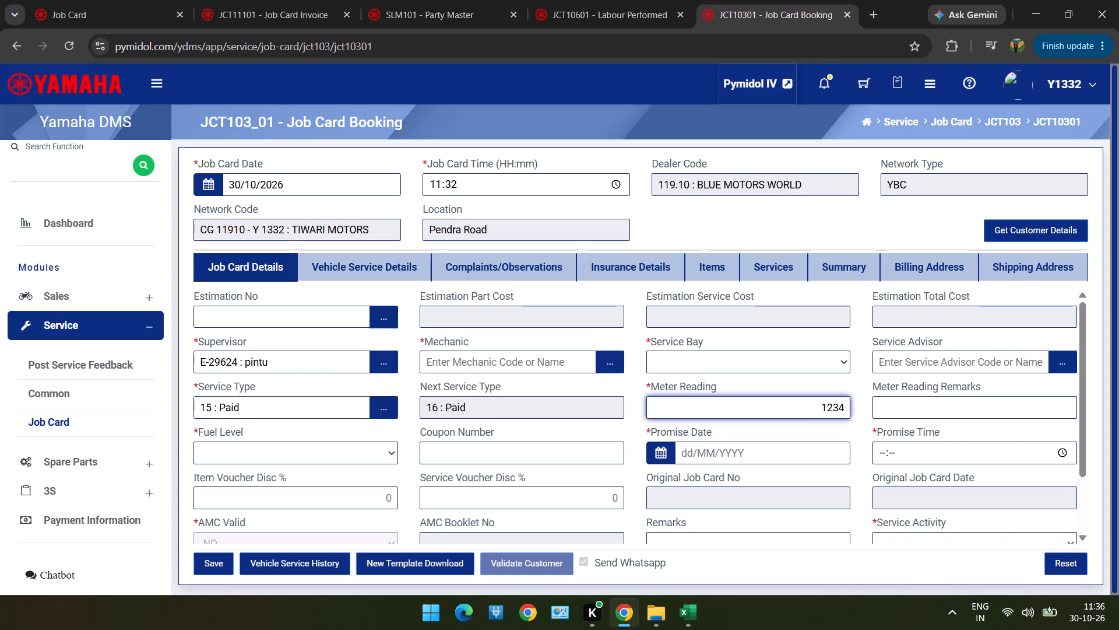
{"action": "key", "text": "5"}
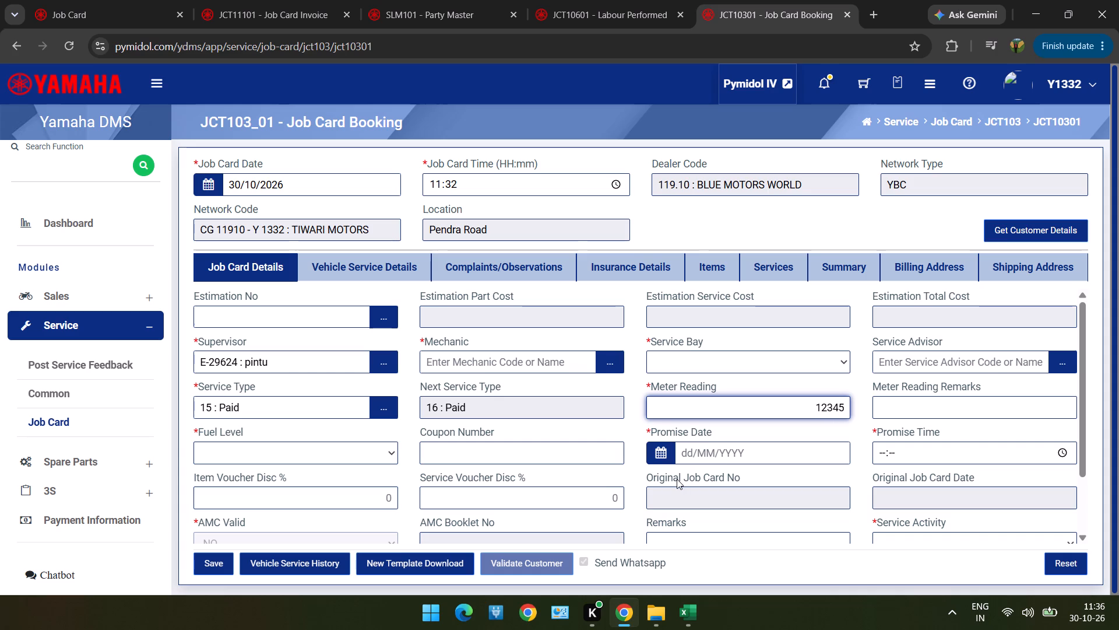
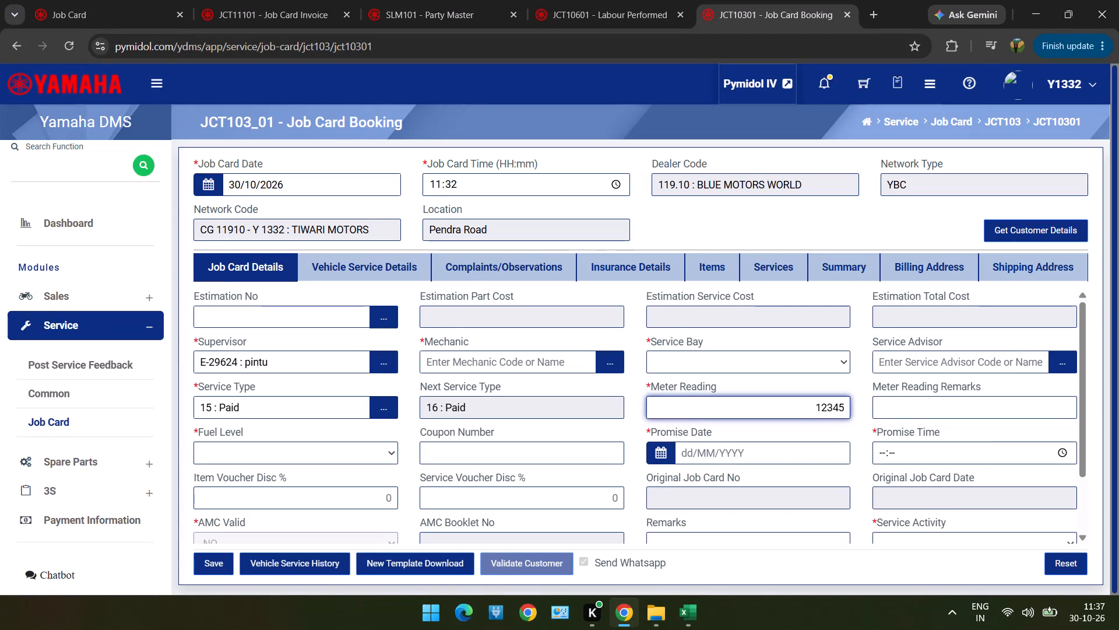
Set the job card's Promise Date to 30/10/2026 and Promise Time to 11:37.
{"action": "left_click", "coordinate": [769, 455]}
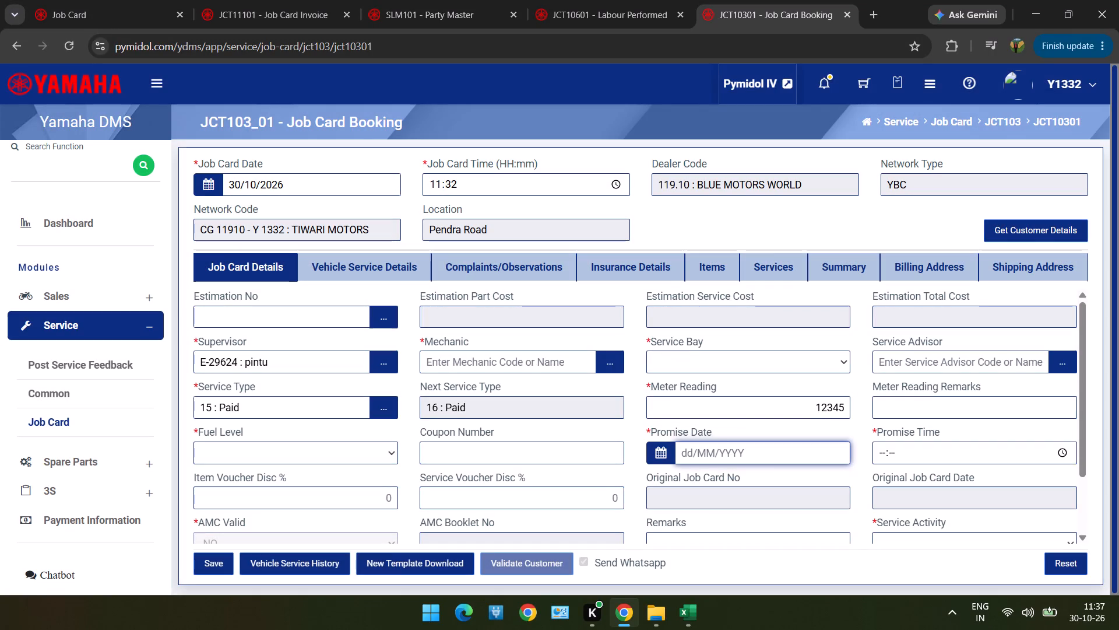
{"action": "left_click", "coordinate": [700, 441]}
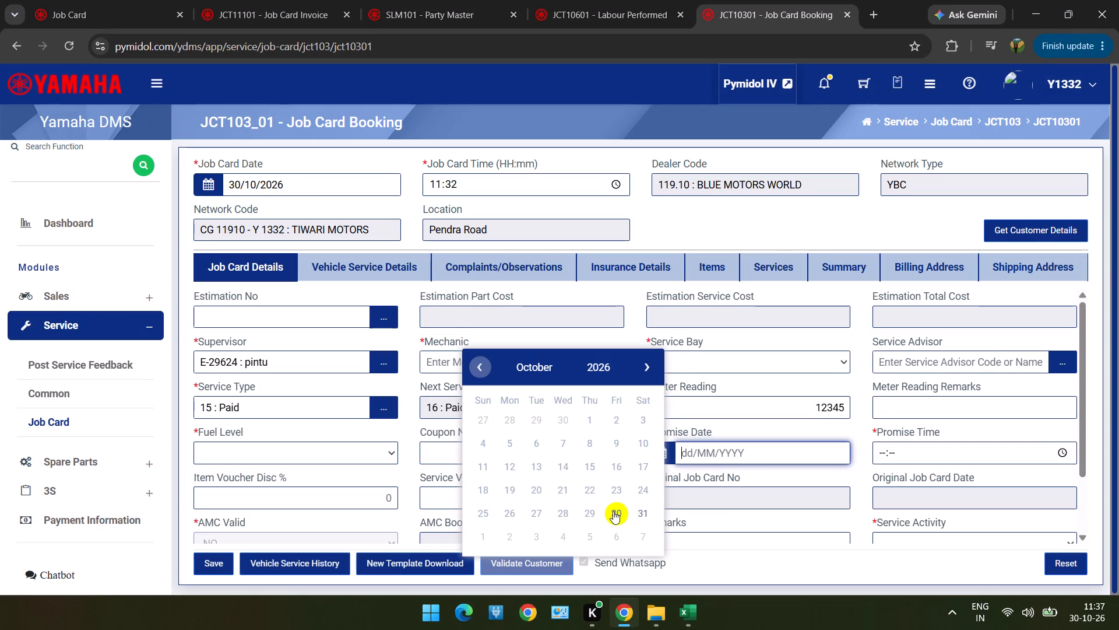
{"action": "left_click", "coordinate": [613, 511]}
{"action": "left_click", "coordinate": [881, 450]}
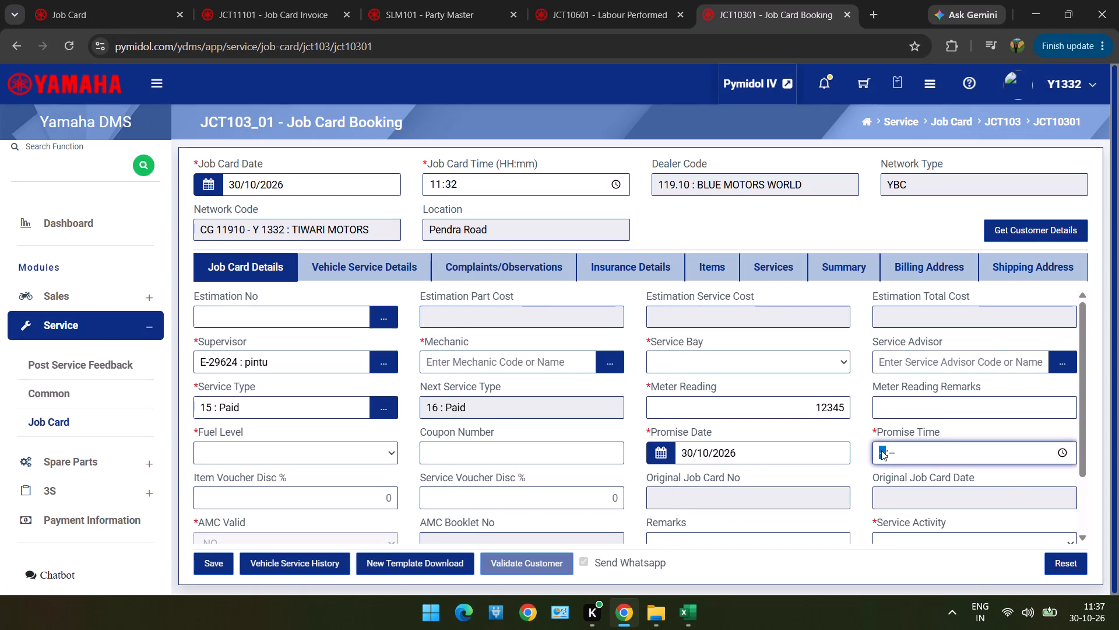
{"action": "type", "text": "113"}
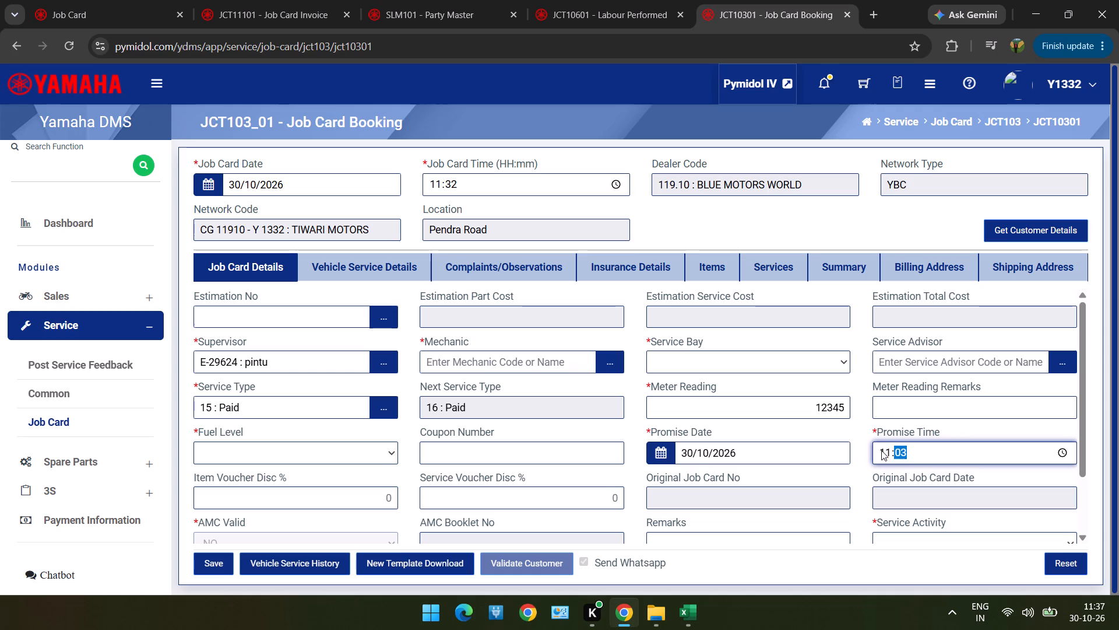
{"action": "key", "text": "7"}
Set the job card's Service Activity to Normal Scheme and the Service Bay to BAY1.
{"action": "scroll", "coordinate": [881, 450], "scroll_direction": "down", "scroll_amount": 2}
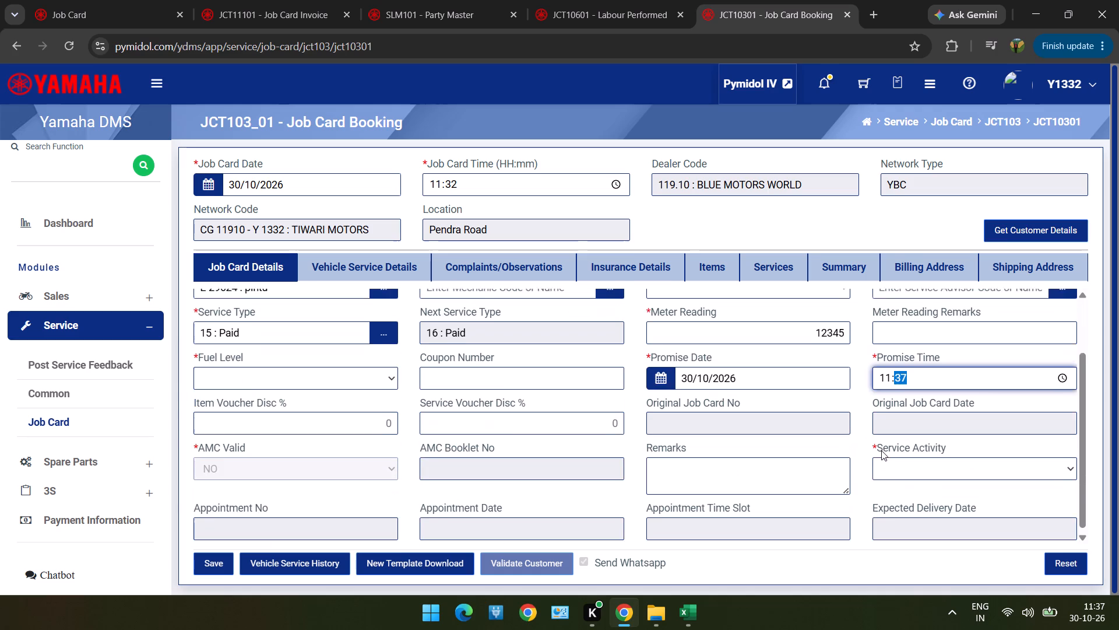
{"action": "left_click", "coordinate": [893, 466]}
{"action": "left_click", "coordinate": [893, 484]}
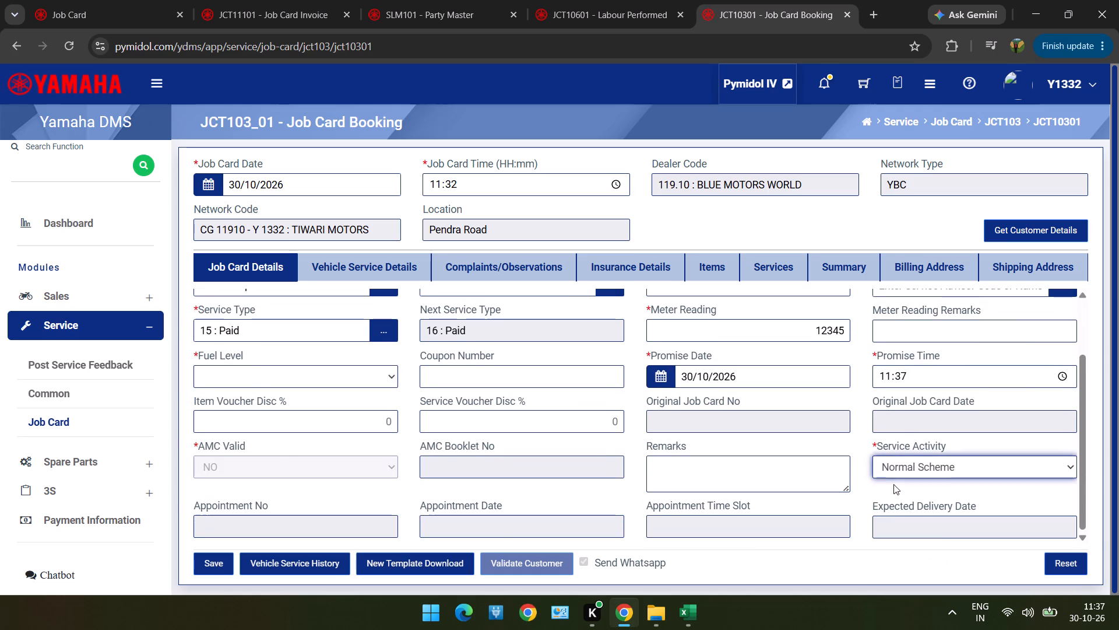
{"action": "scroll", "coordinate": [893, 484], "scroll_direction": "up", "scroll_amount": 1}
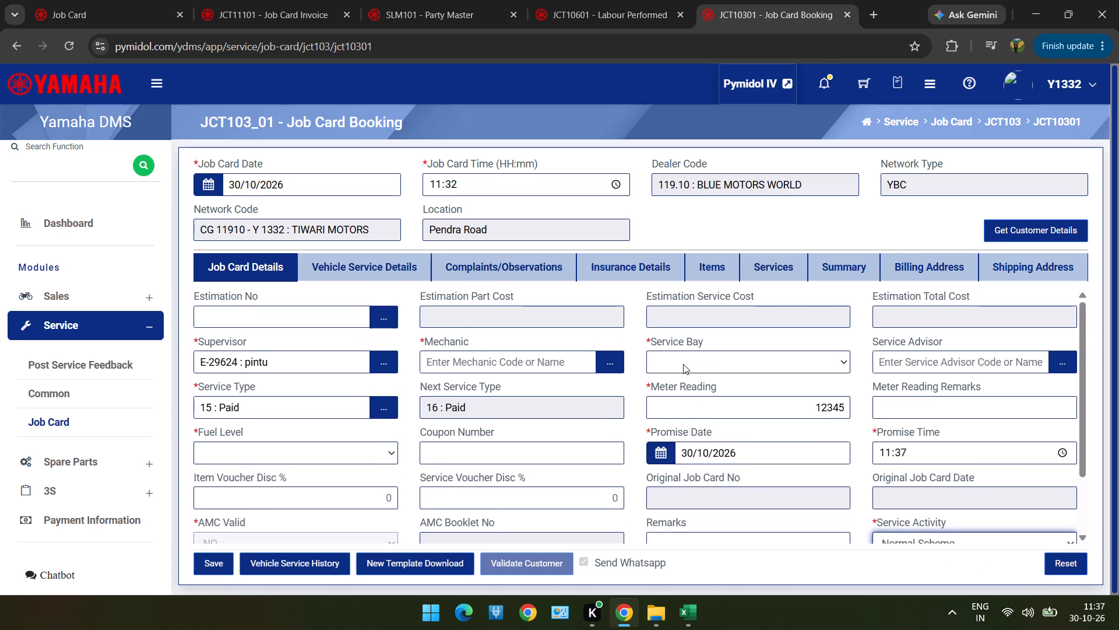
{"action": "left_click", "coordinate": [683, 364]}
{"action": "left_click", "coordinate": [680, 391]}
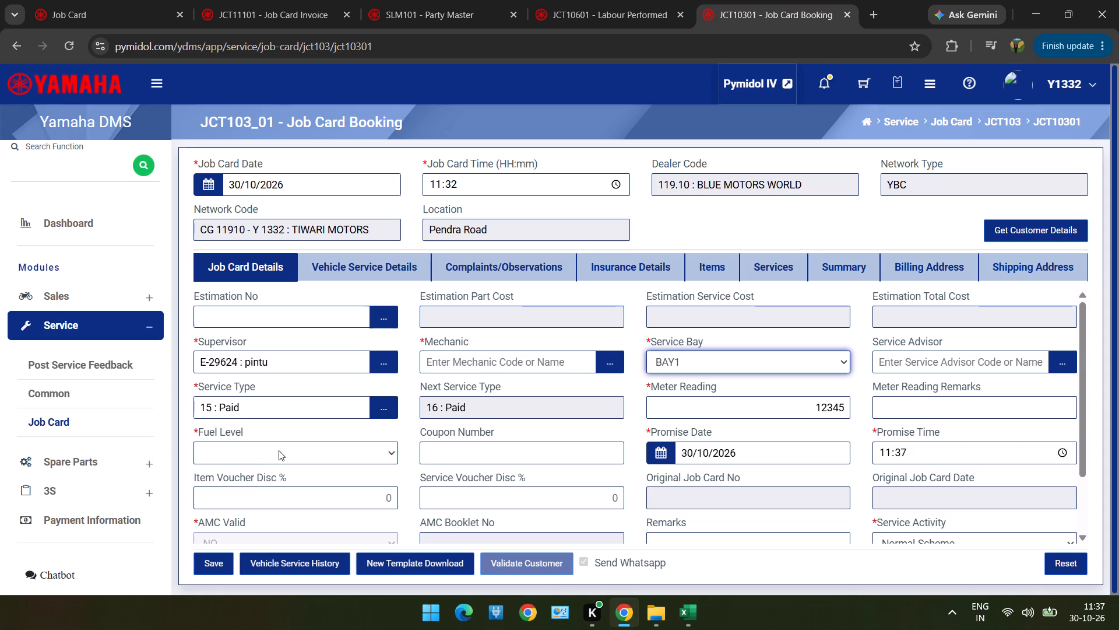
{"action": "left_click", "coordinate": [279, 450]}
{"action": "left_click", "coordinate": [315, 285]}
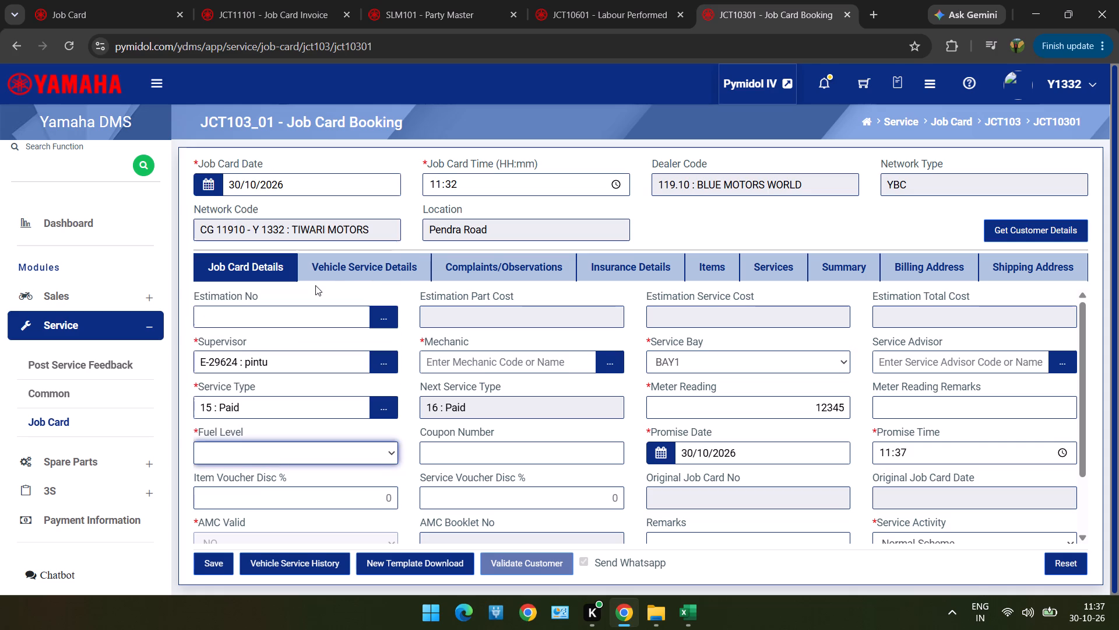
{"action": "scroll", "coordinate": [315, 285], "scroll_direction": "down", "scroll_amount": 1}
{"action": "scroll", "coordinate": [315, 285], "scroll_direction": "up", "scroll_amount": 2}
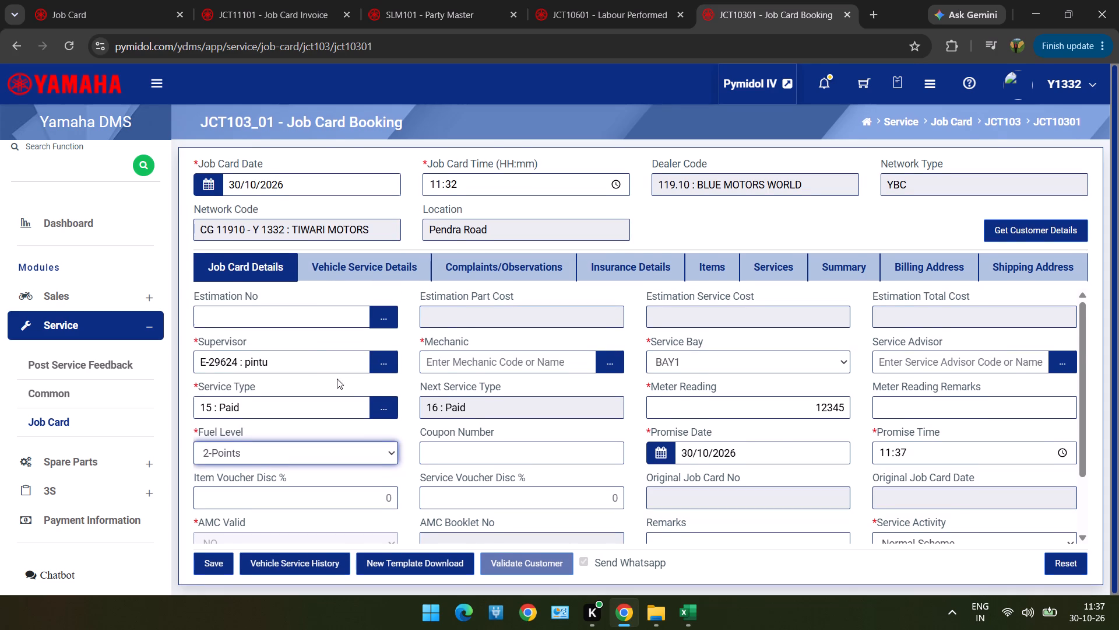
{"action": "scroll", "coordinate": [349, 379], "scroll_direction": "down", "scroll_amount": 1}
{"action": "scroll", "coordinate": [349, 379], "scroll_direction": "up", "scroll_amount": 3}
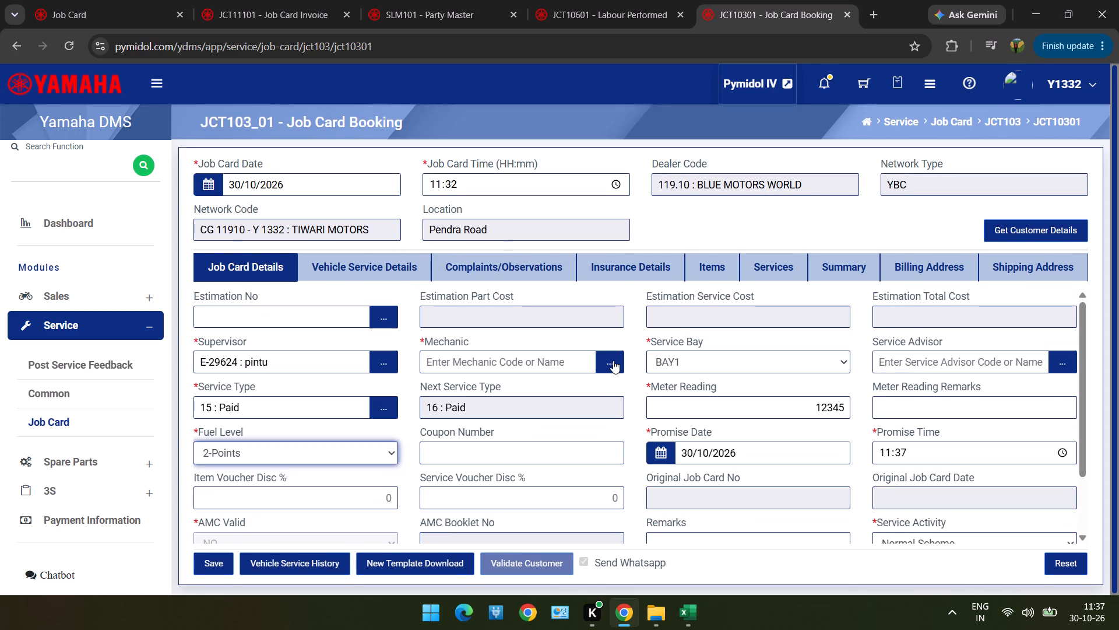
{"action": "left_click", "coordinate": [613, 360]}
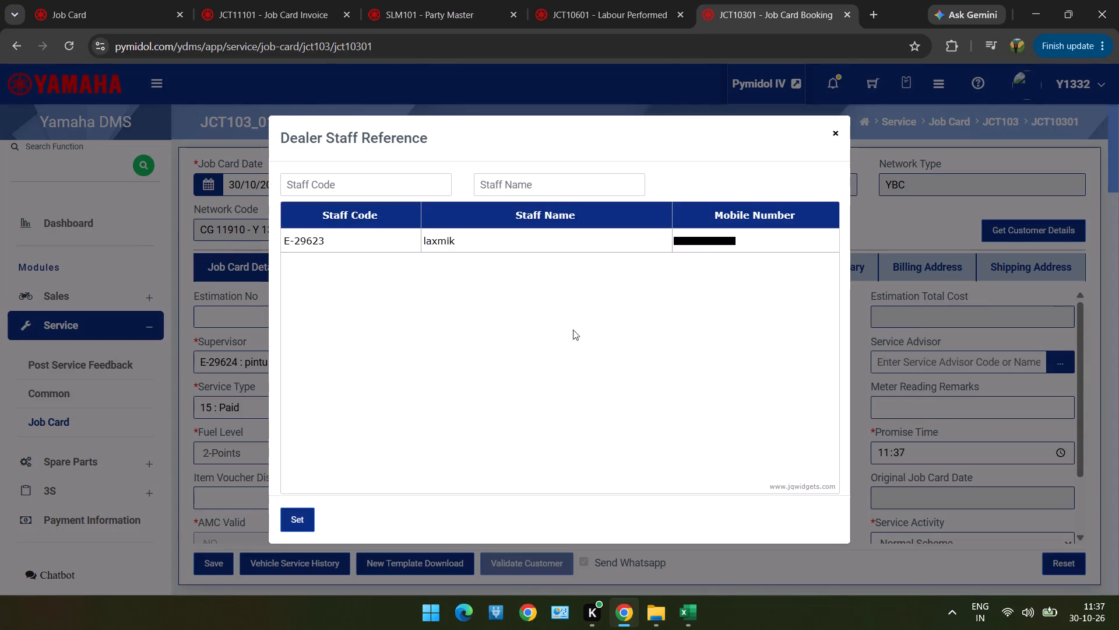
{"action": "double_click", "coordinate": [552, 240]}
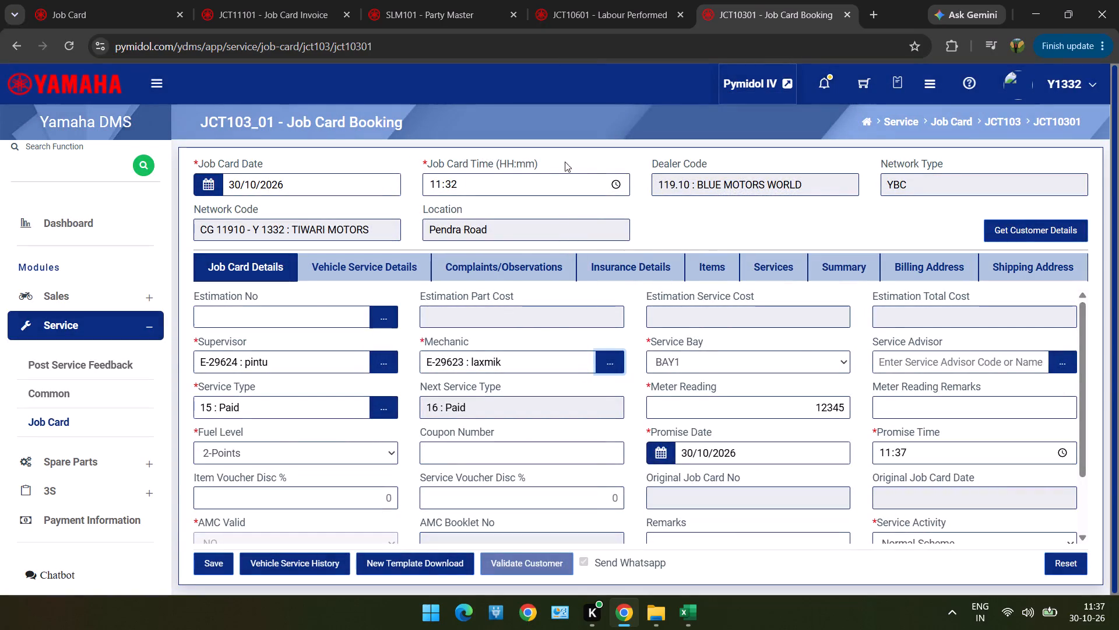
Add a complaint row to the job card with the GENERAL SERVICE complaint, code Comp83.
{"action": "left_click", "coordinate": [512, 274]}
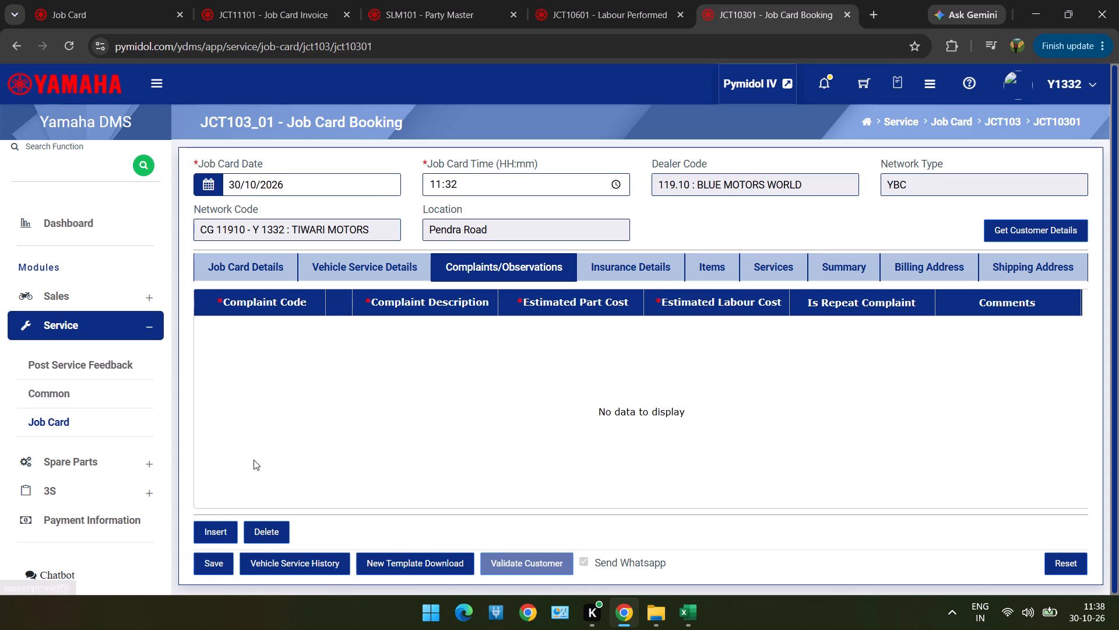
{"action": "left_click", "coordinate": [216, 527]}
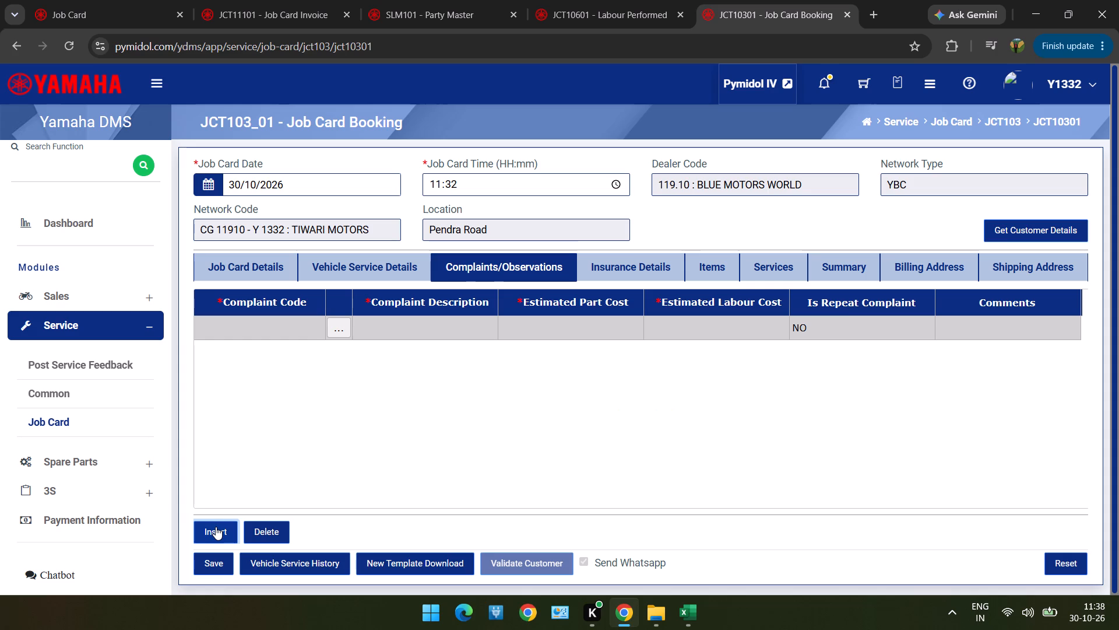
{"action": "left_click", "coordinate": [349, 328]}
{"action": "left_click", "coordinate": [535, 242]}
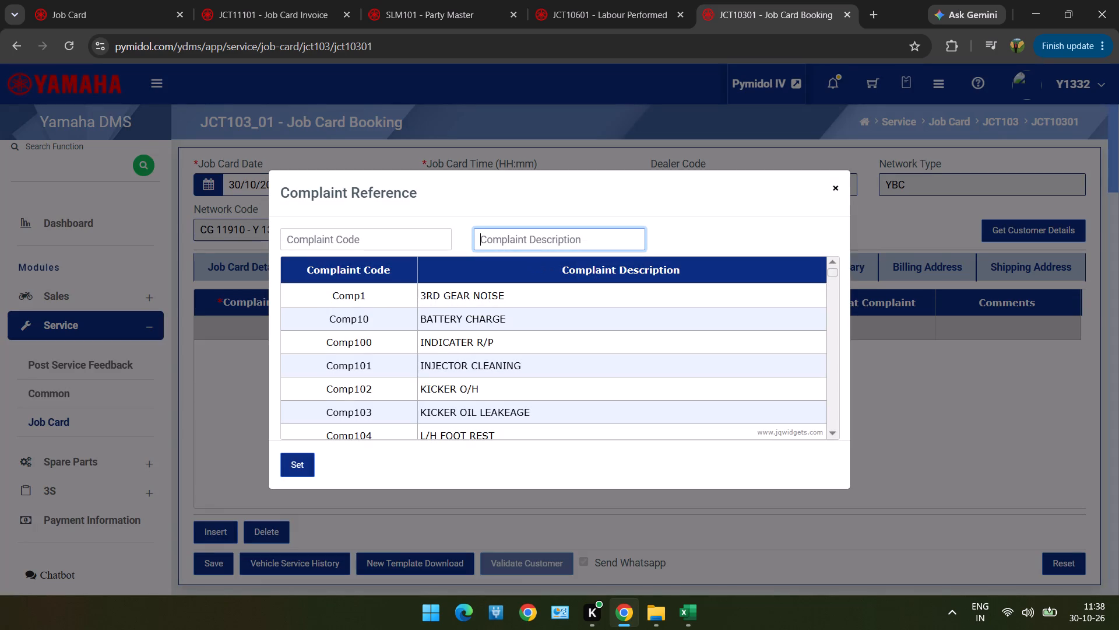
{"action": "type", "text": "gen"}
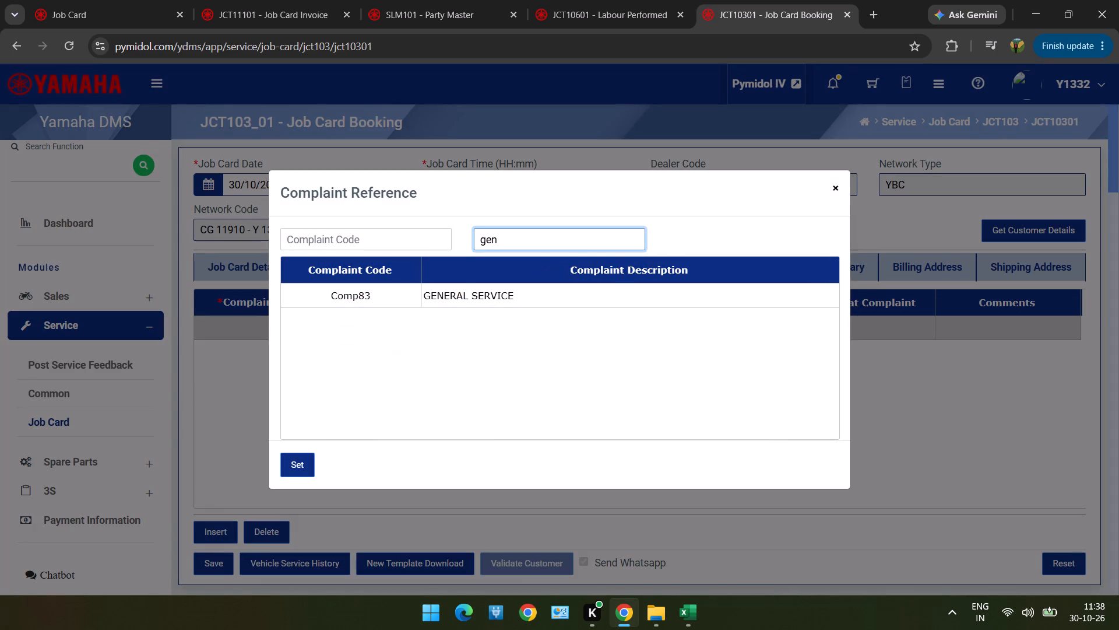
{"action": "left_click", "coordinate": [526, 281]}
{"action": "double_click", "coordinate": [521, 298]}
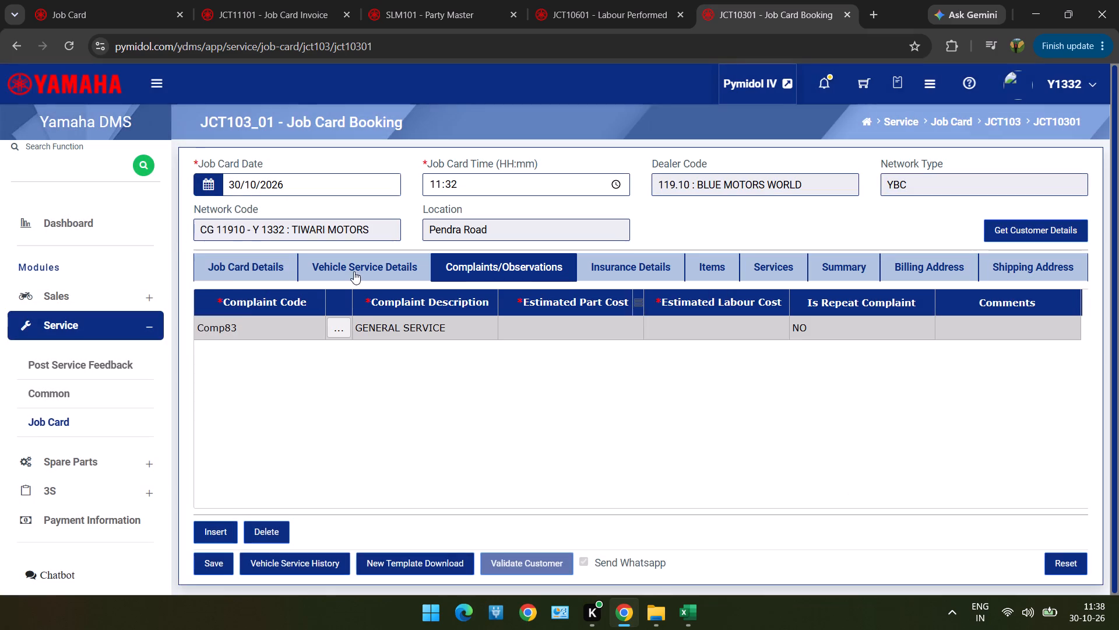
Return to the job card details and try to save the job card.
{"action": "left_click", "coordinate": [231, 269]}
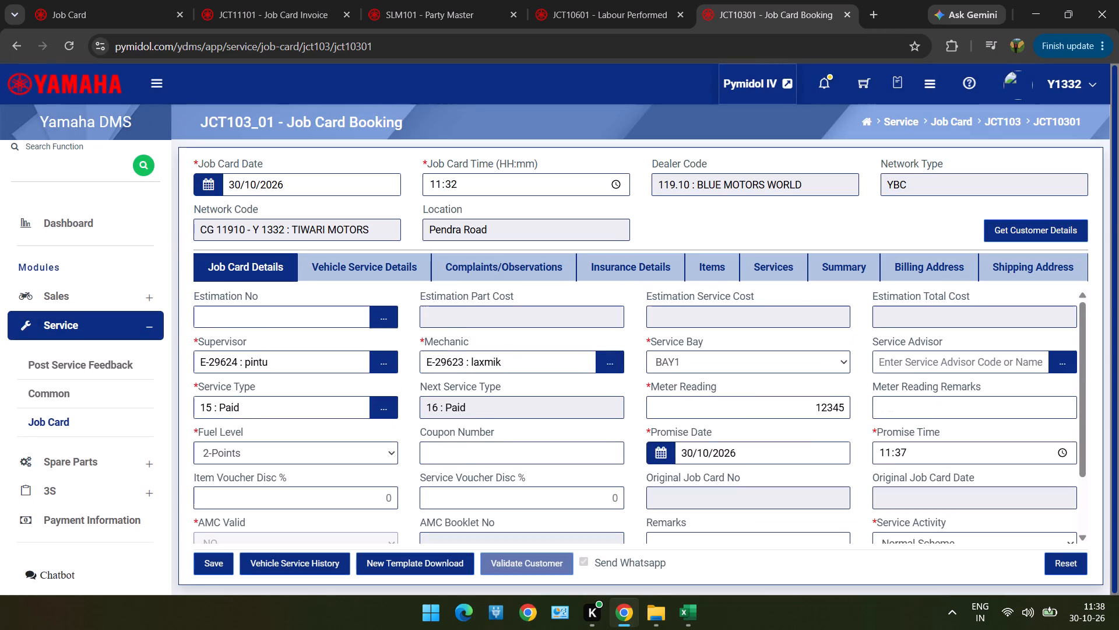
{"action": "left_click", "coordinate": [221, 559]}
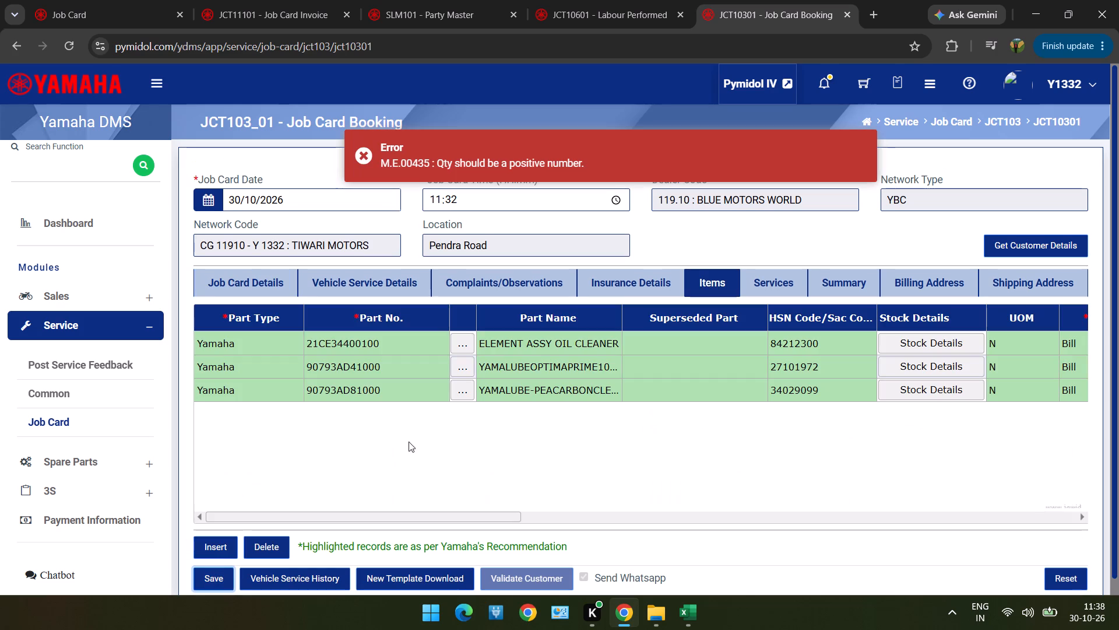
Delete the recommended parts 90793AD41000, 90793AD81000 and 21CE34400100 from the job card's items.
{"action": "left_click_drag", "start_coordinate": [390, 398], "coordinate": [259, 550]}
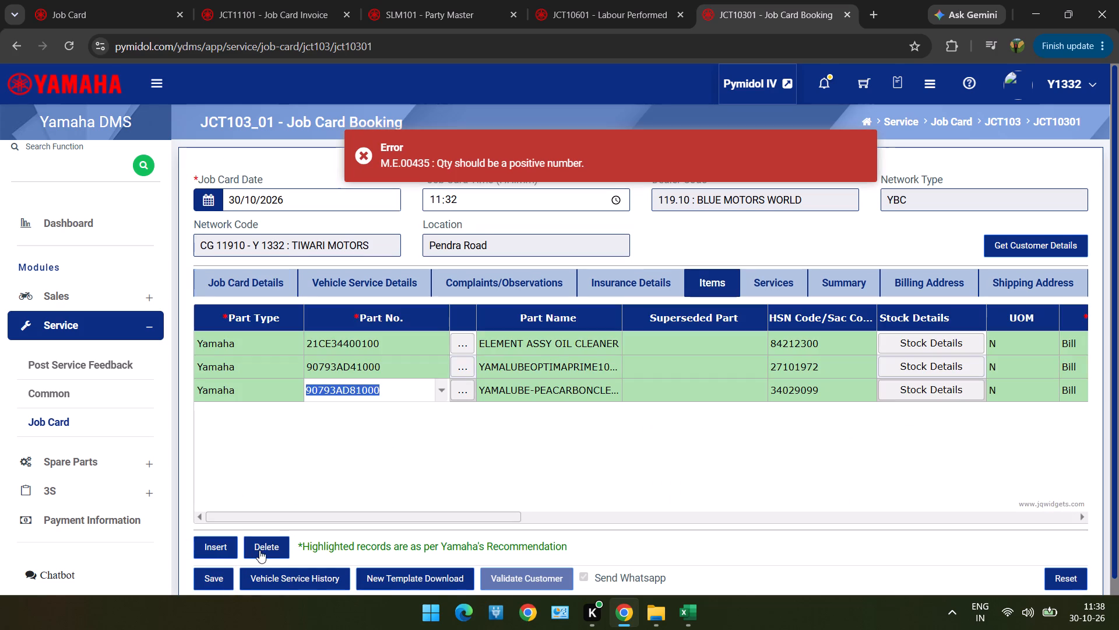
{"action": "left_click_drag", "start_coordinate": [259, 550], "coordinate": [379, 364]}
{"action": "left_click", "coordinate": [379, 364]}
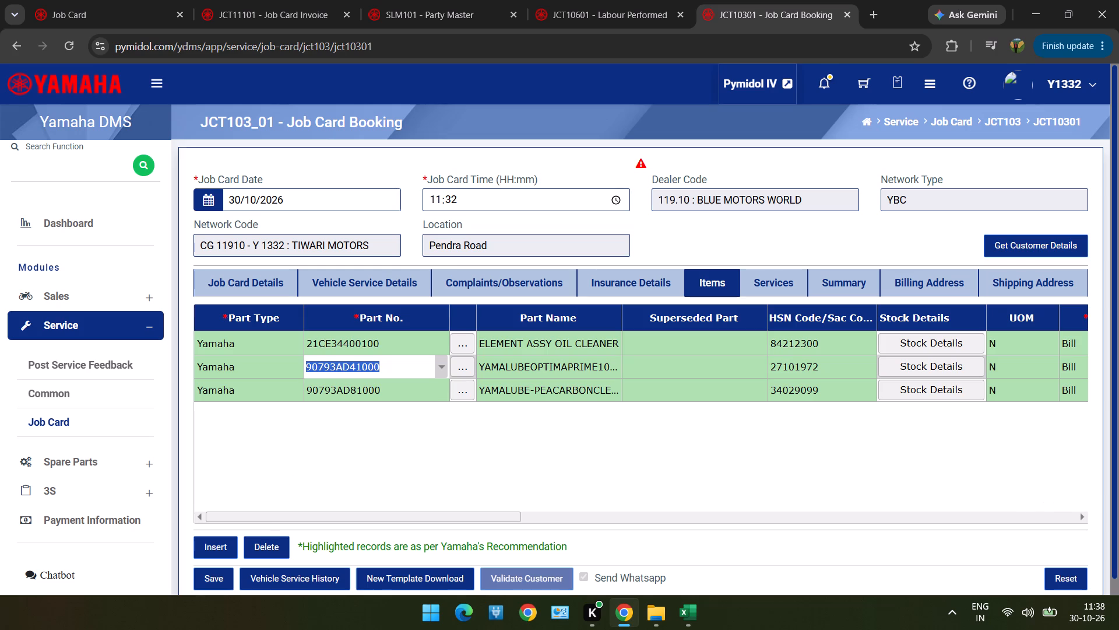
{"action": "left_click", "coordinate": [265, 541]}
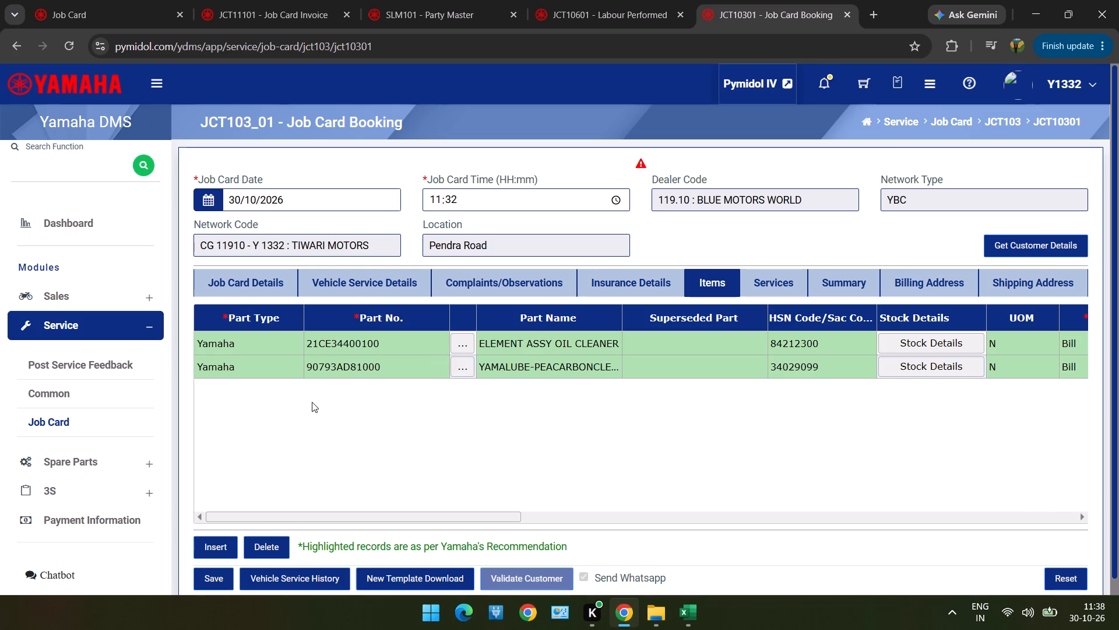
{"action": "left_click", "coordinate": [347, 373]}
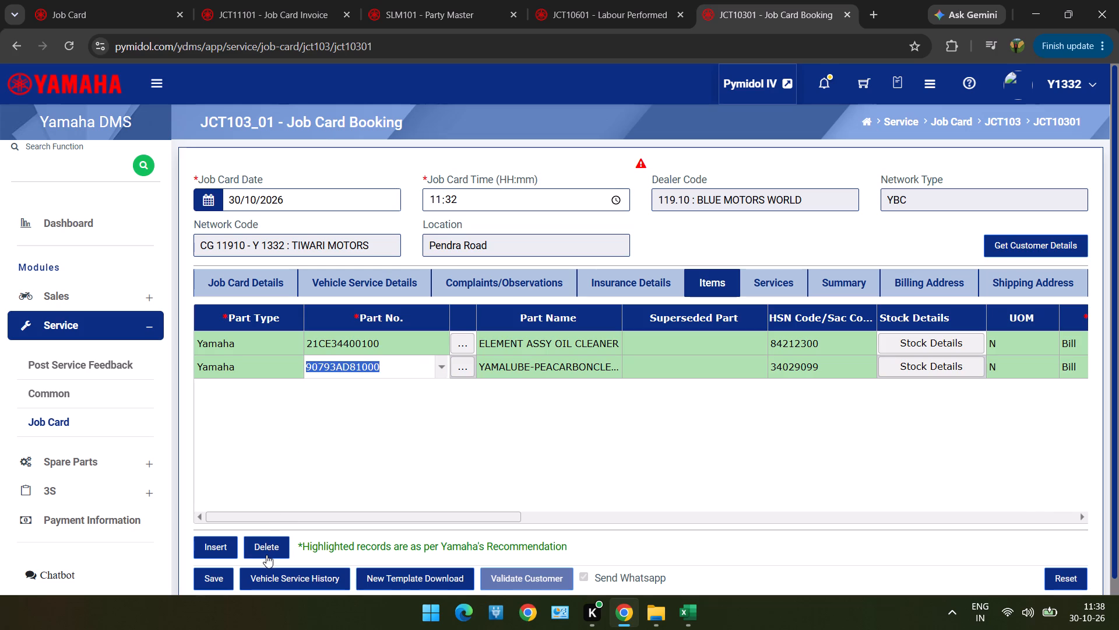
{"action": "left_click", "coordinate": [266, 555]}
{"action": "left_click_drag", "start_coordinate": [358, 348], "coordinate": [282, 491]}
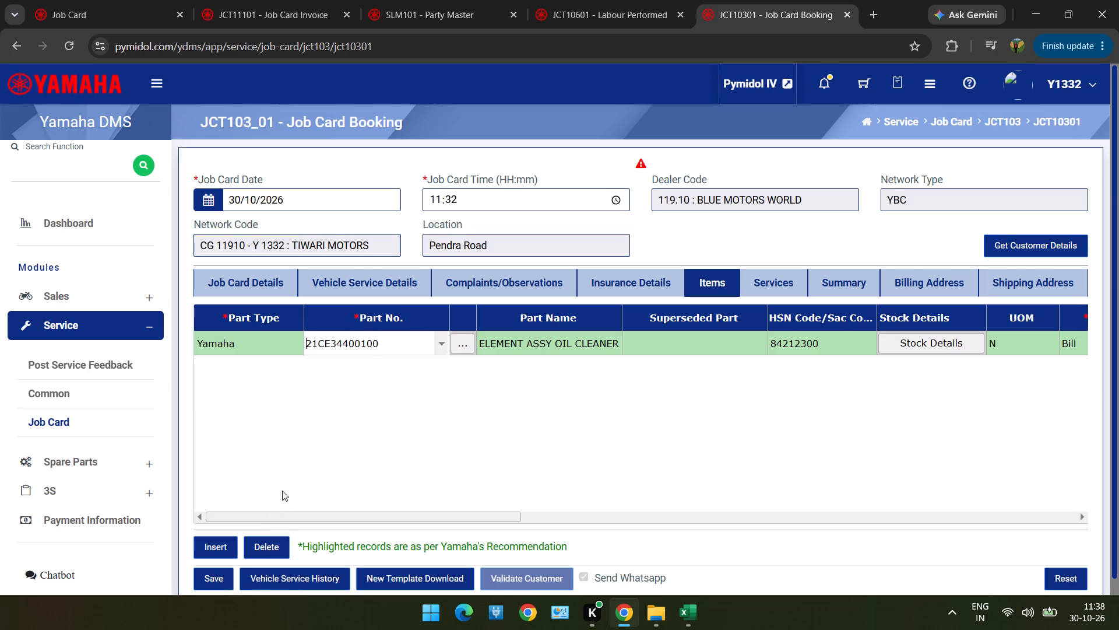
{"action": "left_click_drag", "start_coordinate": [282, 491], "coordinate": [265, 544]}
{"action": "left_click_drag", "start_coordinate": [265, 544], "coordinate": [652, 295]}
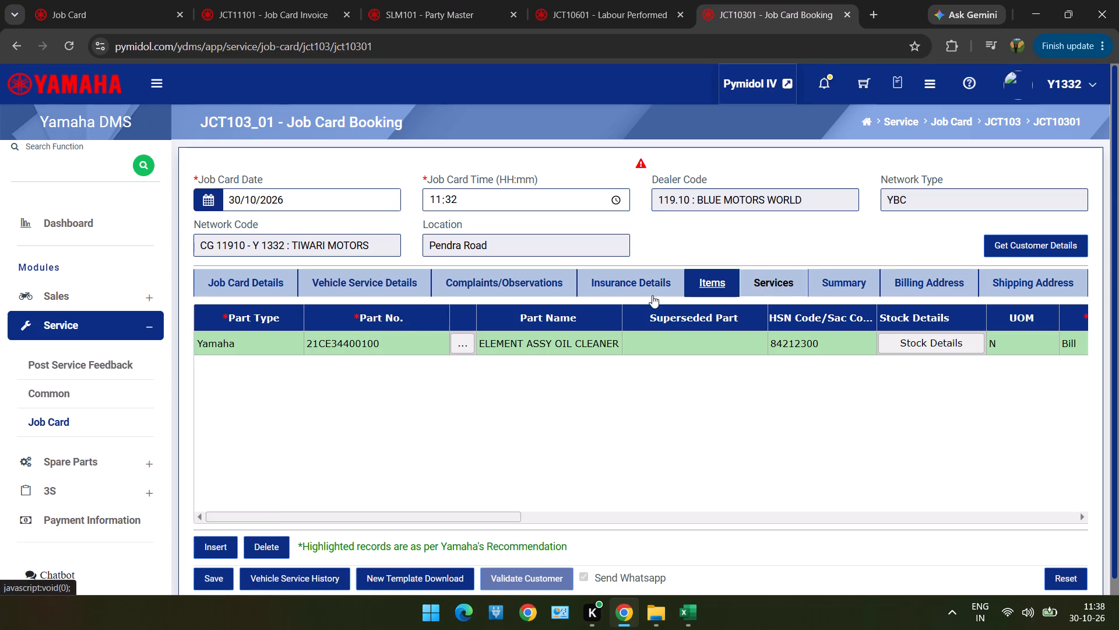
{"action": "left_click_drag", "start_coordinate": [652, 295], "coordinate": [404, 338]}
{"action": "left_click_drag", "start_coordinate": [404, 338], "coordinate": [268, 544]}
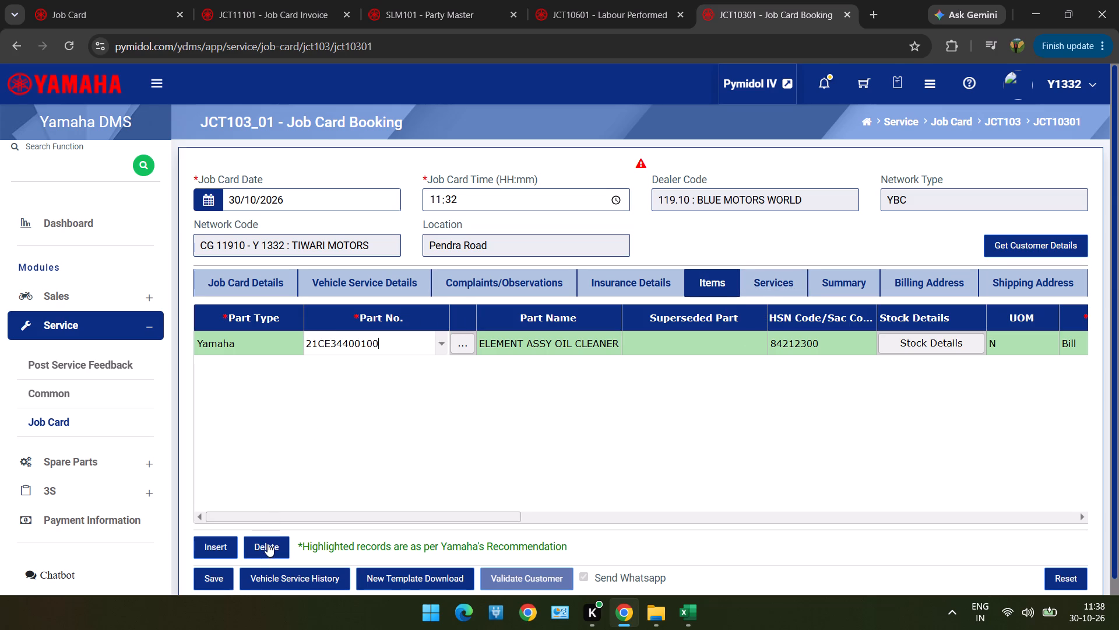
{"action": "left_click", "coordinate": [268, 544]}
Delete the recommended labour rows 012 Drivechain cleaning and 010 Injector Cleaning from the job card's services.
{"action": "left_click", "coordinate": [765, 297]}
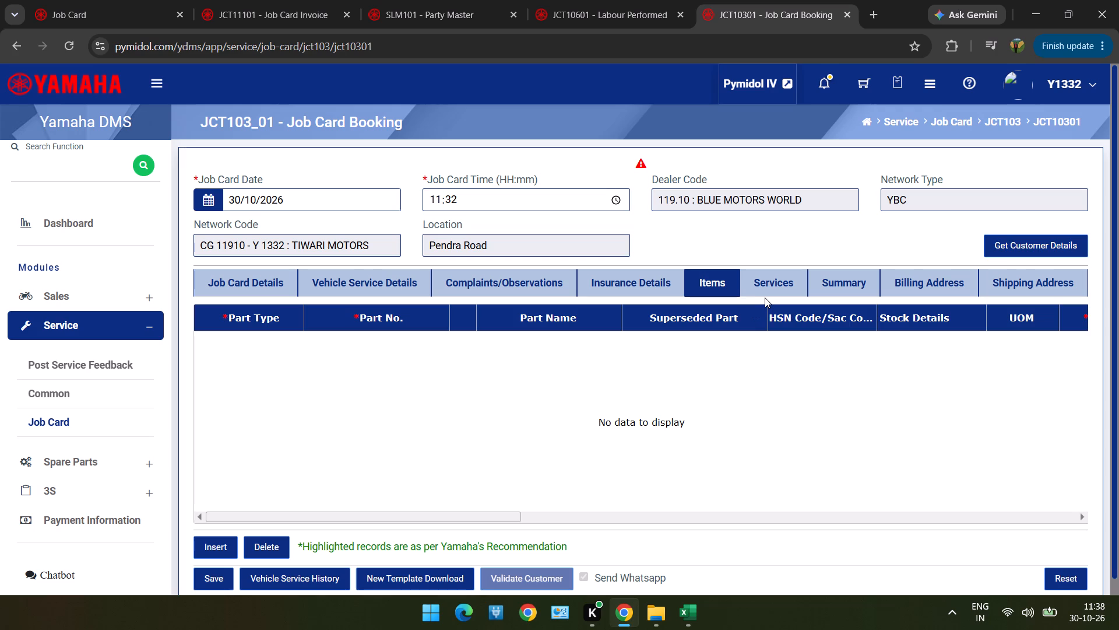
{"action": "left_click", "coordinate": [771, 291]}
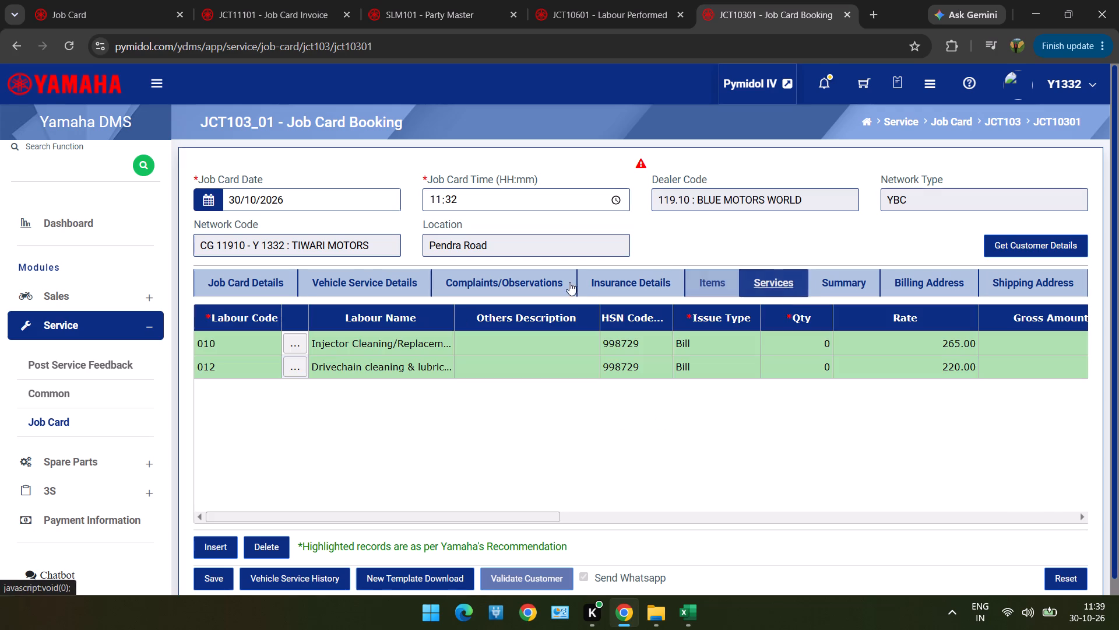
{"action": "left_click", "coordinate": [357, 369]}
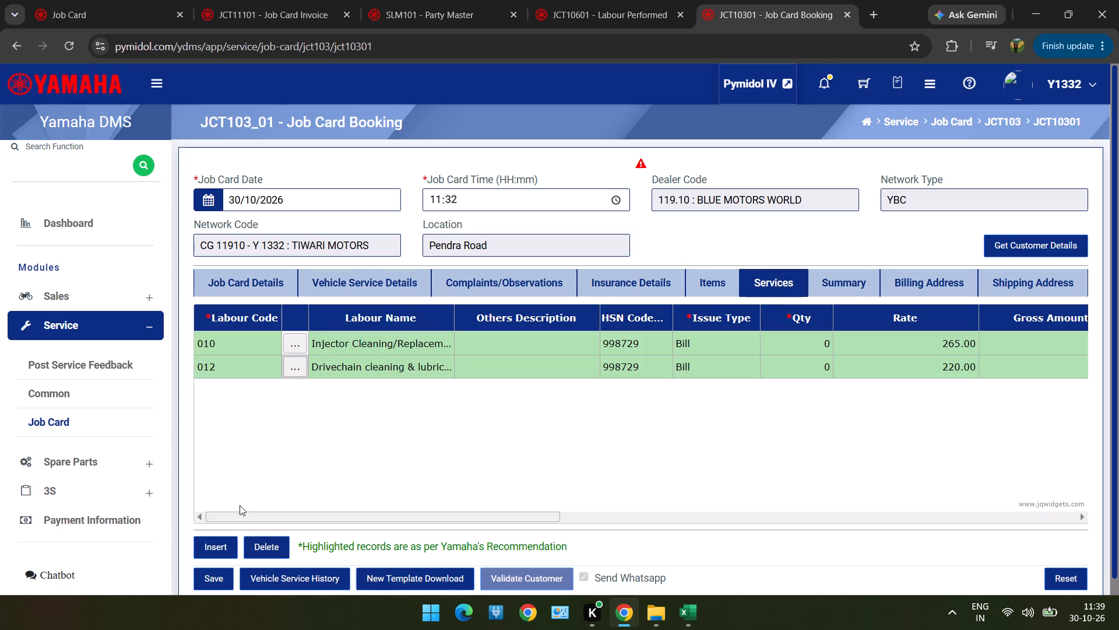
{"action": "left_click", "coordinate": [339, 371]}
{"action": "left_click", "coordinate": [339, 371]}
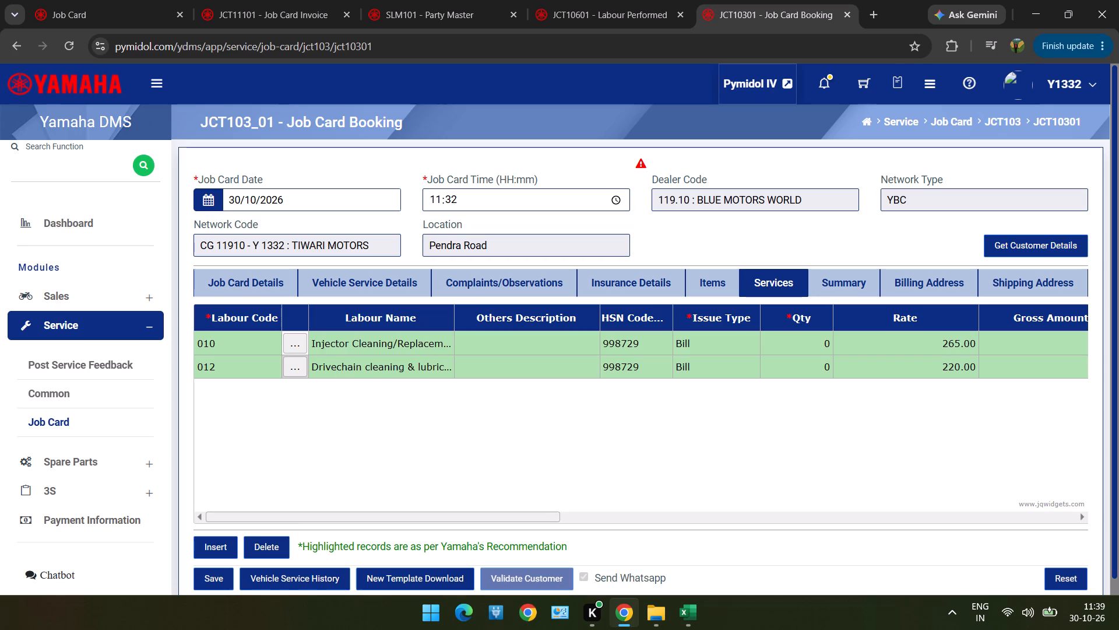
{"action": "left_click", "coordinate": [344, 365]}
{"action": "left_click", "coordinate": [267, 552]}
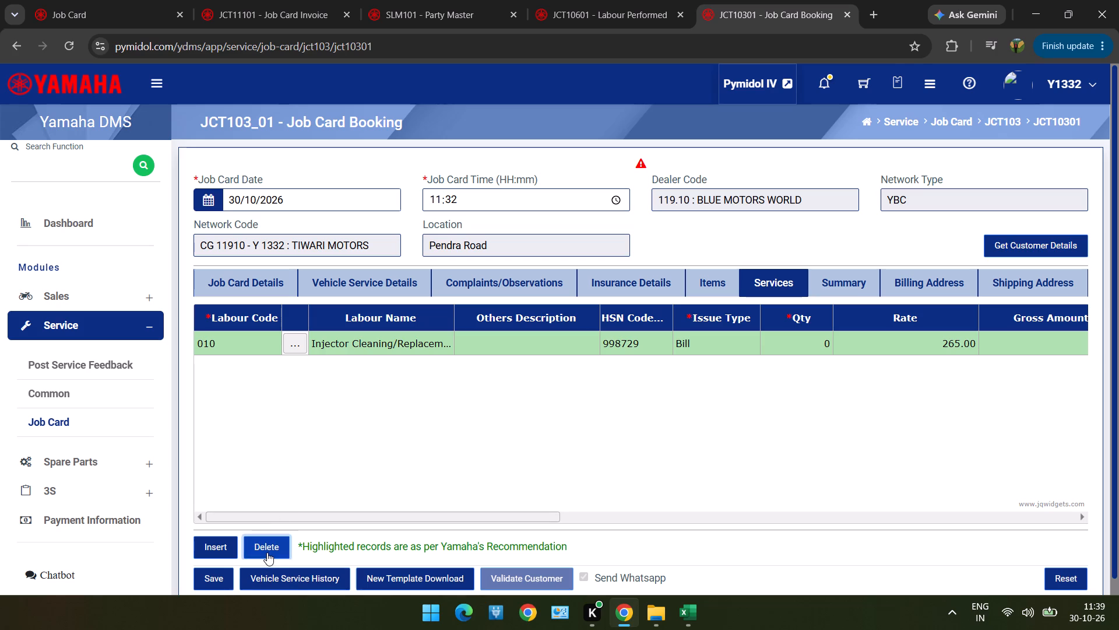
{"action": "left_click", "coordinate": [367, 350]}
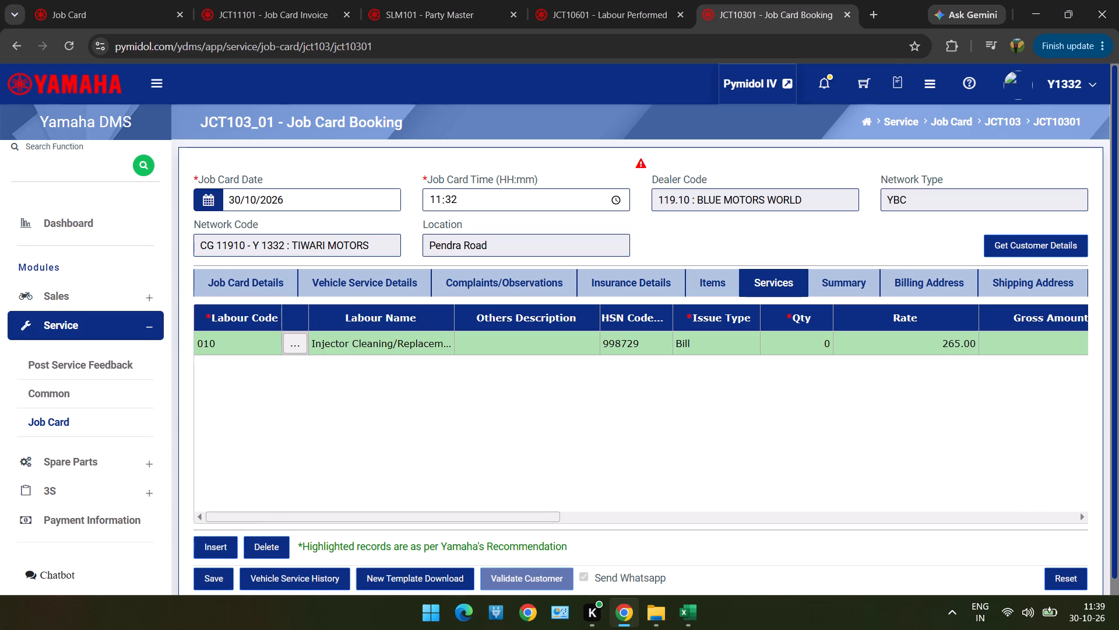
{"action": "left_click", "coordinate": [367, 348]}
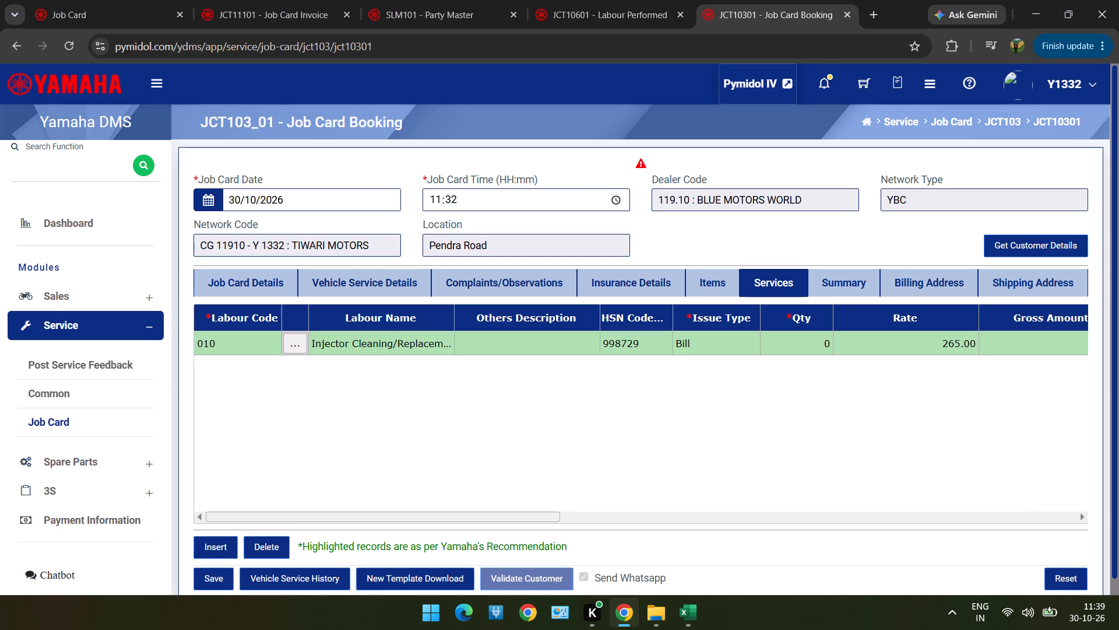
{"action": "left_click", "coordinate": [368, 339]}
{"action": "left_click", "coordinate": [262, 551]}
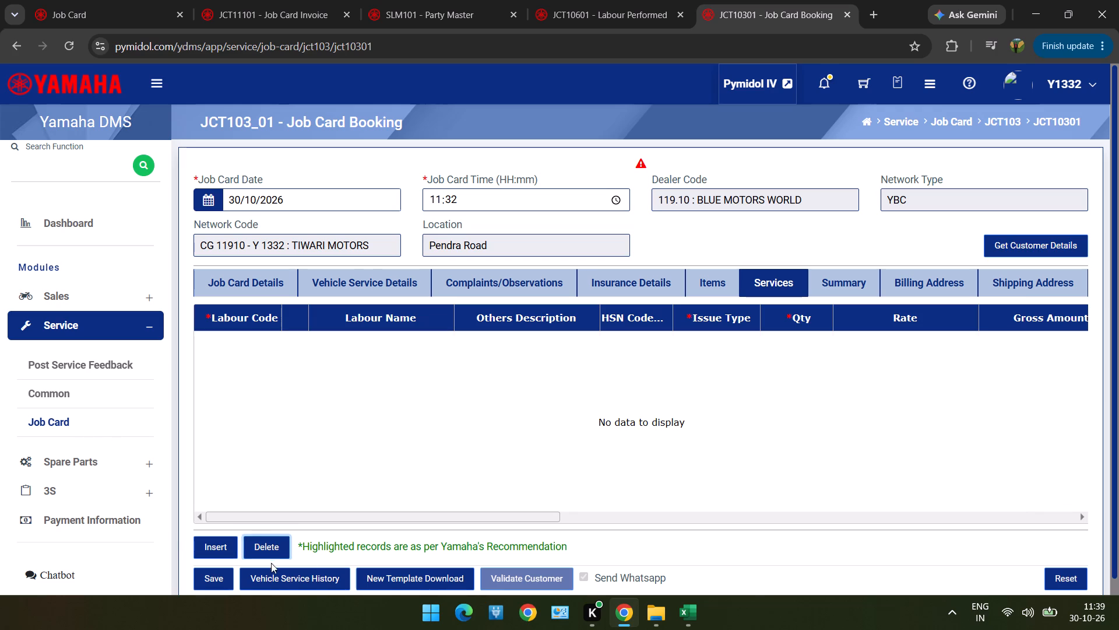
Save the job card and accept the customer's contact number in the submission prompt.
{"action": "left_click", "coordinate": [217, 574]}
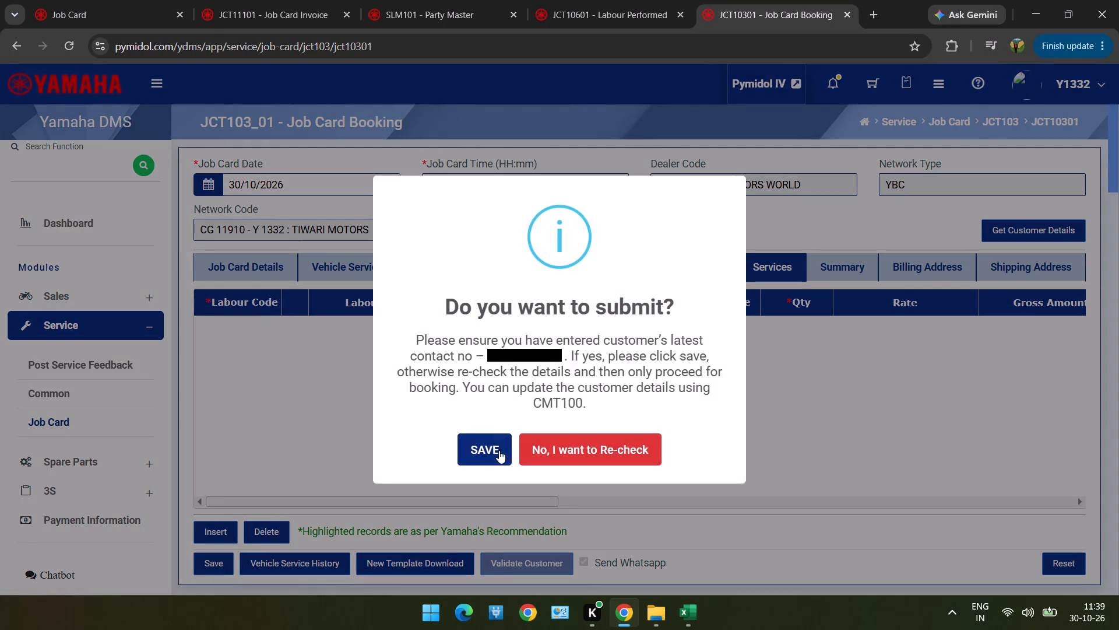
{"action": "left_click", "coordinate": [499, 450]}
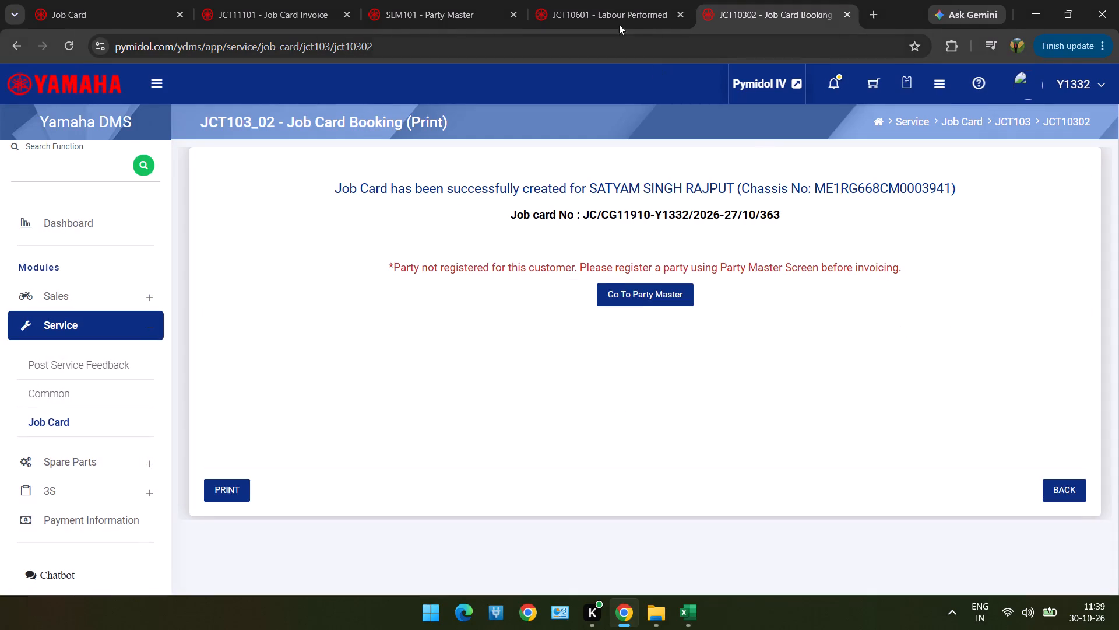
{"action": "left_click", "coordinate": [621, 4]}
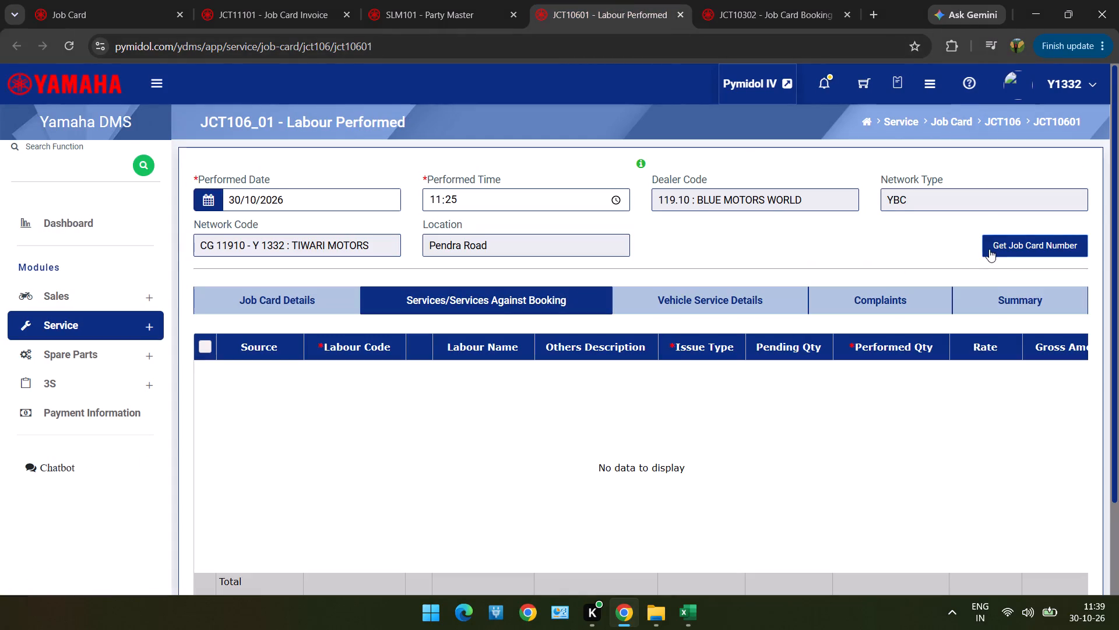
{"action": "left_click", "coordinate": [989, 249]}
{"action": "double_click", "coordinate": [657, 237]}
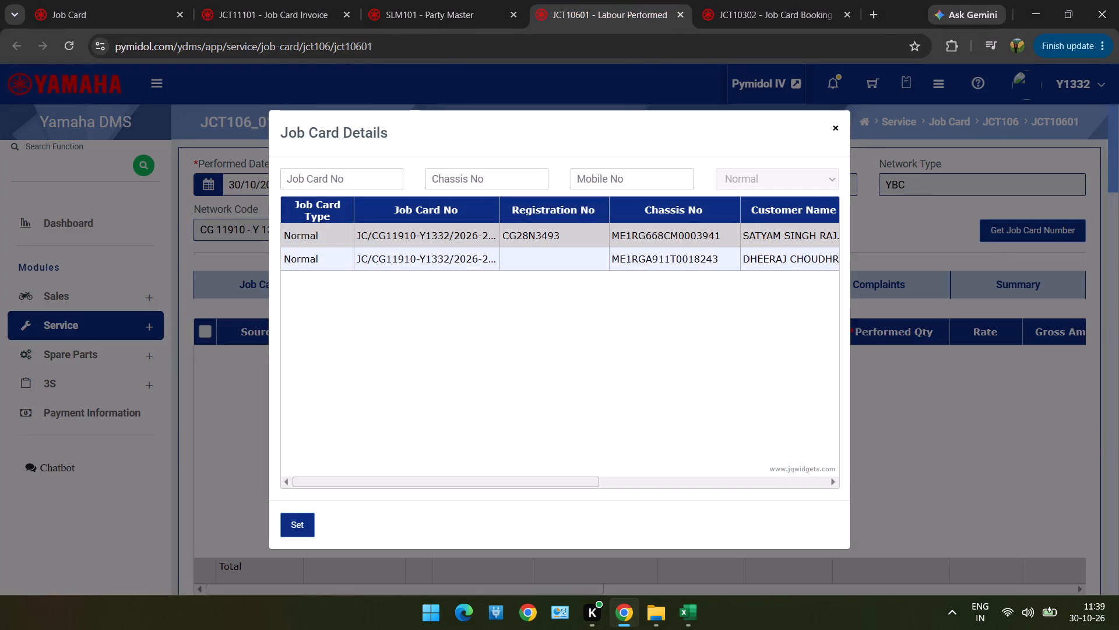
{"action": "left_click", "coordinate": [319, 311]}
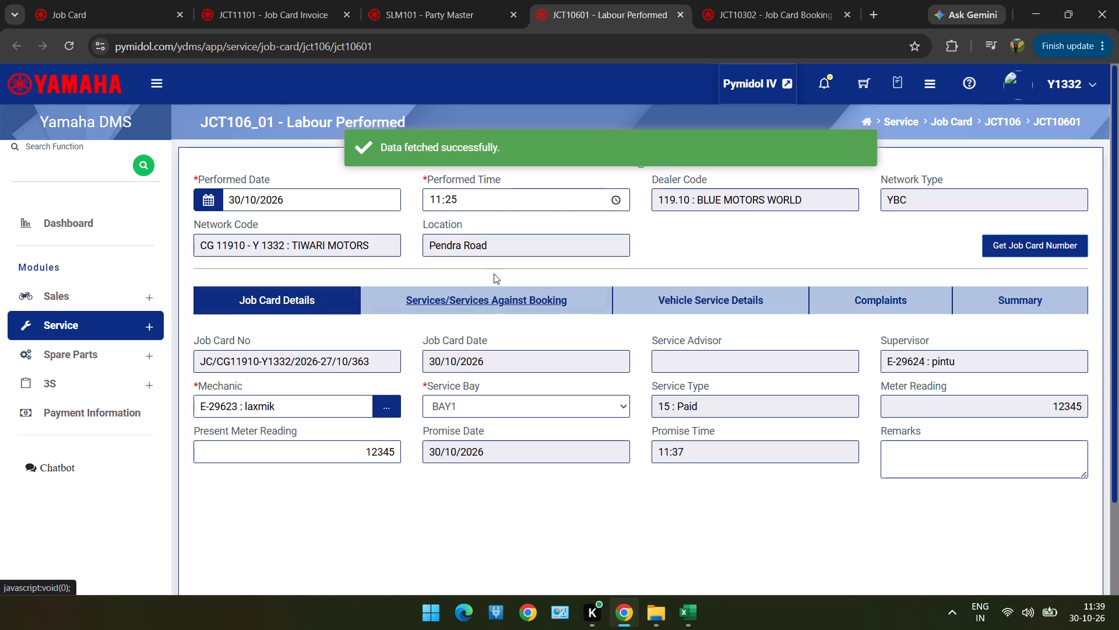
Go to the labour record's Services/Services Against Booking section and reach its row controls.
{"action": "left_click", "coordinate": [485, 296]}
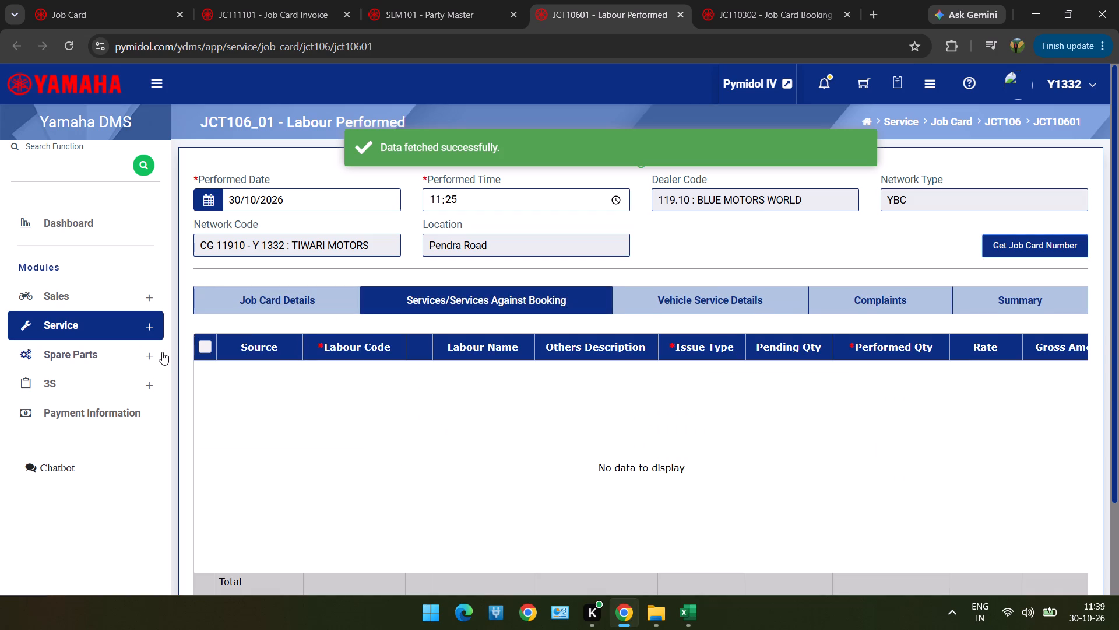
{"action": "scroll", "coordinate": [225, 475], "scroll_direction": "down", "scroll_amount": 1}
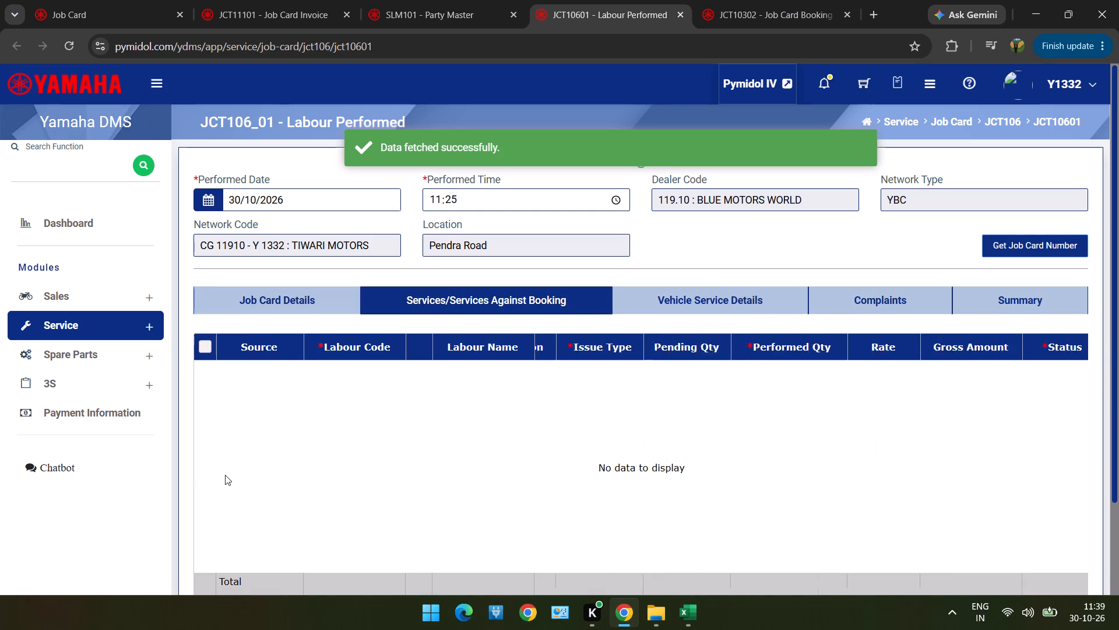
{"action": "scroll", "coordinate": [225, 475], "scroll_direction": "down", "scroll_amount": 2}
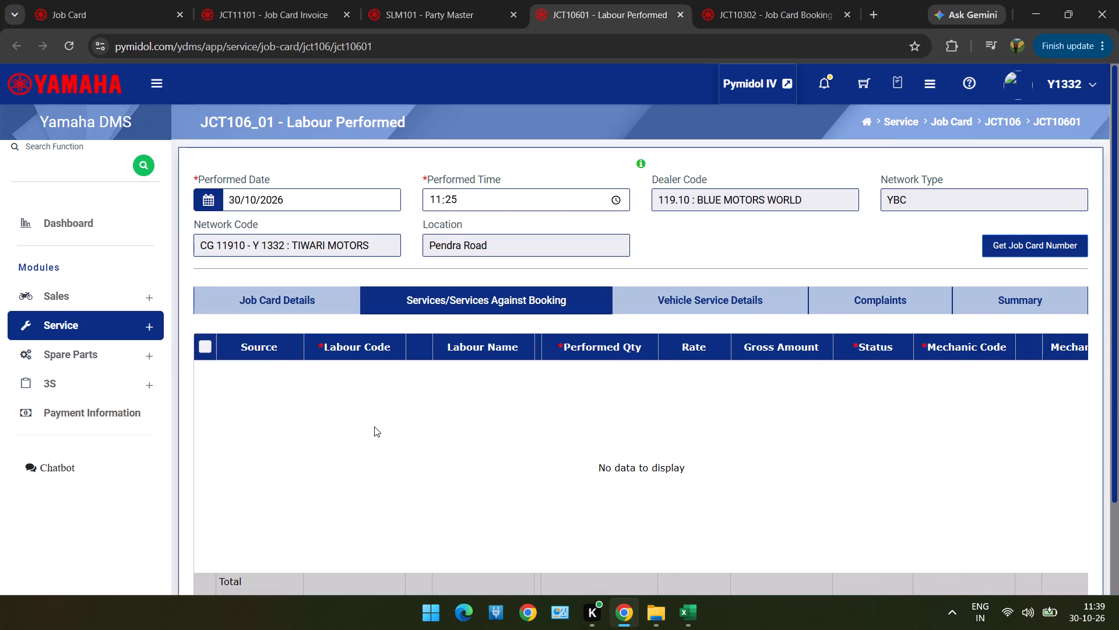
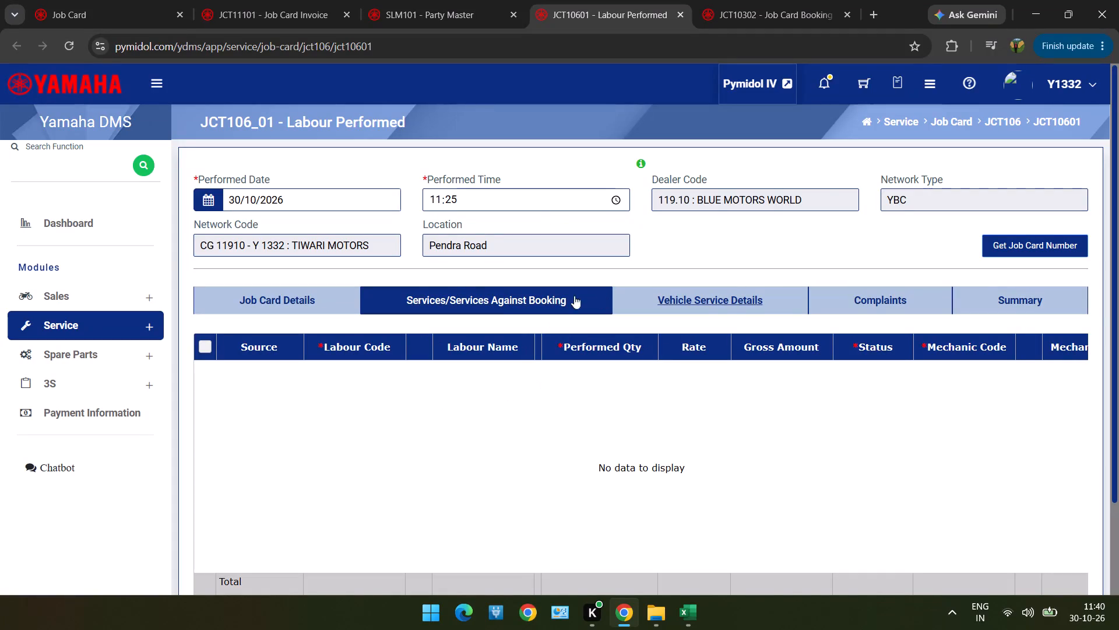
Insert a row in the labour record's Services/Services Against Booking section with labour code 001 Paid Service Including Washing.
{"action": "left_click", "coordinate": [263, 289]}
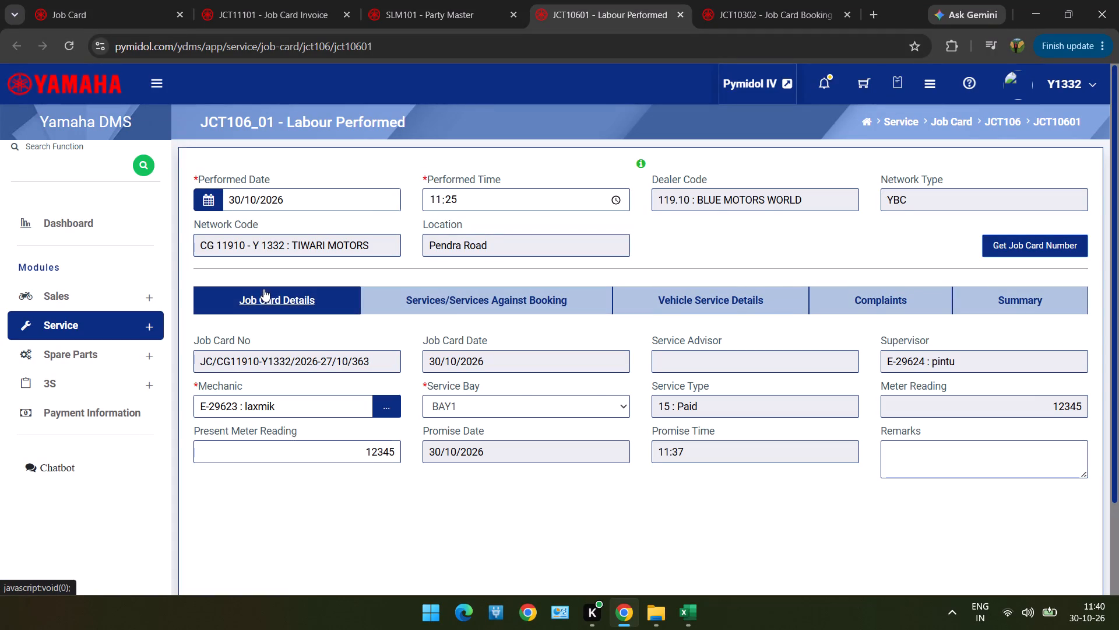
{"action": "left_click", "coordinate": [447, 293]}
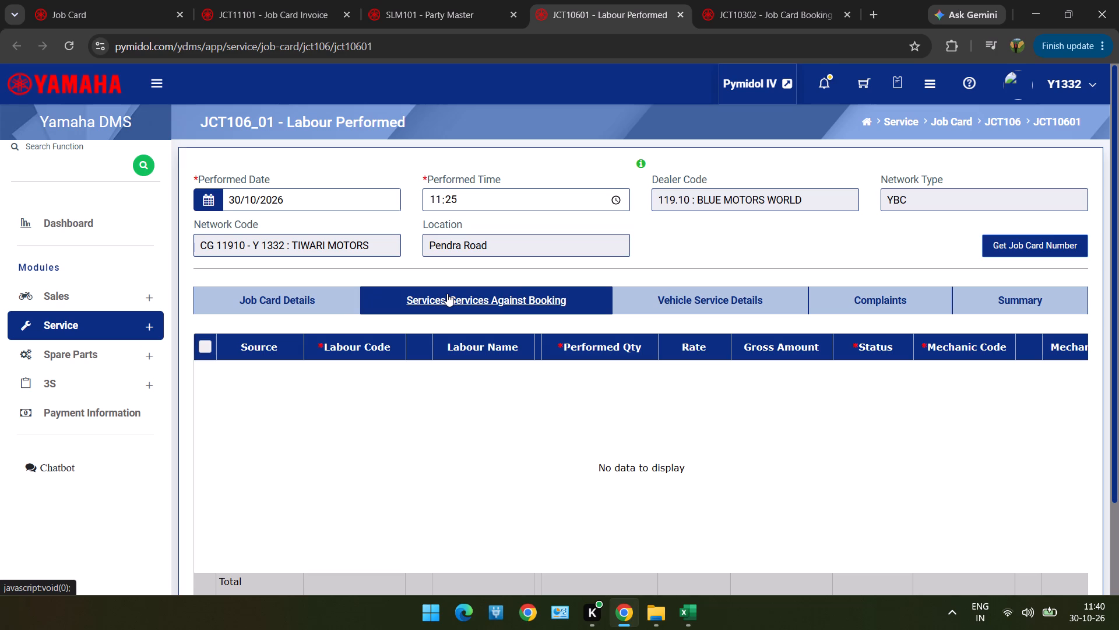
{"action": "scroll", "coordinate": [478, 381], "scroll_direction": "down", "scroll_amount": 3}
{"action": "scroll", "coordinate": [478, 381], "scroll_direction": "up", "scroll_amount": 14}
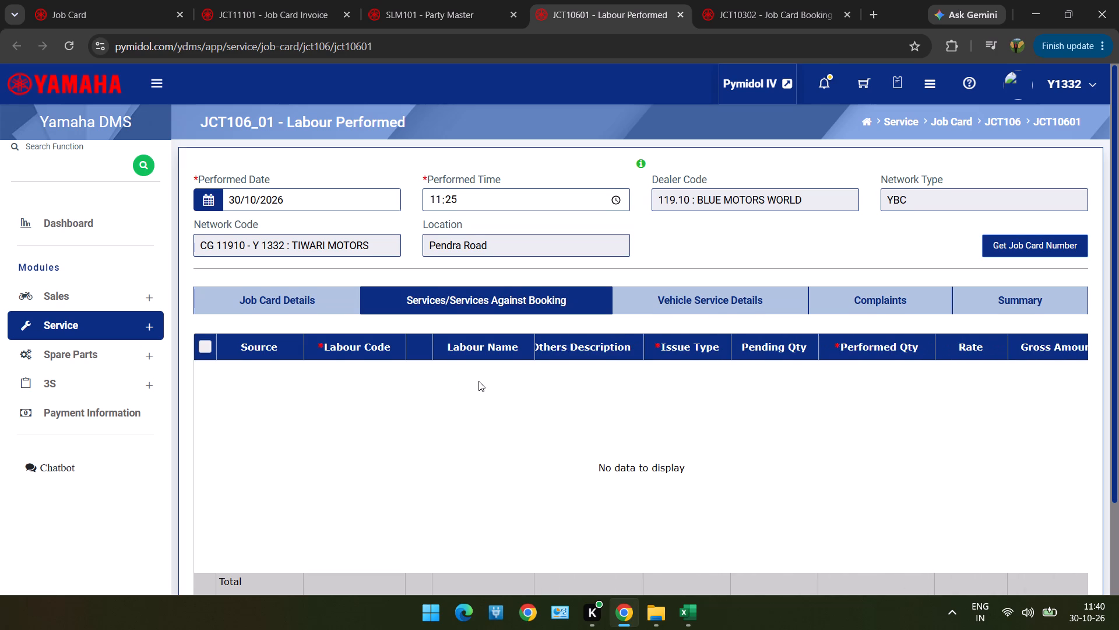
{"action": "scroll", "coordinate": [478, 381], "scroll_direction": "up", "scroll_amount": 3}
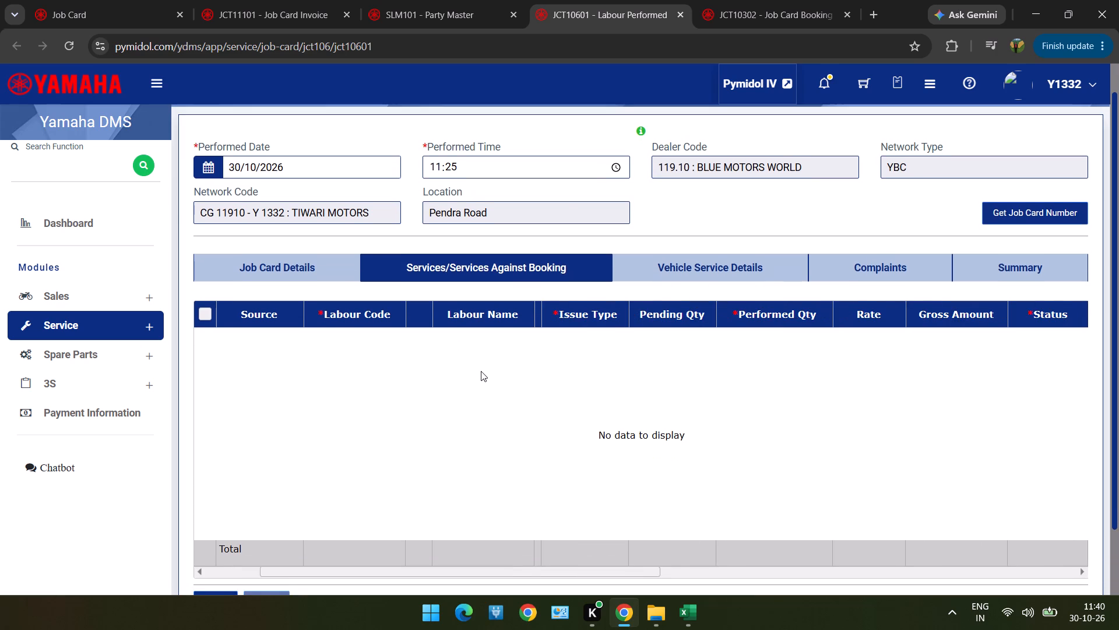
{"action": "scroll", "coordinate": [543, 228], "scroll_direction": "down", "scroll_amount": 2}
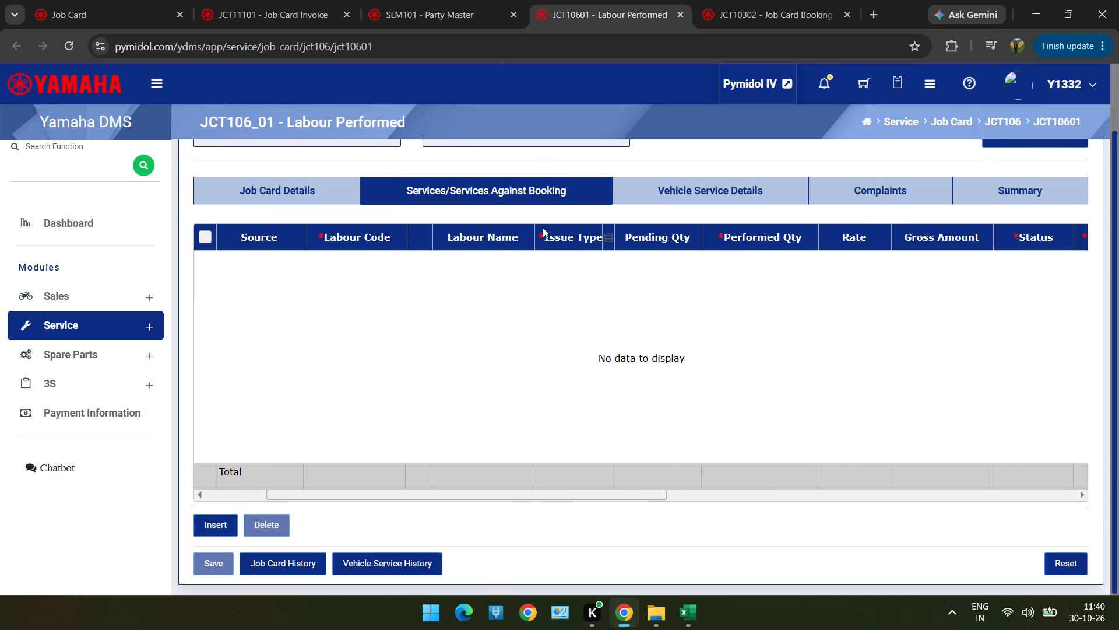
{"action": "left_click", "coordinate": [227, 529]}
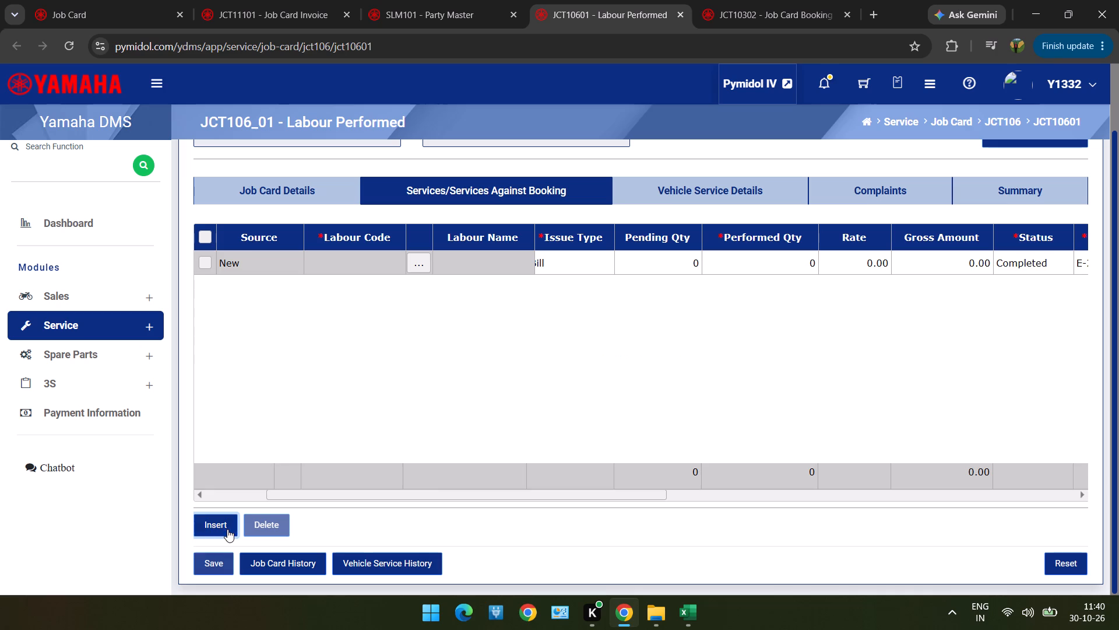
{"action": "left_click", "coordinate": [423, 267]}
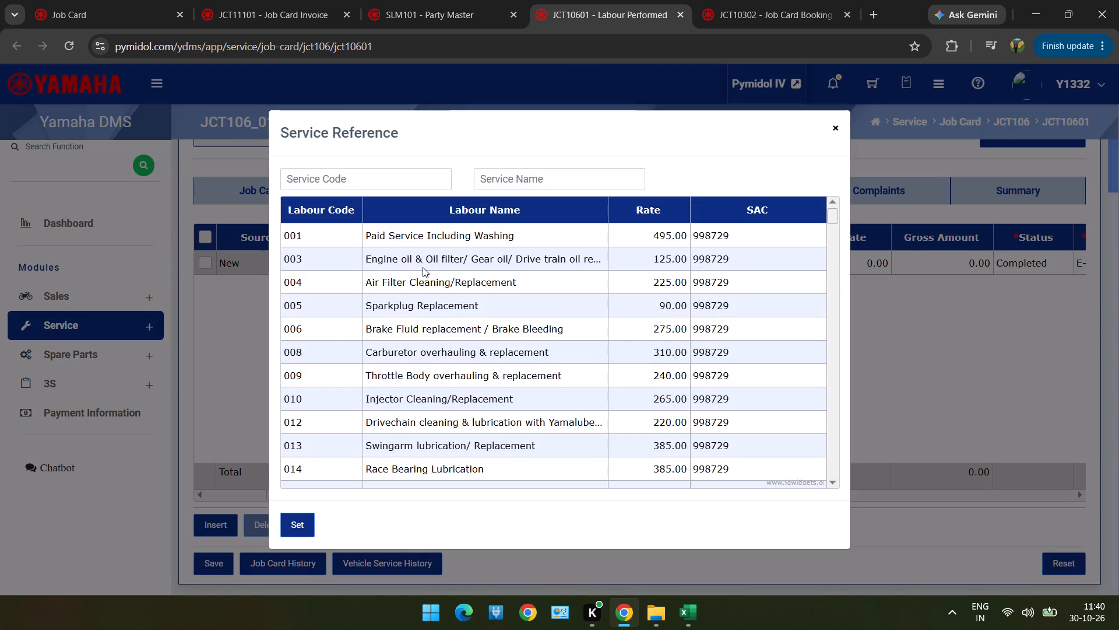
{"action": "double_click", "coordinate": [460, 236]}
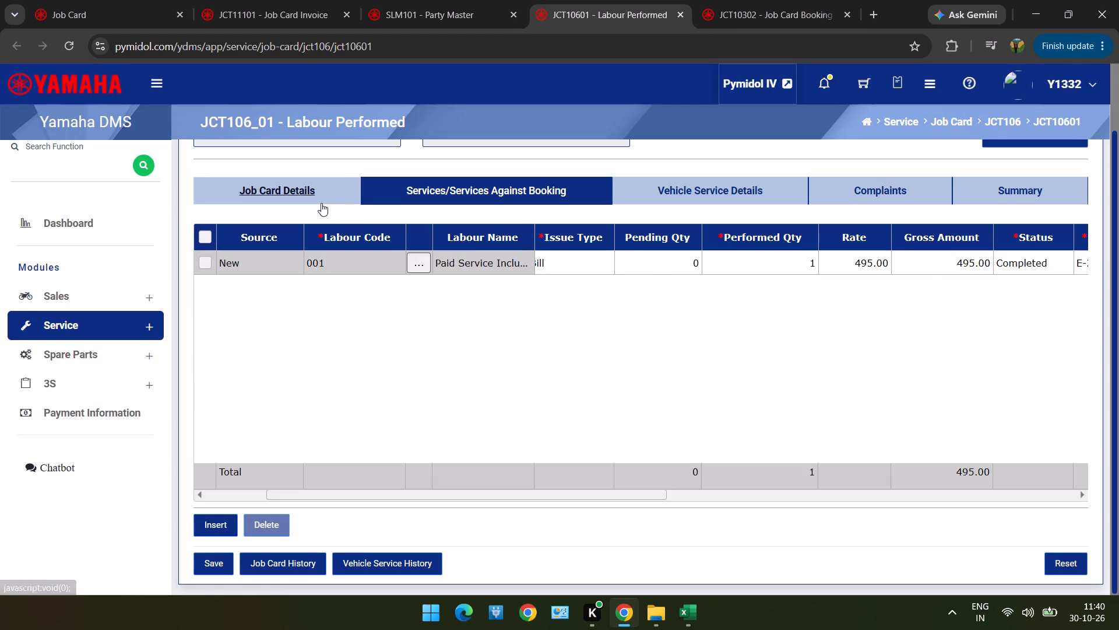
Select the 001 Paid Service row, set its Issue Type to FOC, and try to save the labour record.
{"action": "left_click", "coordinate": [321, 203]}
{"action": "left_click_drag", "start_coordinate": [410, 202], "coordinate": [289, 216]}
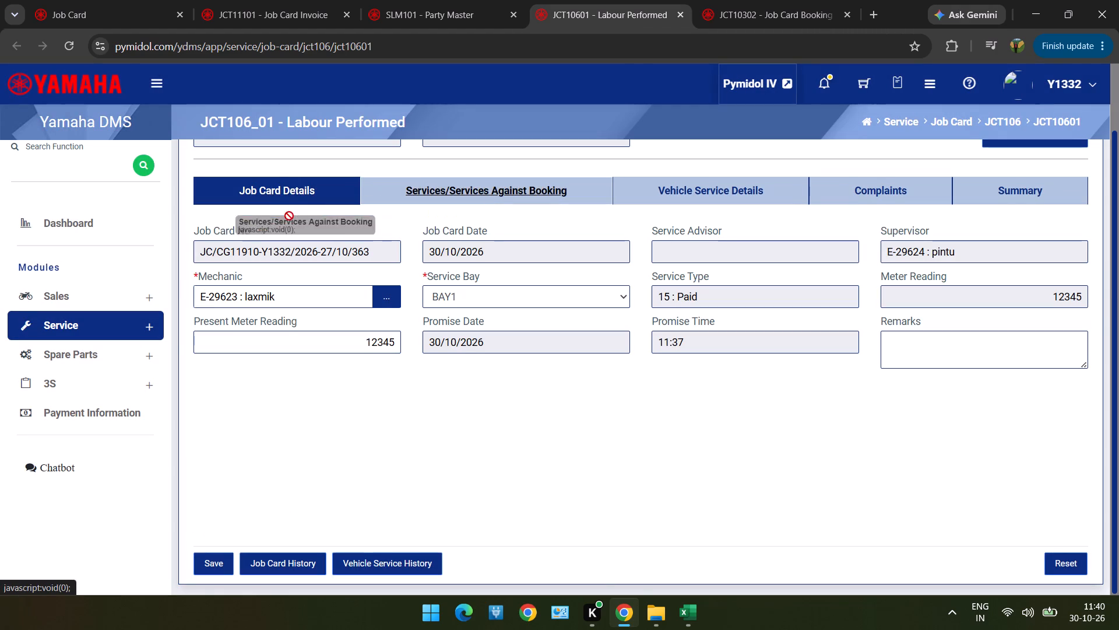
{"action": "left_click_drag", "start_coordinate": [289, 216], "coordinate": [400, 190]}
{"action": "left_click", "coordinate": [400, 190]}
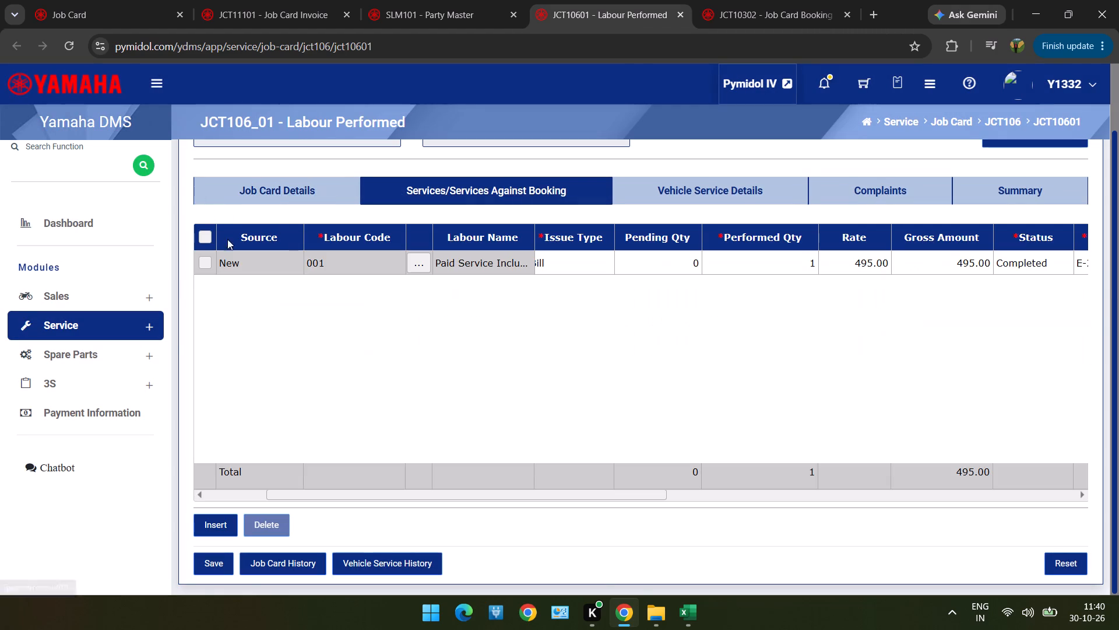
{"action": "left_click_drag", "start_coordinate": [203, 240], "coordinate": [582, 265]}
{"action": "double_click", "coordinate": [582, 265]}
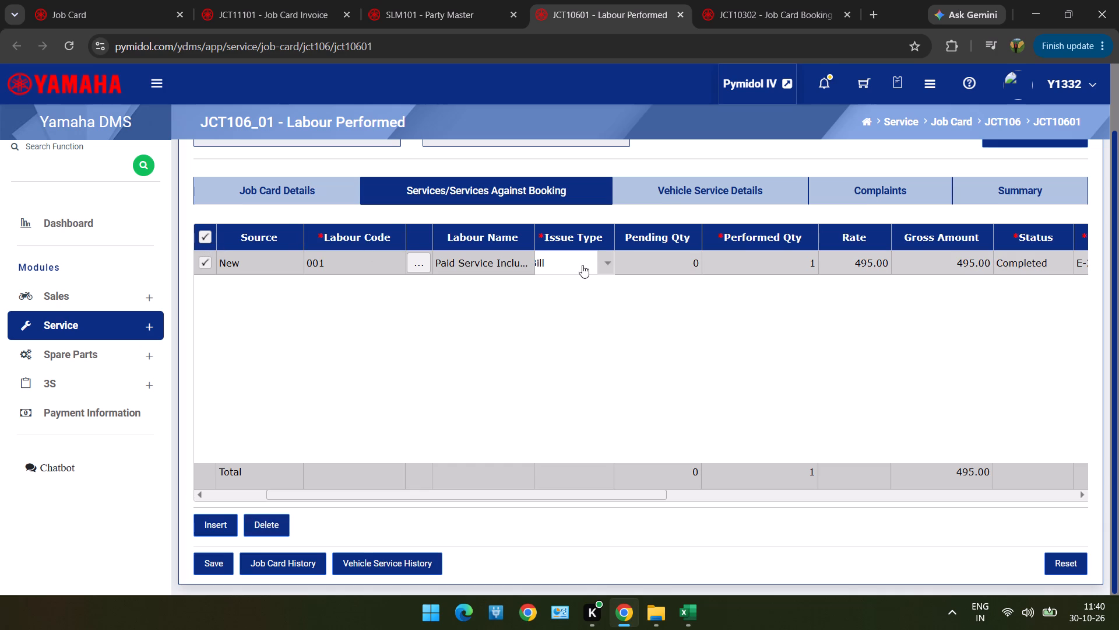
{"action": "left_click", "coordinate": [575, 281]}
{"action": "left_click", "coordinate": [218, 561]}
Set the Performed Time to 11:40 and save the labour record.
{"action": "scroll", "coordinate": [424, 404], "scroll_direction": "up", "scroll_amount": 11}
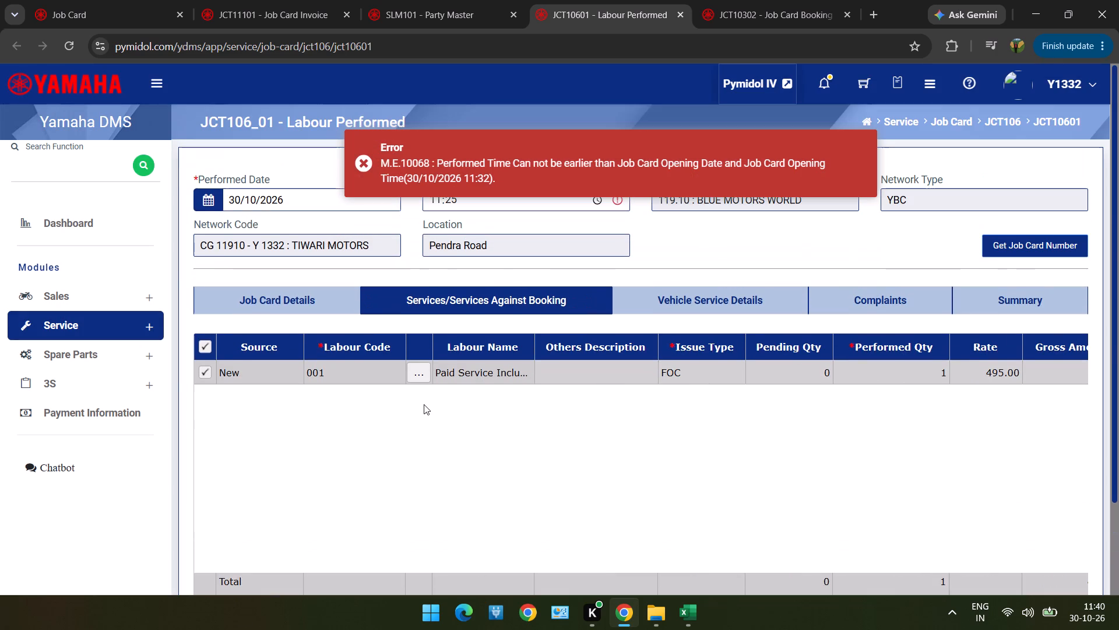
{"action": "left_click", "coordinate": [440, 191]}
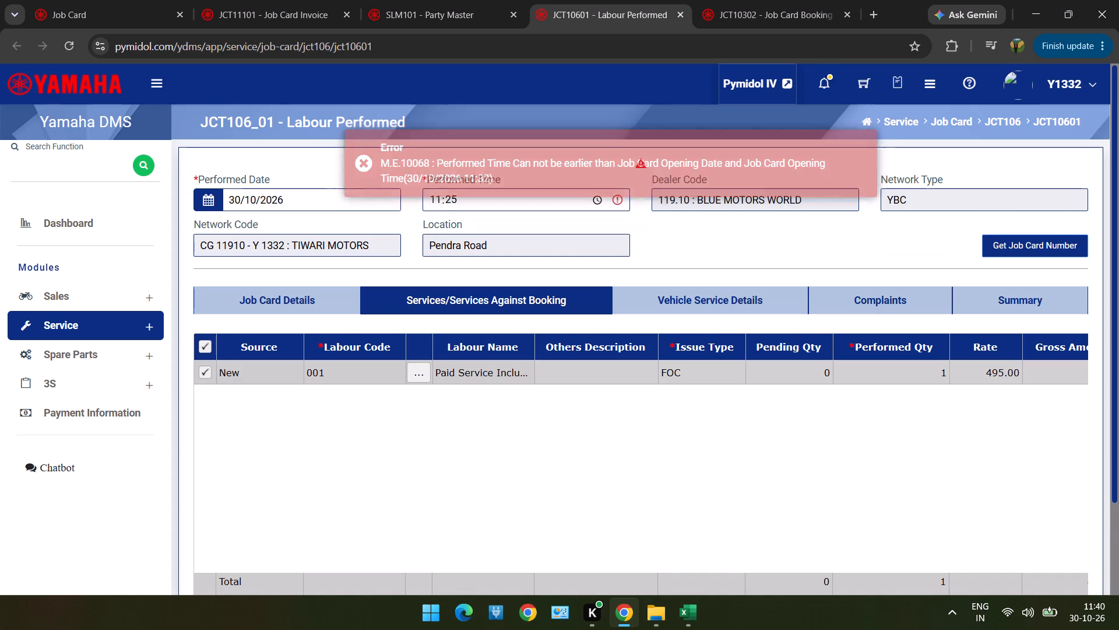
{"action": "left_click", "coordinate": [431, 203]}
{"action": "type", "text": "1140"}
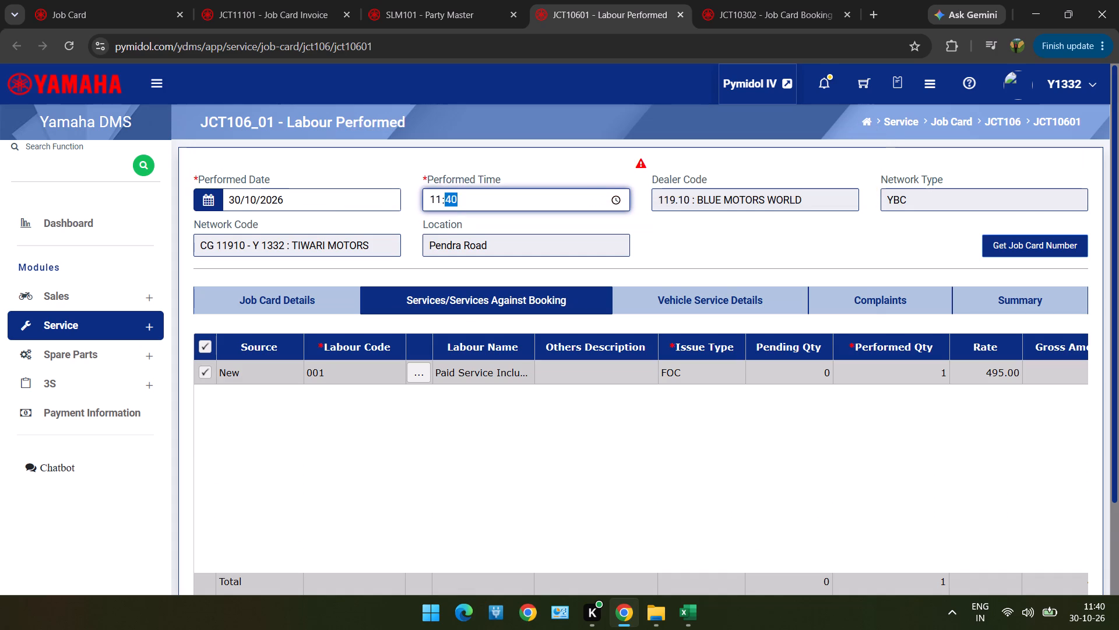
{"action": "scroll", "coordinate": [431, 203], "scroll_direction": "down", "scroll_amount": 3}
{"action": "left_click", "coordinate": [212, 559]}
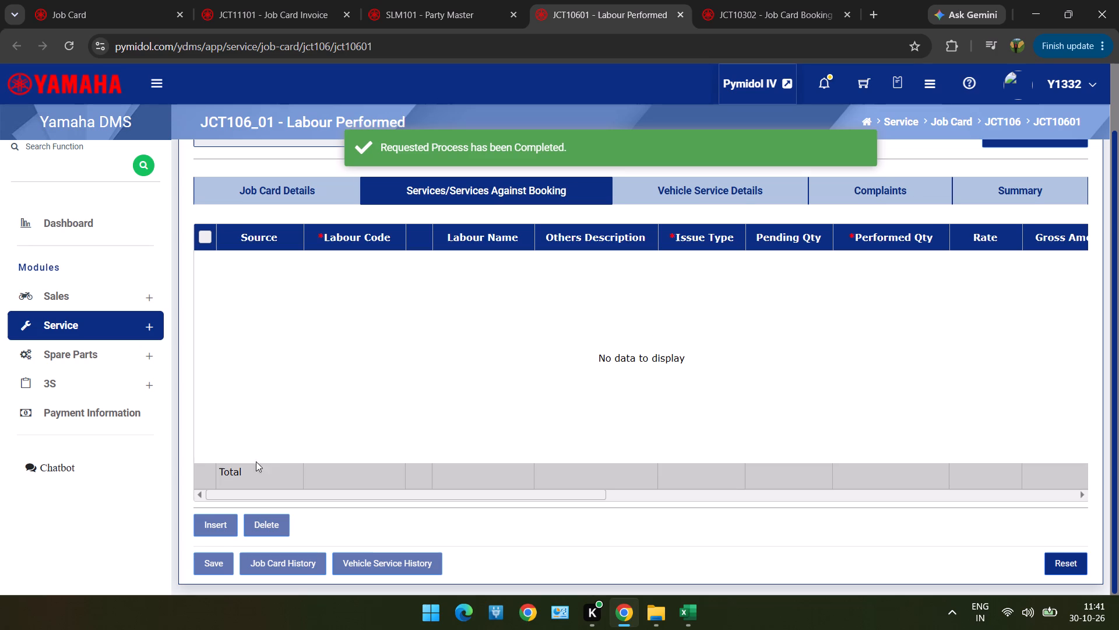
Create a new party in Party Master and fill its Party Name with the customer name copied from row 30 in Excel.
{"action": "left_click", "coordinate": [437, 11]}
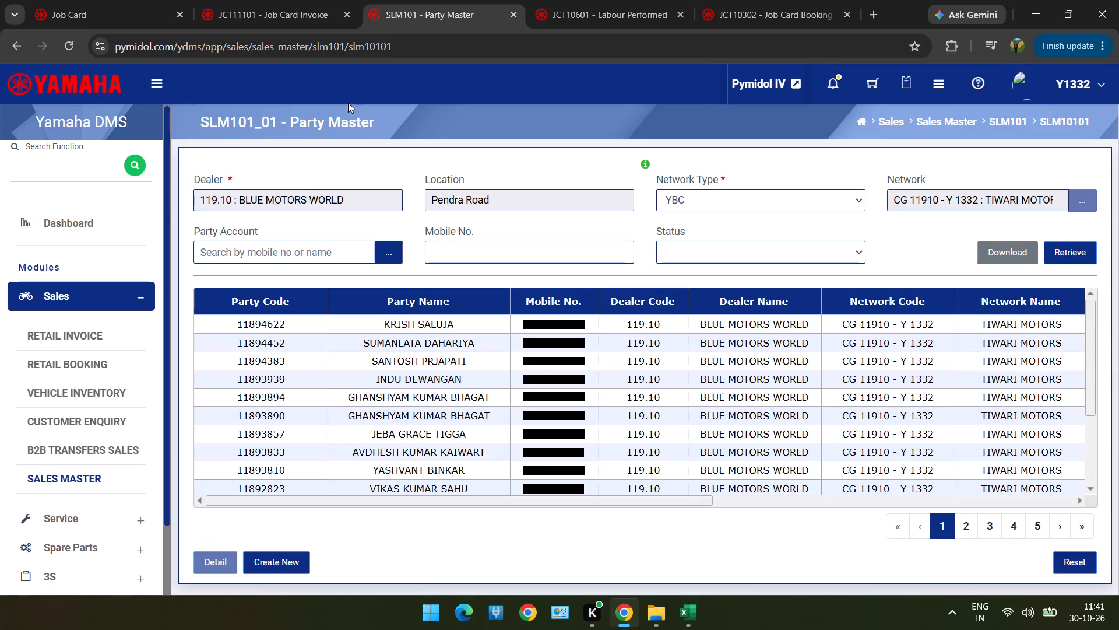
{"action": "left_click", "coordinate": [285, 559]}
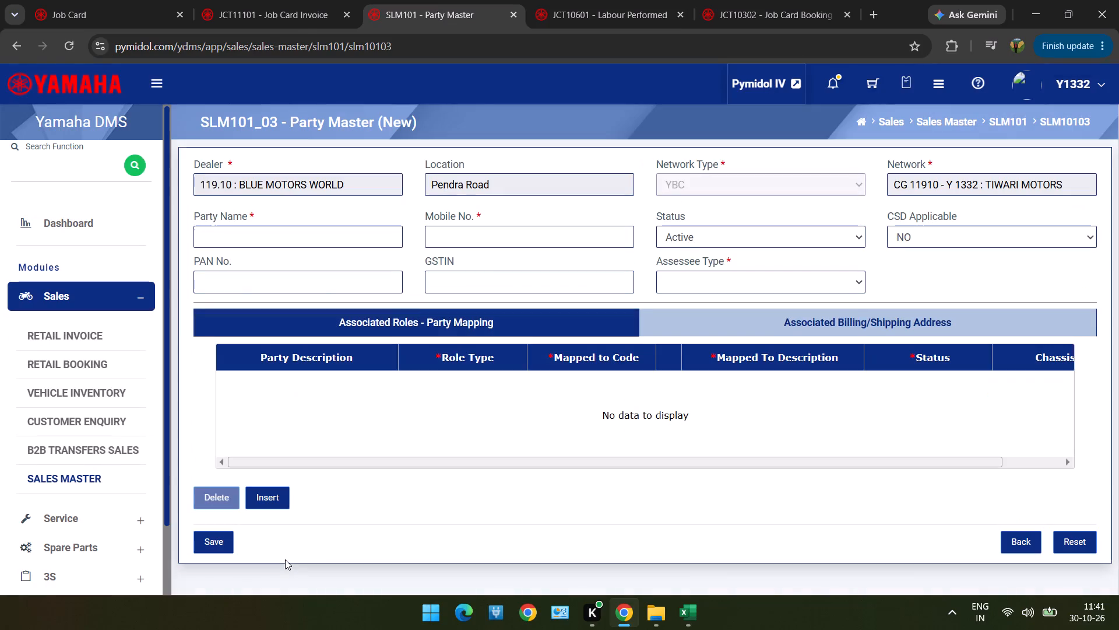
{"action": "key", "text": "alt+Tab"}
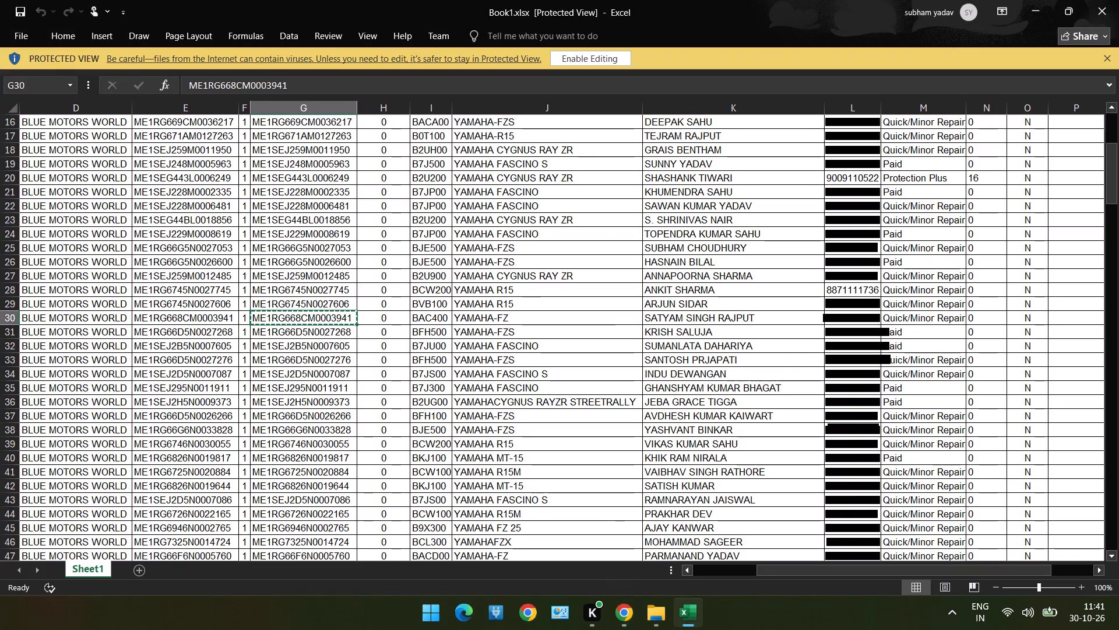
{"action": "key", "text": "Right"}
{"action": "key", "text": "Right"}
{"action": "key", "text": "Right"}
{"action": "key", "text": "Right"}
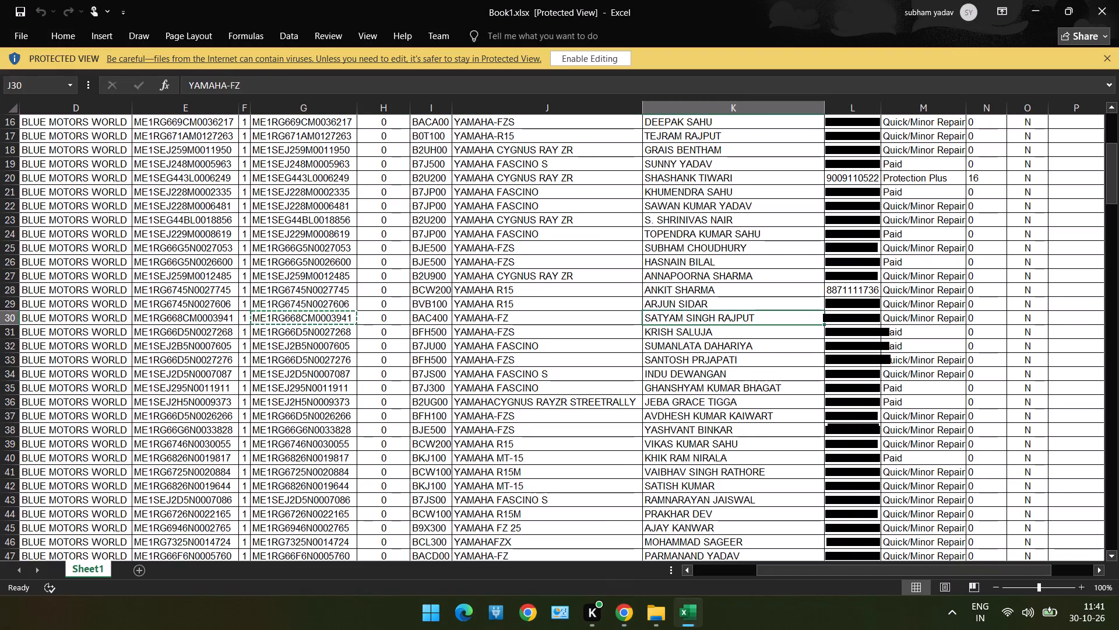
{"action": "key", "text": "ctrl+c"}
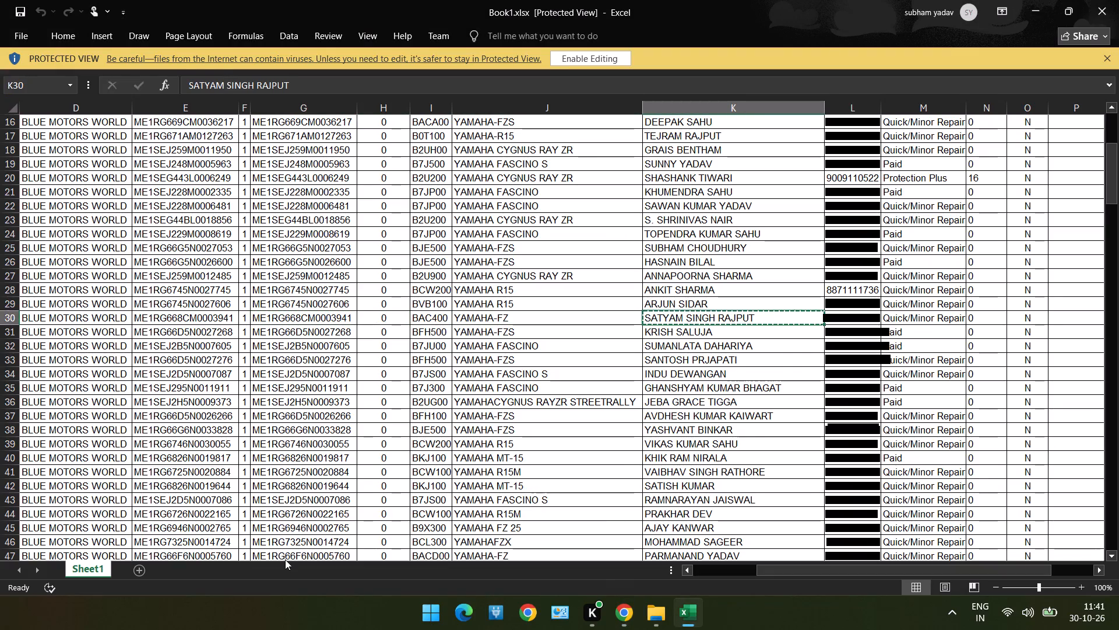
{"action": "key", "text": "ctrl+c"}
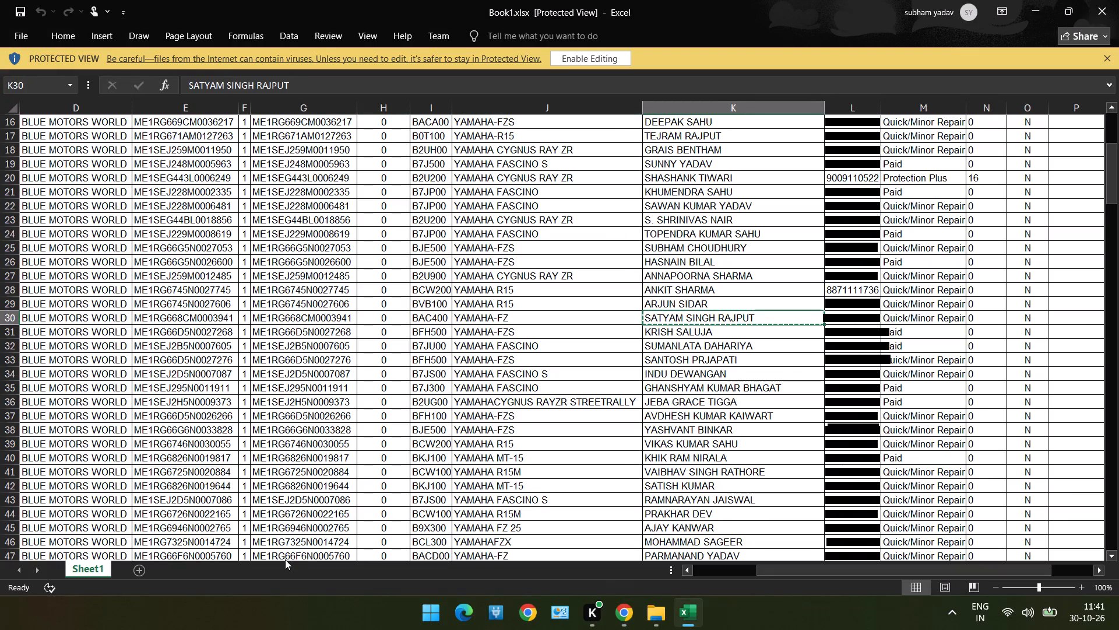
{"action": "key", "text": "alt+Tab"}
{"action": "key", "text": "Tab"}
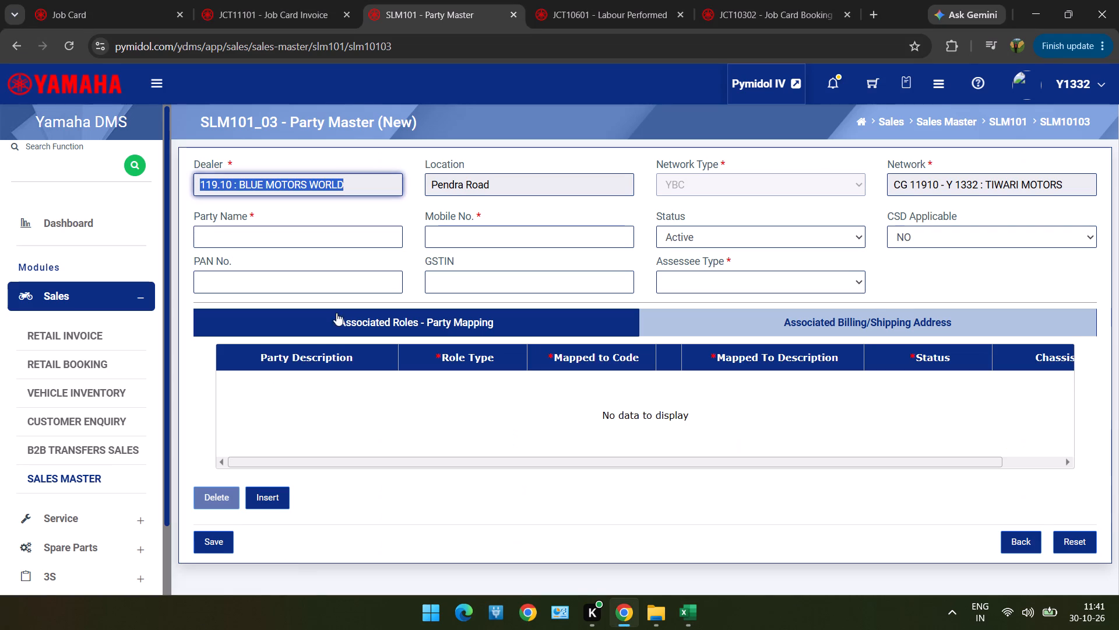
{"action": "left_click", "coordinate": [374, 244]}
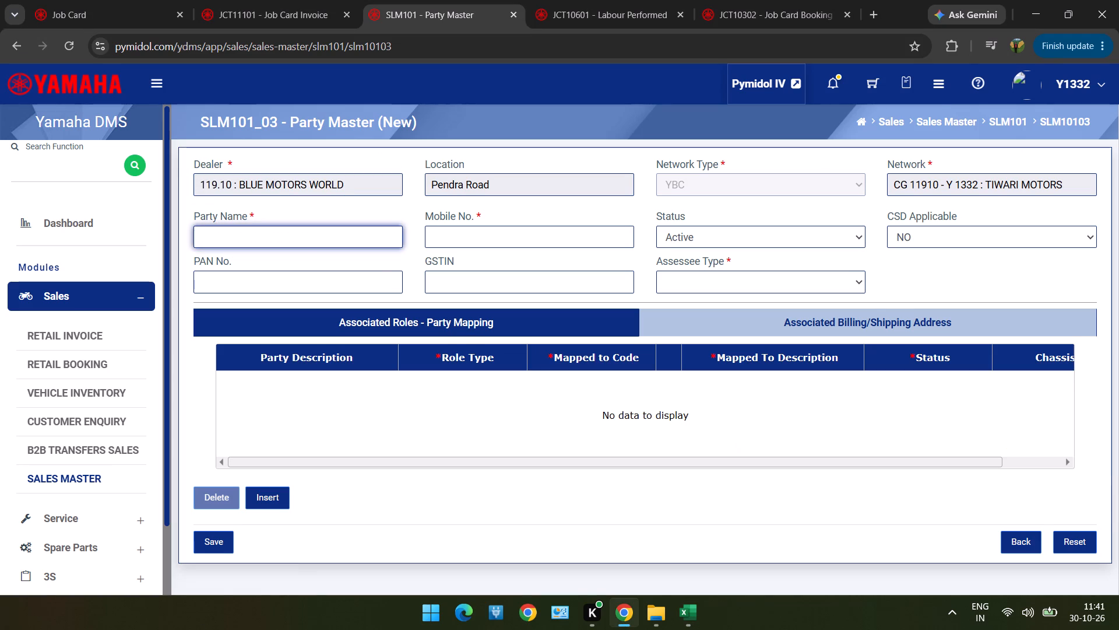
{"action": "key", "text": "ctrl+v"}
Copy row 30's mobile number from Excel into the new party, with Status set to InActive and Assessee Type to Unregistered.
{"action": "left_click", "coordinate": [490, 244]}
{"action": "key", "text": "alt+Tab"}
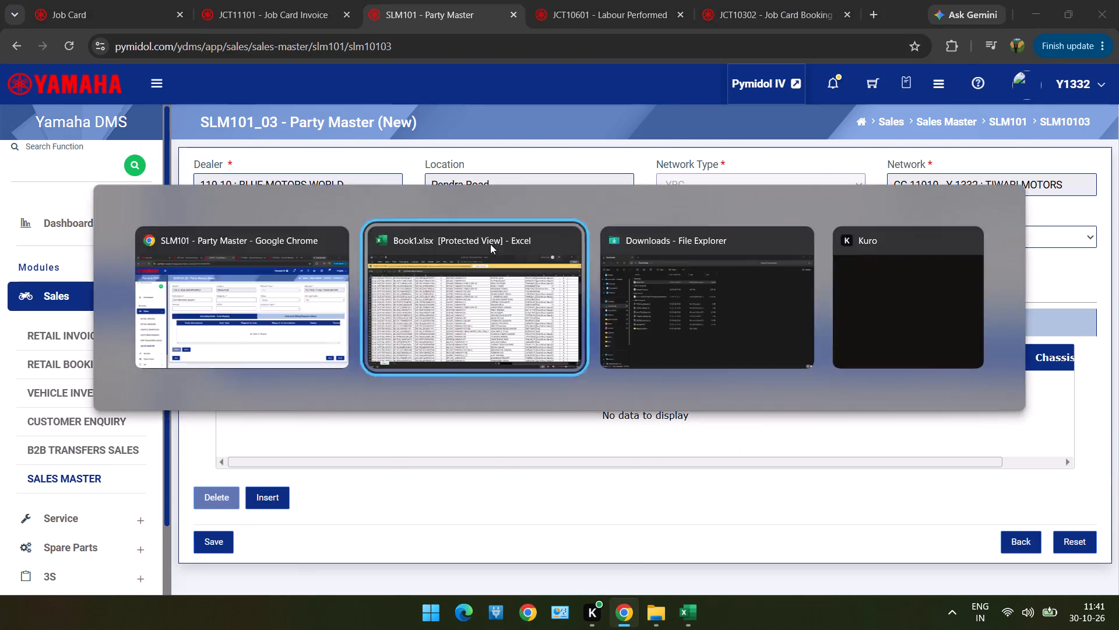
{"action": "key", "text": "Tab"}
{"action": "key", "text": "ctrl+c"}
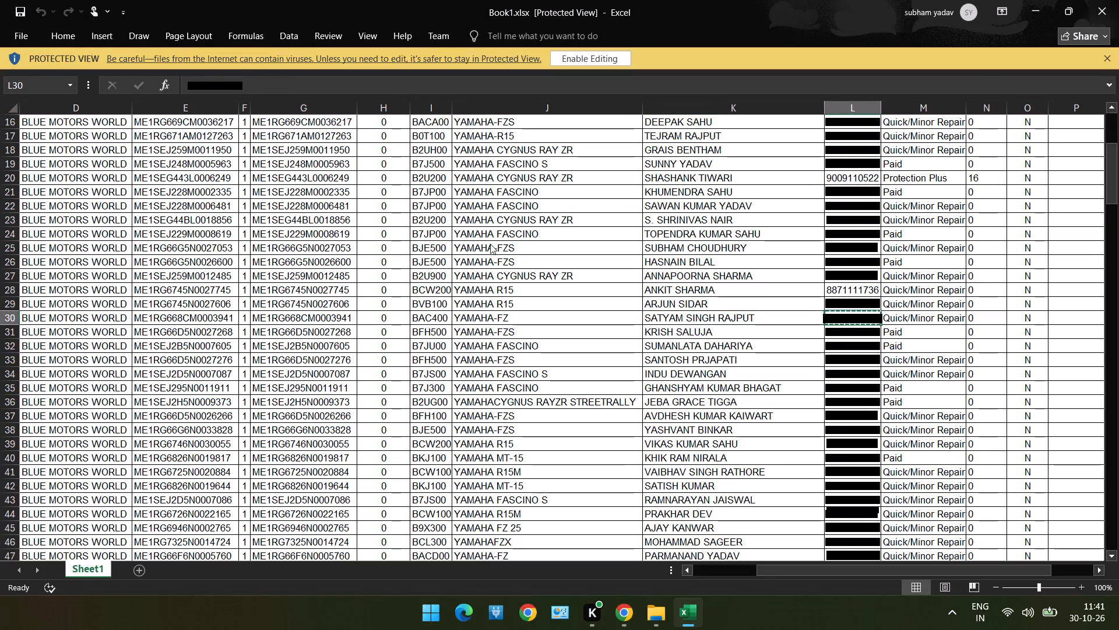
{"action": "key", "text": "alt+Tab"}
{"action": "key", "text": "Tab"}
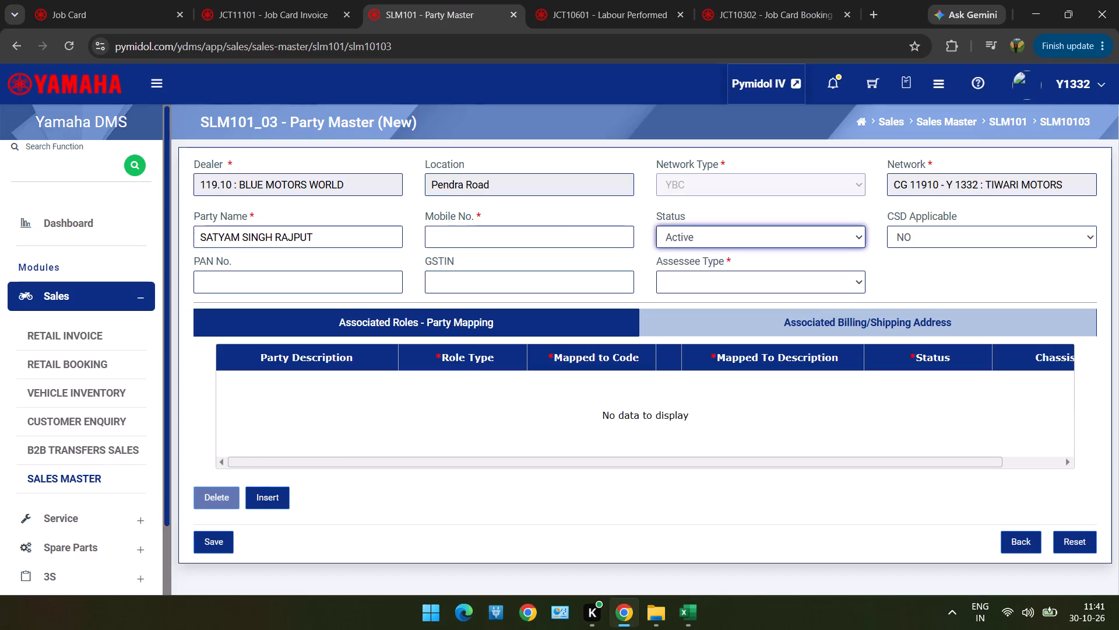
{"action": "key", "text": "Left"}
{"action": "left_click", "coordinate": [490, 244]}
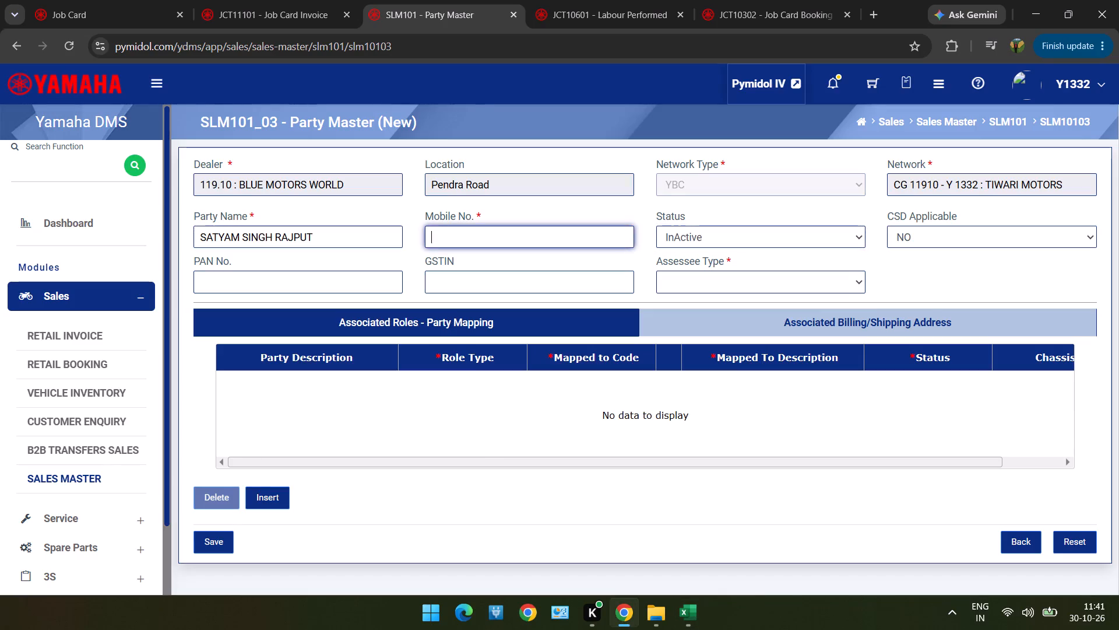
{"action": "key", "text": "ctrl+v"}
{"action": "left_click", "coordinate": [715, 274]}
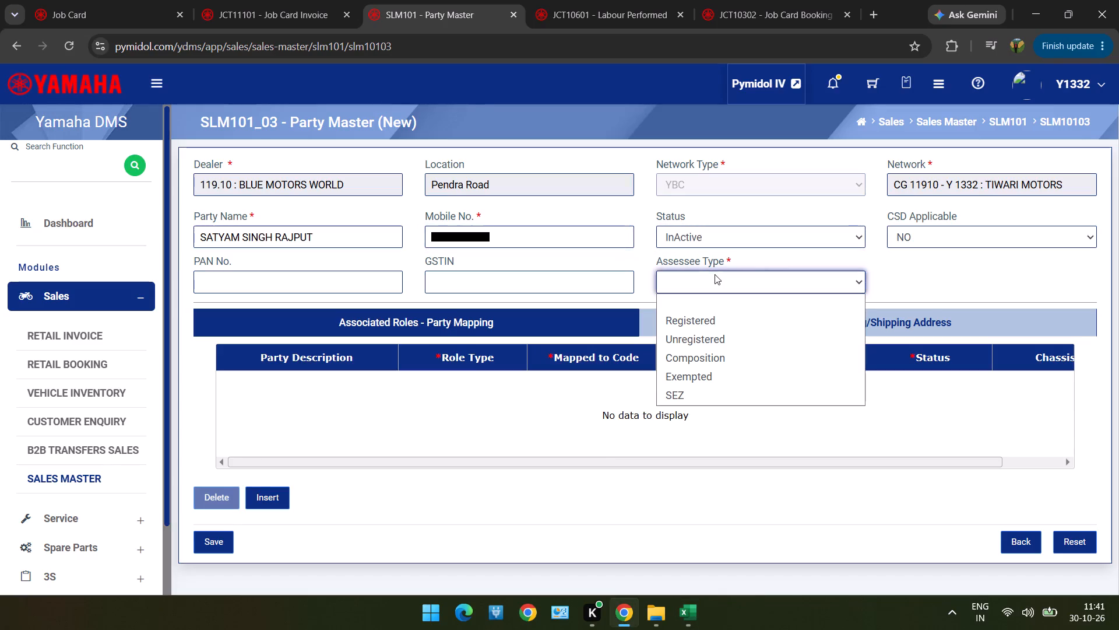
{"action": "left_click", "coordinate": [706, 333]}
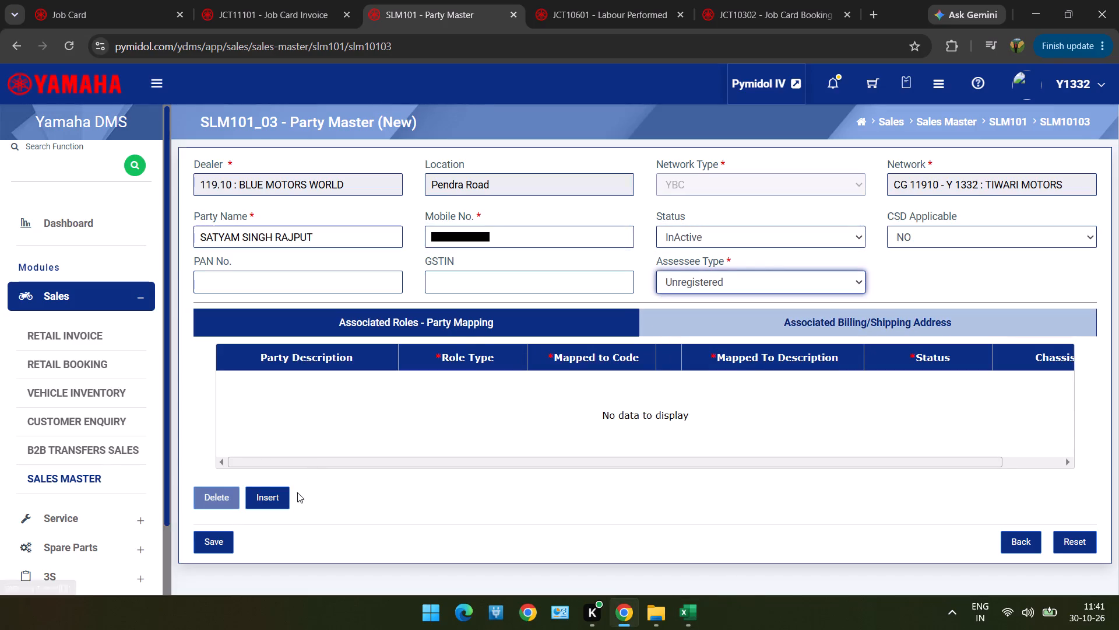
Insert a Vehicle Retail Customer role mapping and map it to row 30's customer, found by searching their mobile number.
{"action": "left_click", "coordinate": [280, 499]}
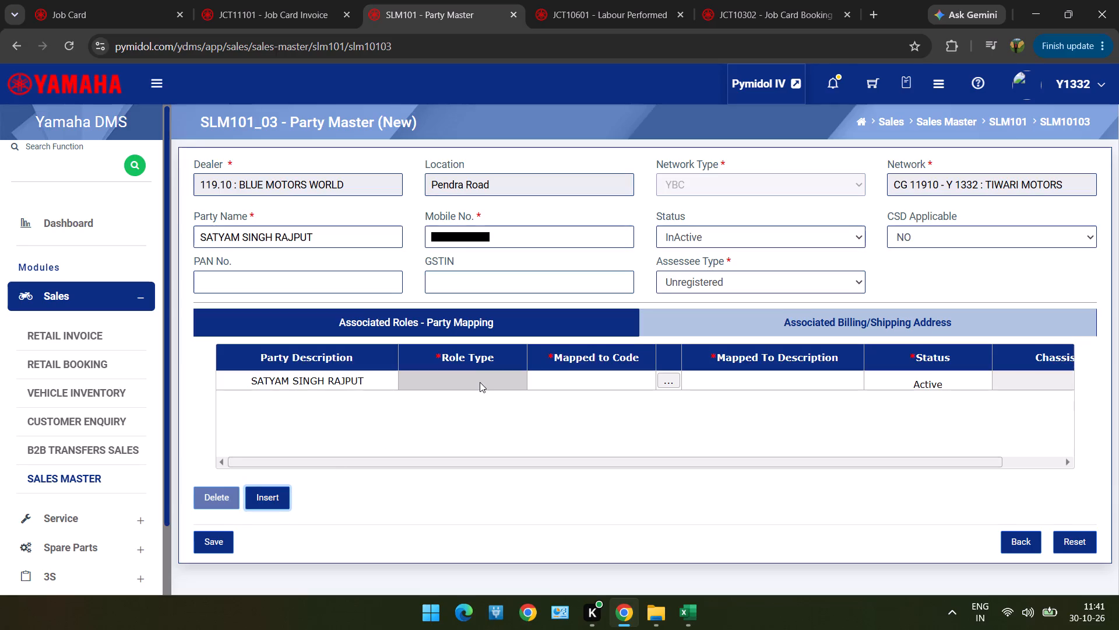
{"action": "double_click", "coordinate": [480, 381]}
{"action": "left_click", "coordinate": [474, 384]}
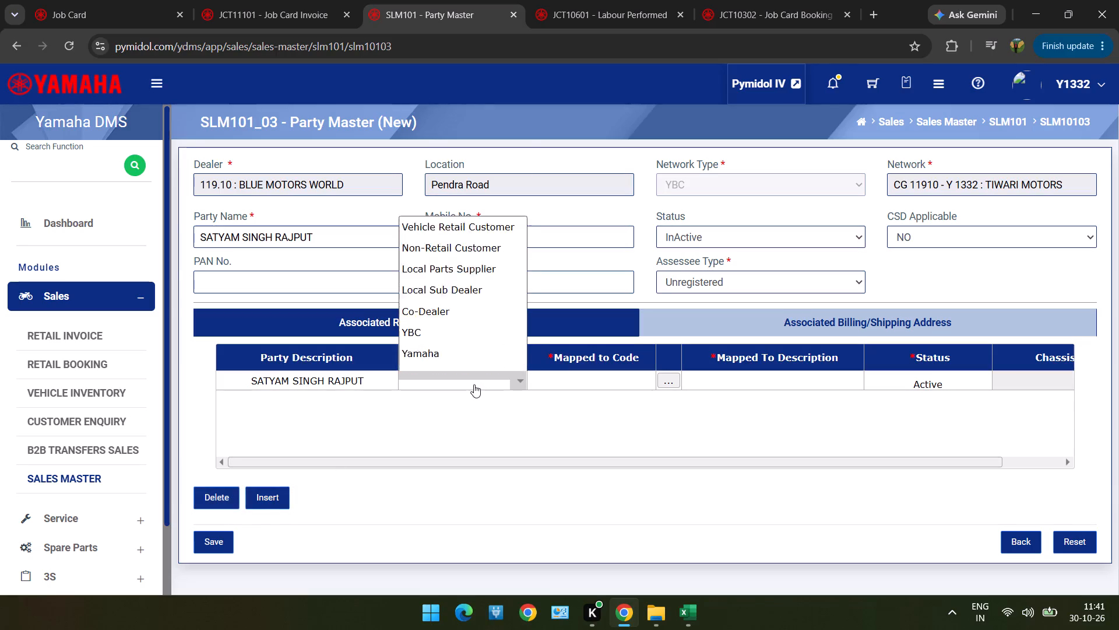
{"action": "left_click", "coordinate": [477, 128]}
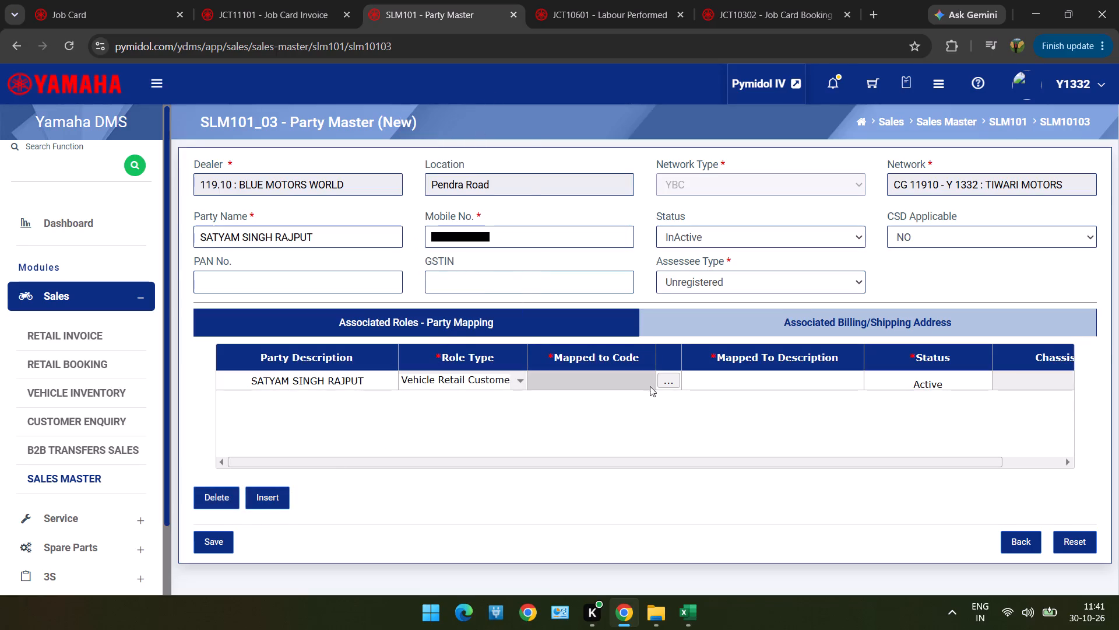
{"action": "left_click", "coordinate": [666, 380]}
{"action": "left_click", "coordinate": [512, 177]}
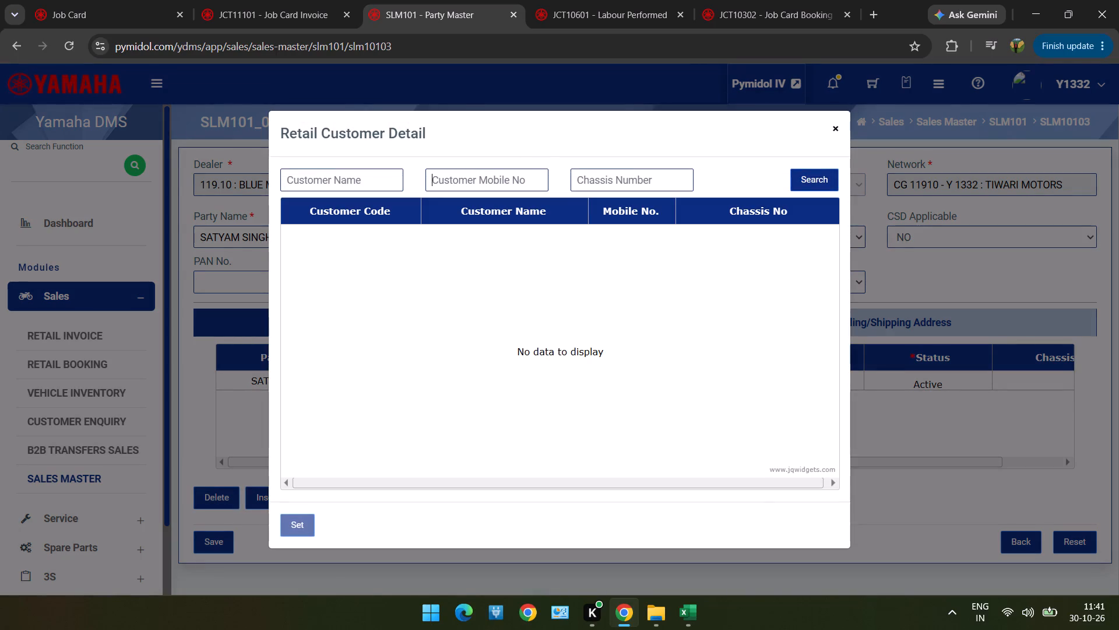
{"action": "key", "text": "ctrl+v"}
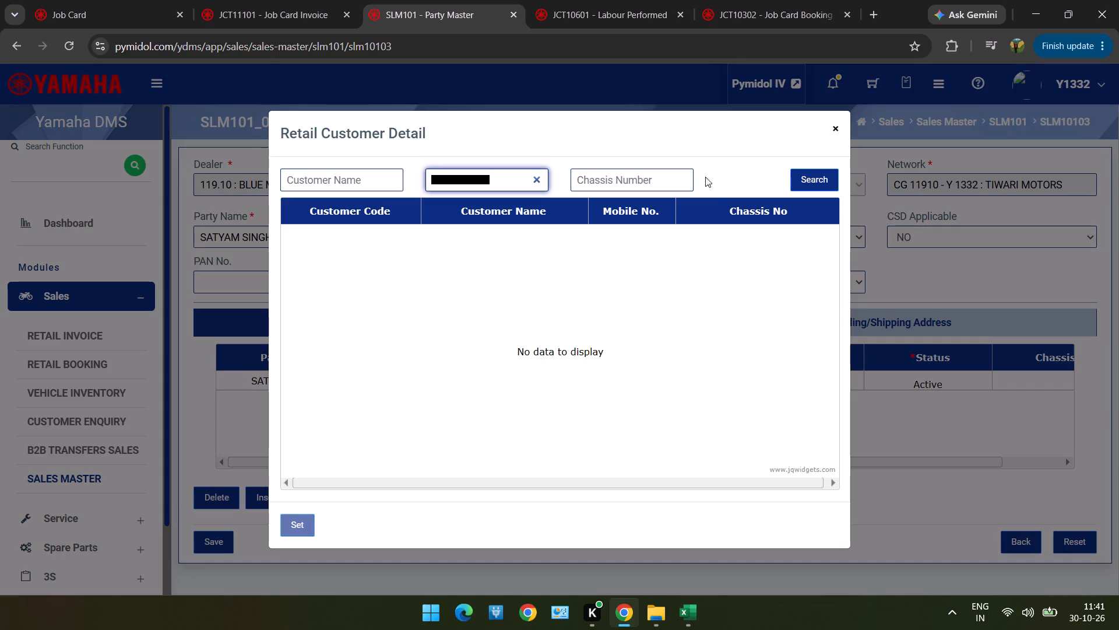
{"action": "left_click", "coordinate": [819, 181]}
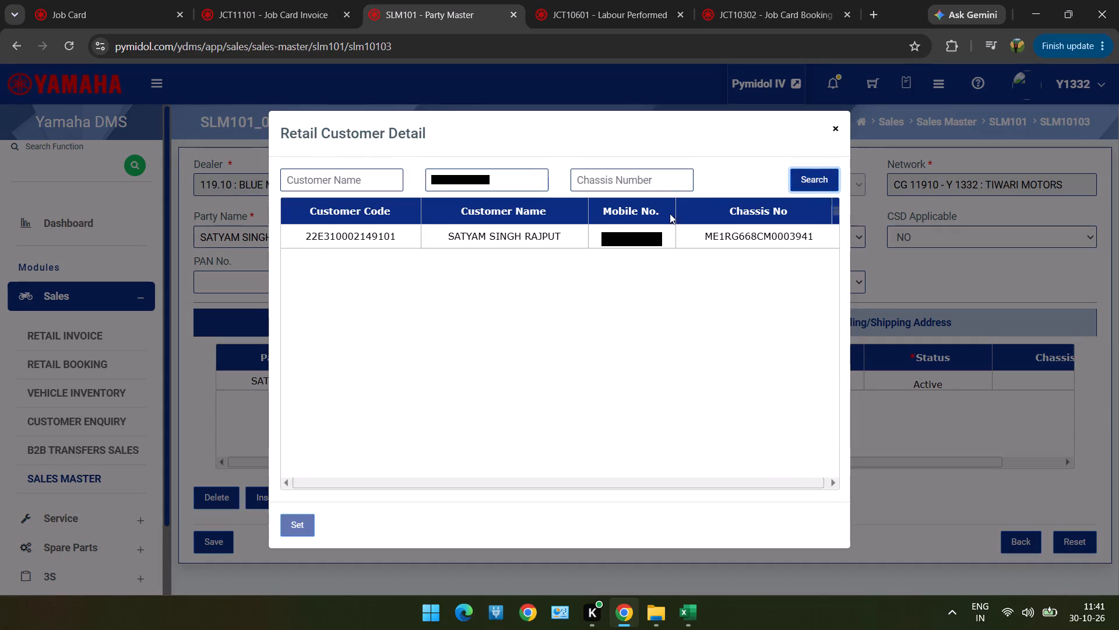
{"action": "double_click", "coordinate": [668, 235]}
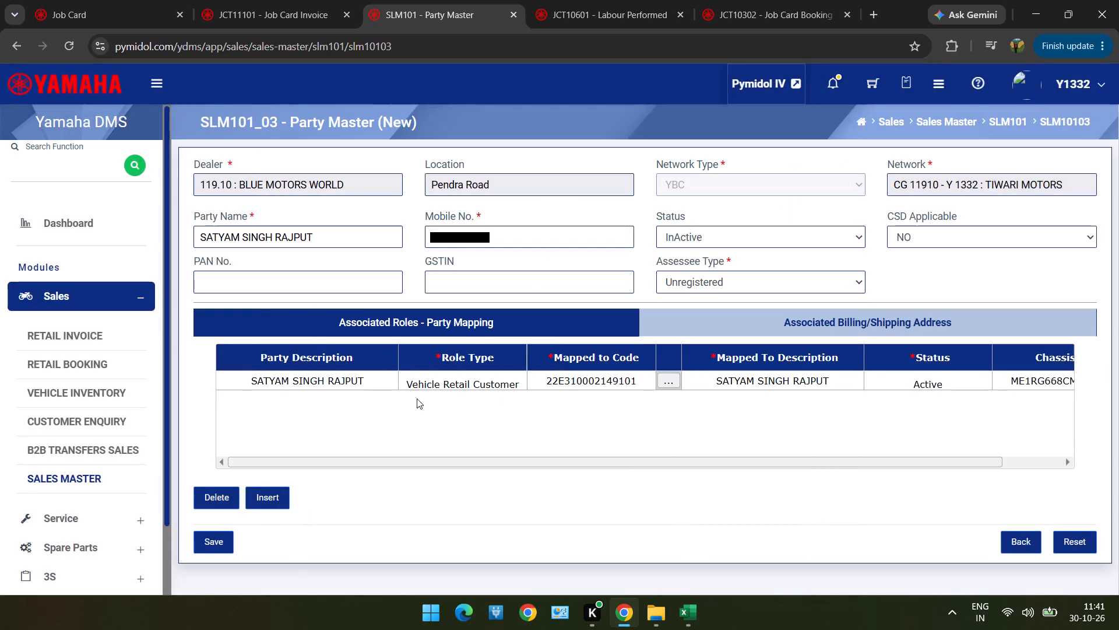
Save the new party, accept the confirmation, and dismiss the party generation notice.
{"action": "left_click", "coordinate": [227, 547]}
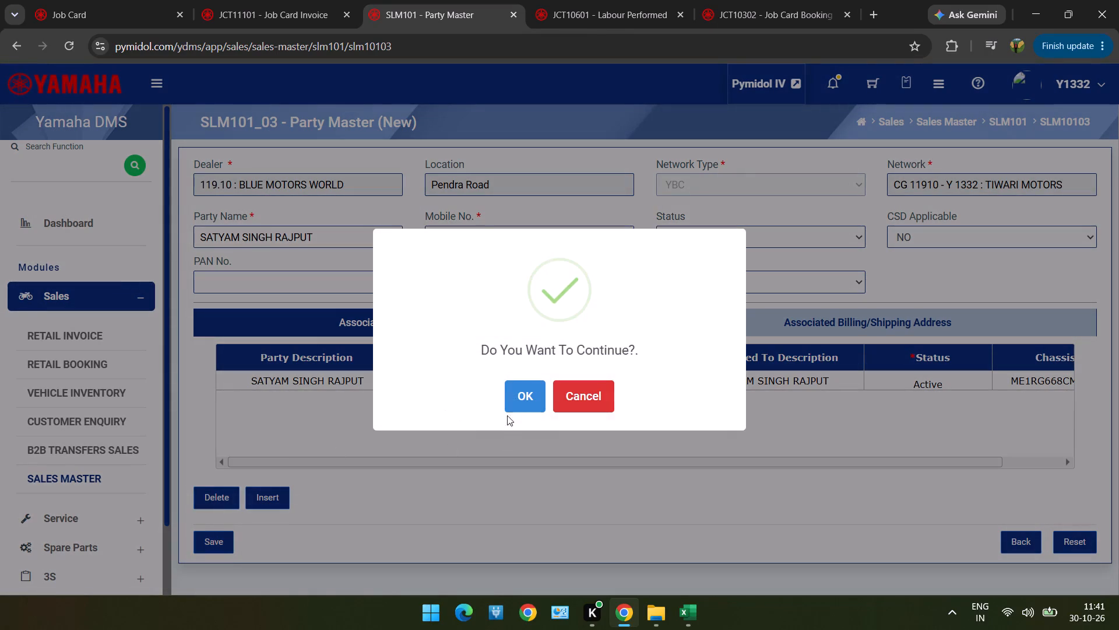
{"action": "left_click", "coordinate": [522, 407]}
{"action": "scroll", "coordinate": [522, 407], "scroll_direction": "right", "scroll_amount": 1}
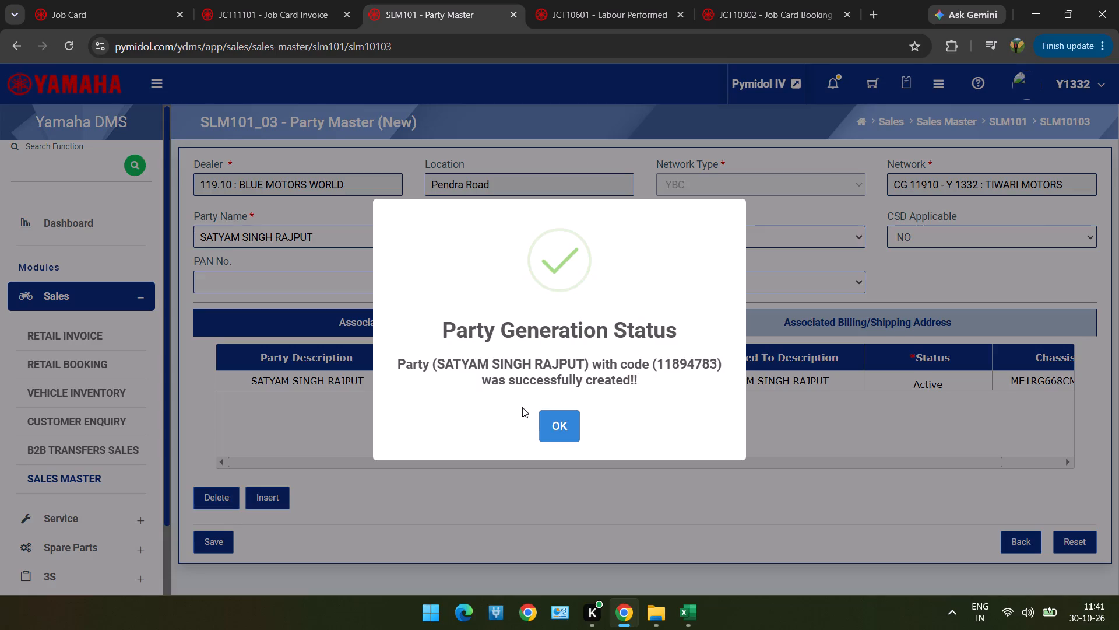
{"action": "scroll", "coordinate": [522, 407], "scroll_direction": "right", "scroll_amount": 1}
{"action": "left_click", "coordinate": [569, 422]}
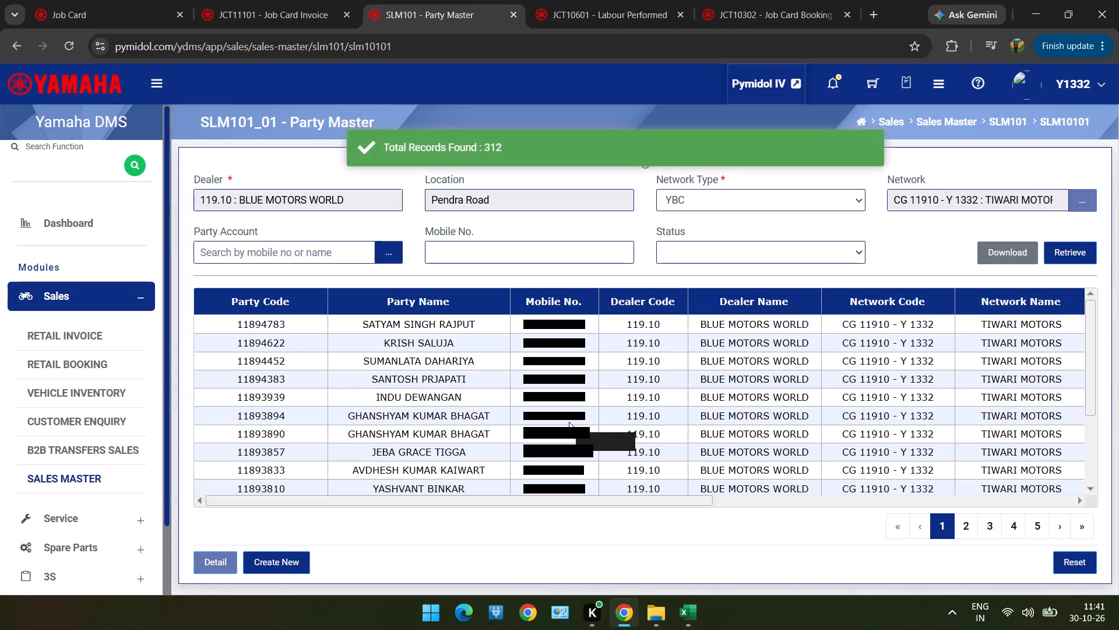
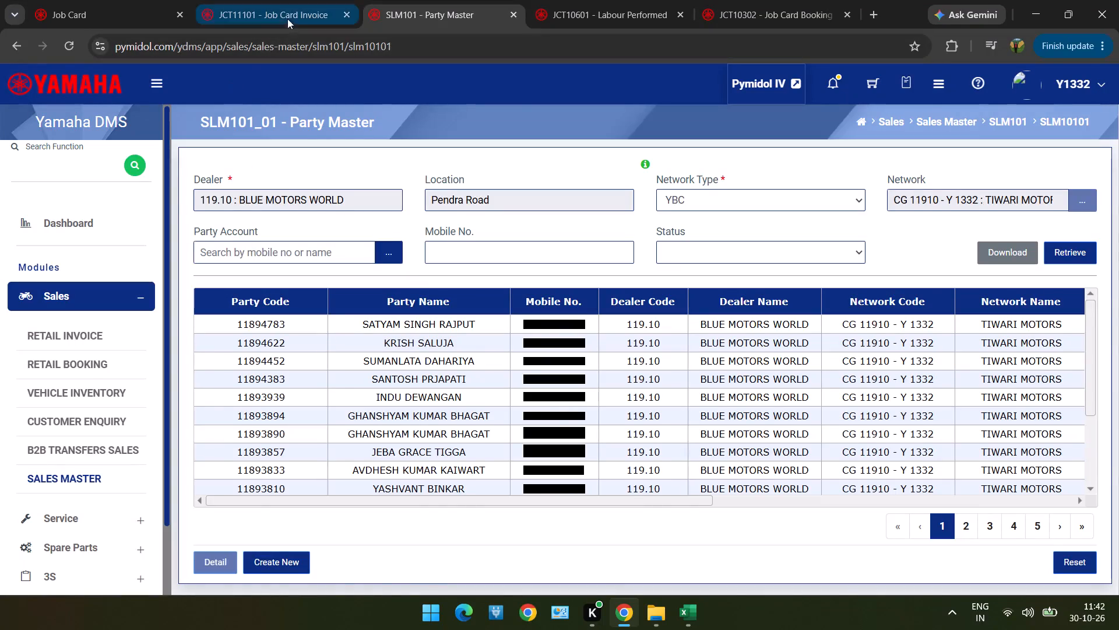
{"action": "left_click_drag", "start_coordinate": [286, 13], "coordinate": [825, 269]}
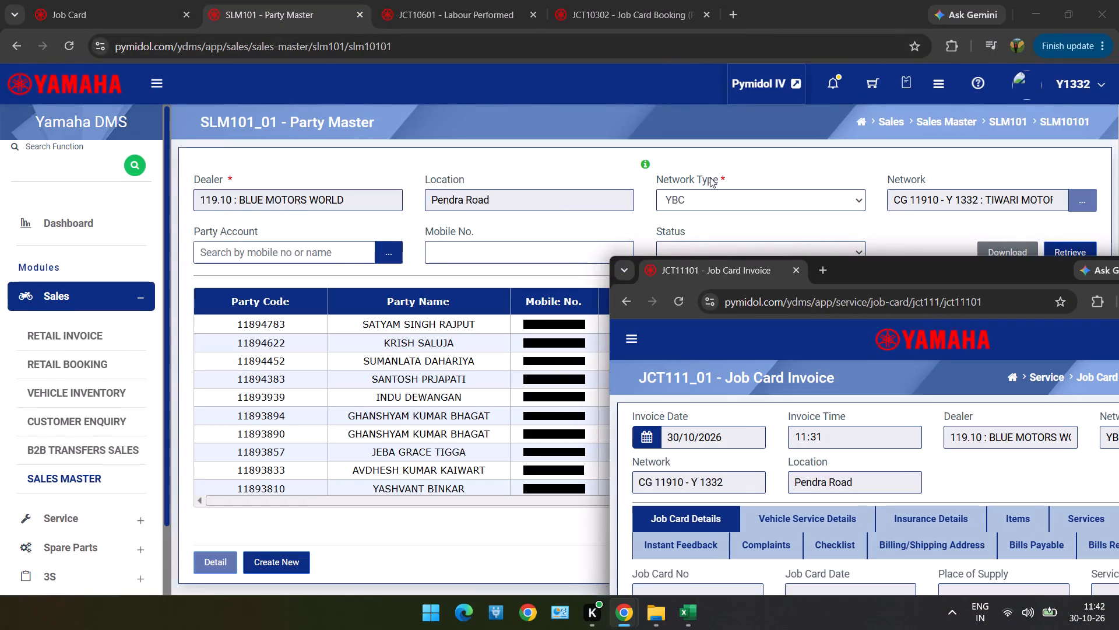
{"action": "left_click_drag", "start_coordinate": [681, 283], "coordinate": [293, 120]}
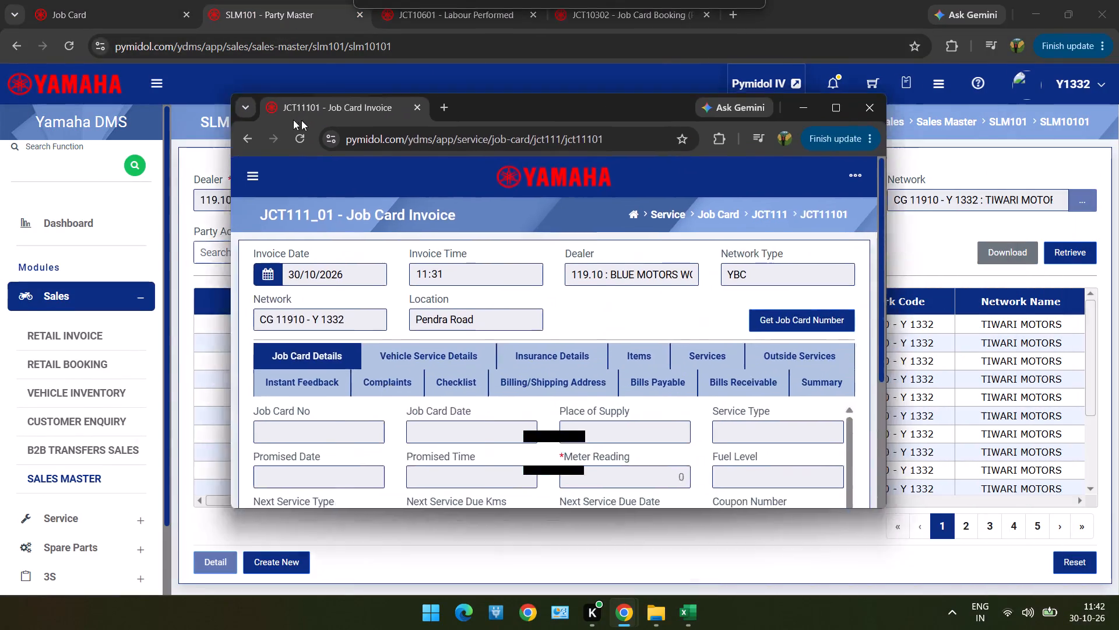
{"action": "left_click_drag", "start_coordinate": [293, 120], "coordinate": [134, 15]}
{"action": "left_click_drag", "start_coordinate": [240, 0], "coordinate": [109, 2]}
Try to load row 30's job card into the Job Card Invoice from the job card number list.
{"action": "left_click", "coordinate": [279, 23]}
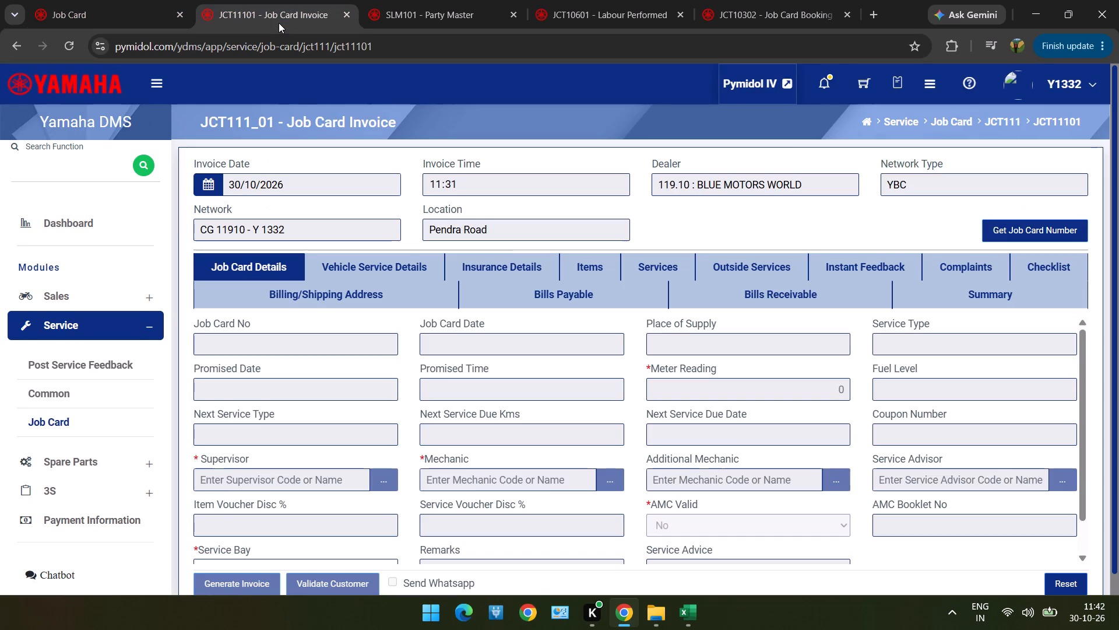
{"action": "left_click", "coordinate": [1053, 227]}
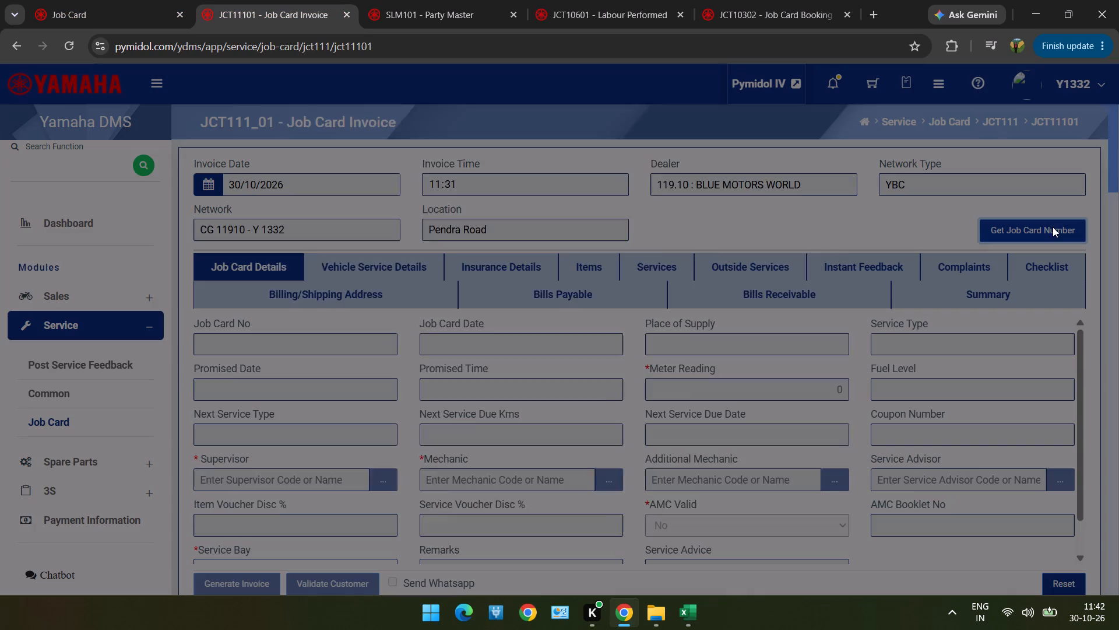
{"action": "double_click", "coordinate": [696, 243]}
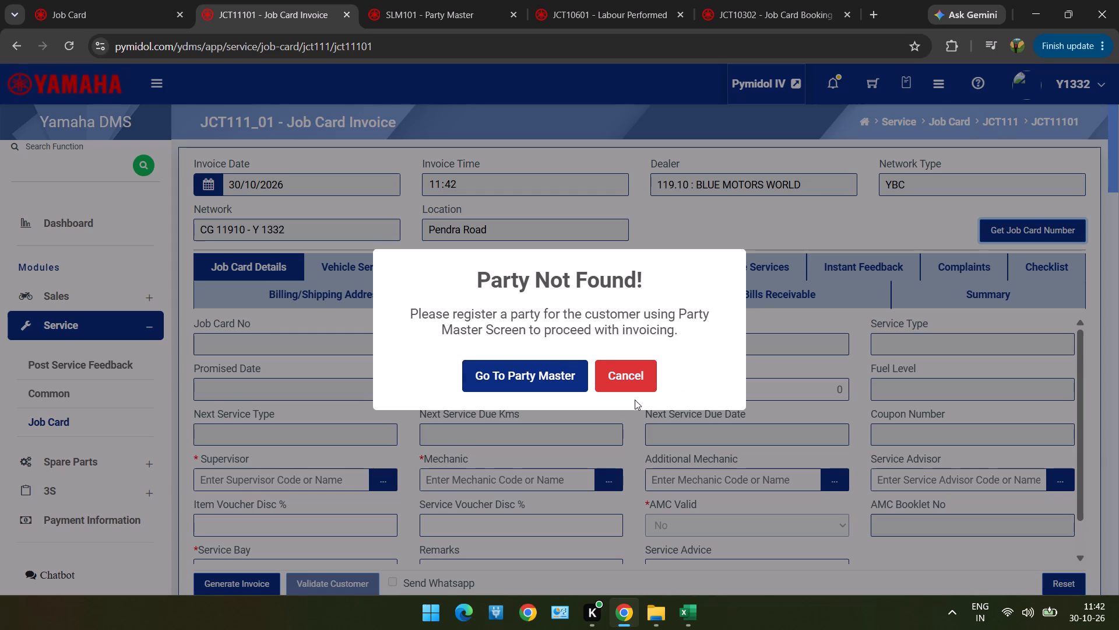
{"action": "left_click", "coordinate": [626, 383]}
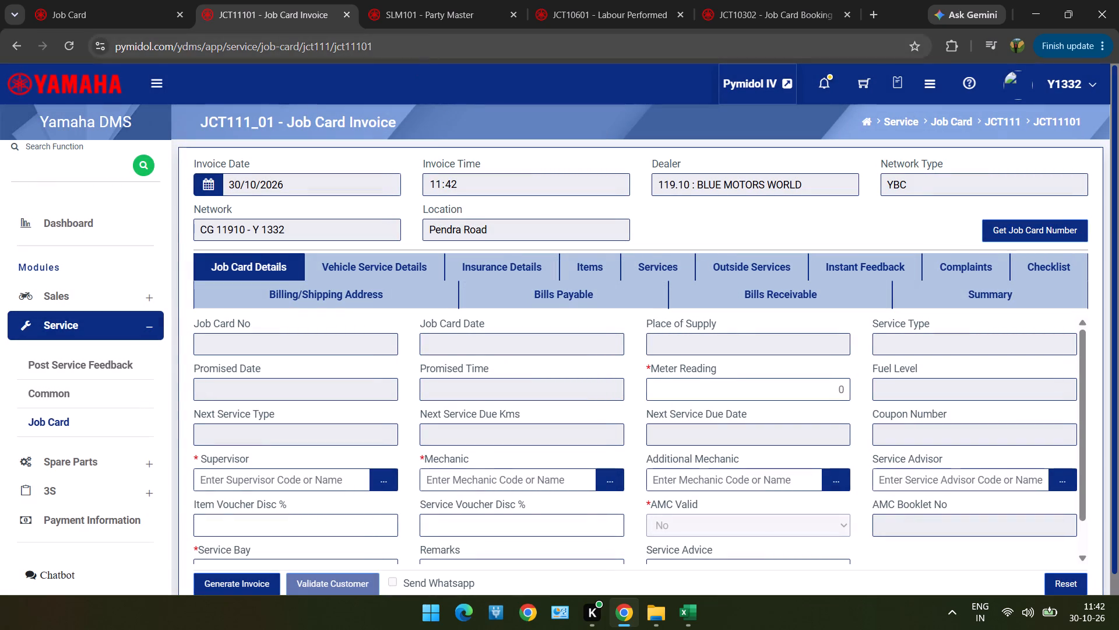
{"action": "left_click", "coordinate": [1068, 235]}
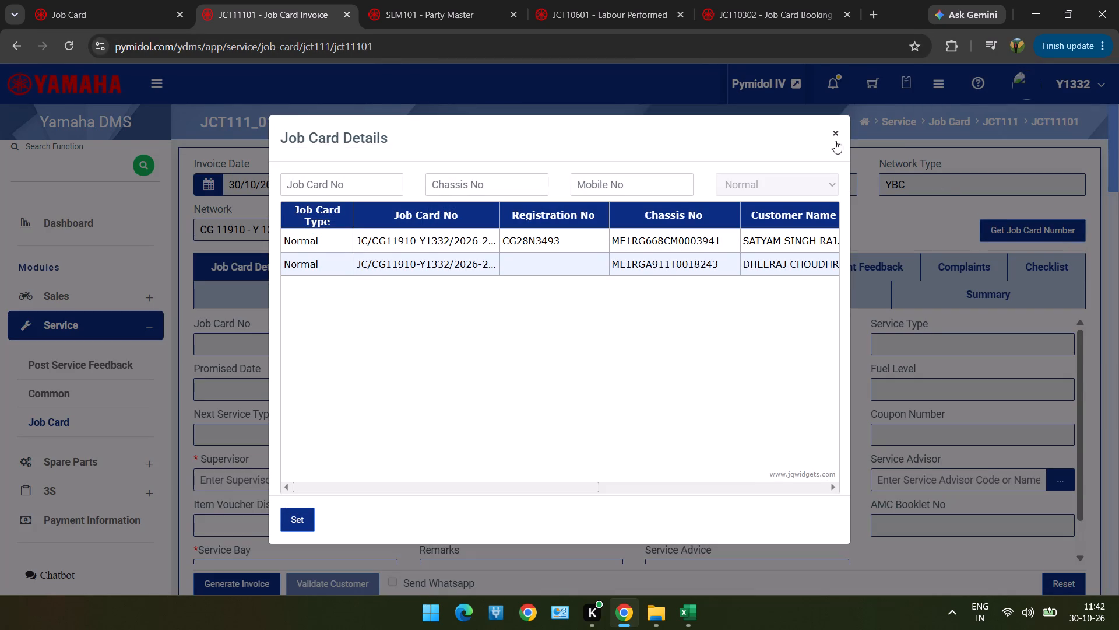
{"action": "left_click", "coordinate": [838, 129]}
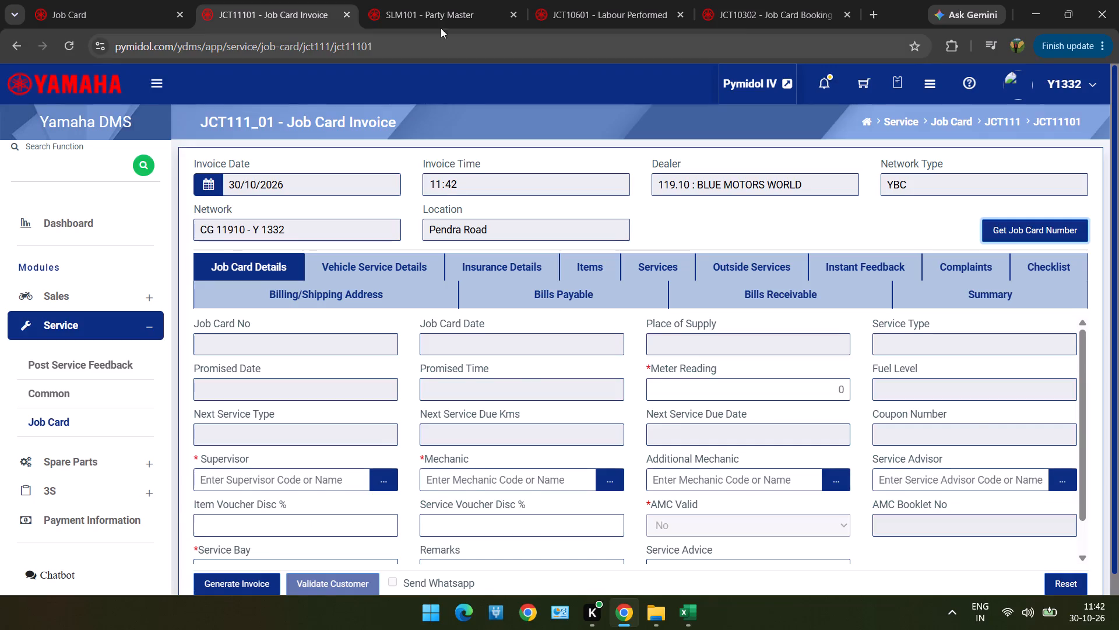
Open row 30's newly created party in Party Master, set its Status to Active, and update the record.
{"action": "left_click", "coordinate": [443, 22]}
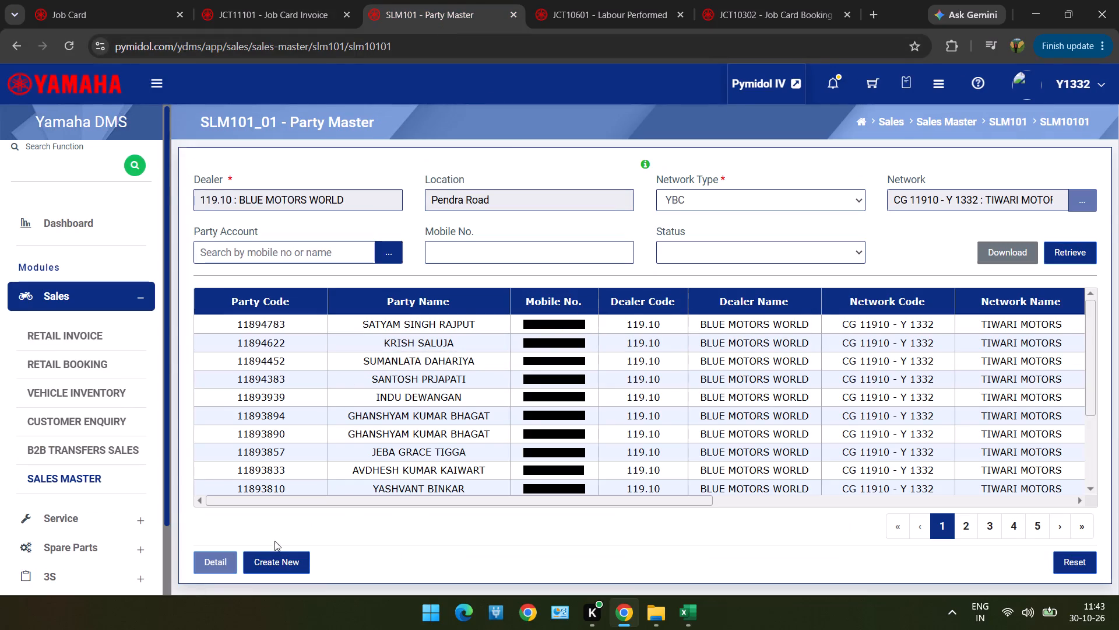
{"action": "left_click_drag", "start_coordinate": [378, 502], "coordinate": [455, 501]}
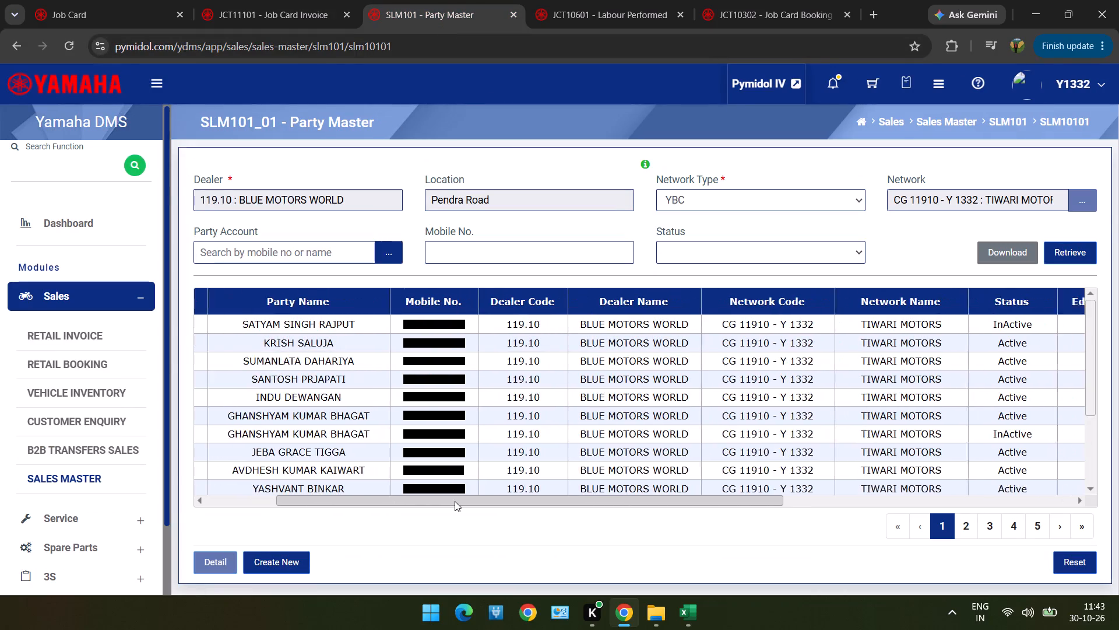
{"action": "left_click_drag", "start_coordinate": [455, 501], "coordinate": [541, 503]}
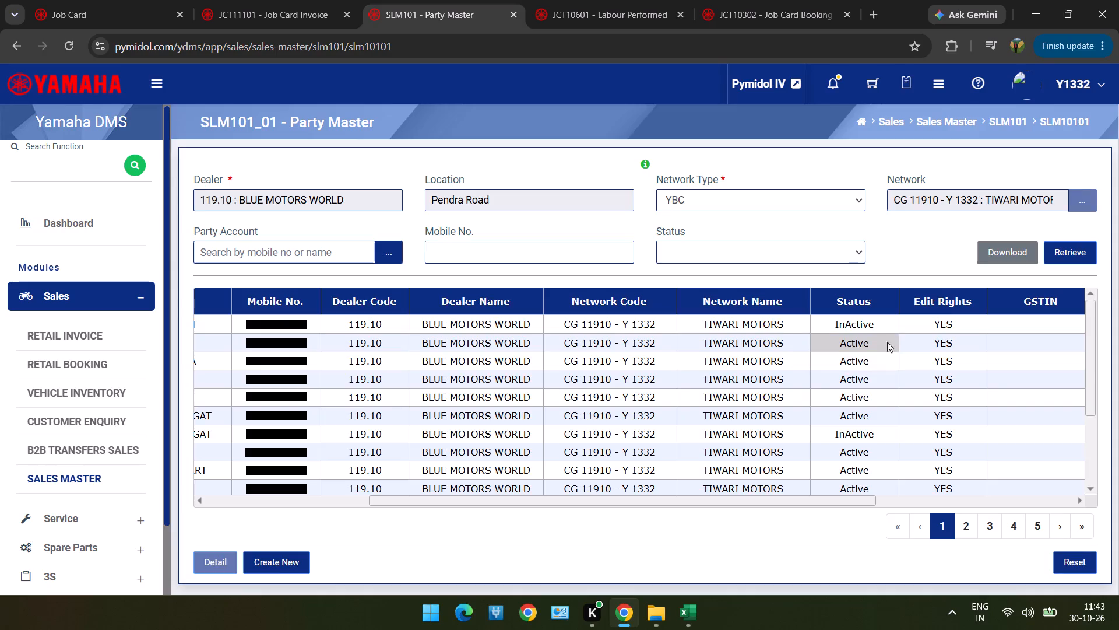
{"action": "double_click", "coordinate": [888, 324]}
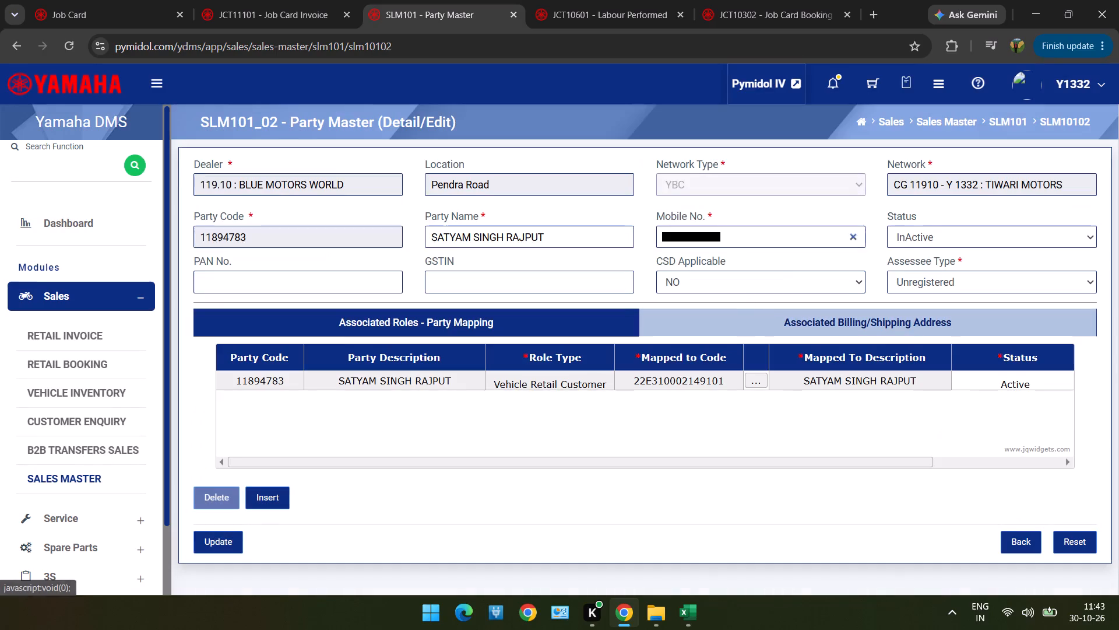
{"action": "left_click", "coordinate": [935, 237]}
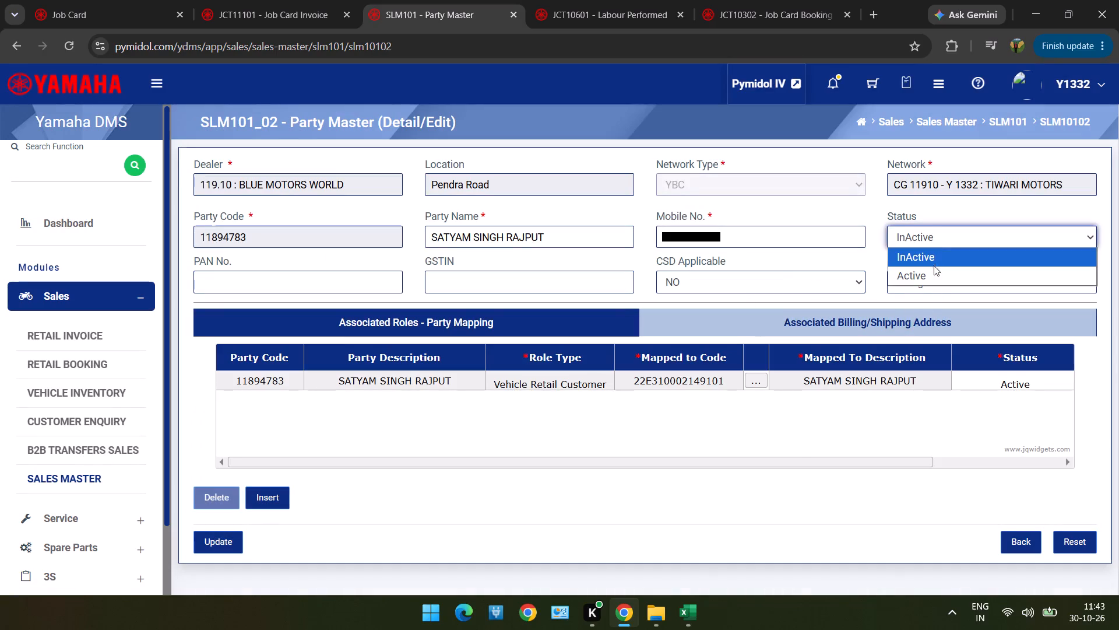
{"action": "left_click", "coordinate": [932, 276]}
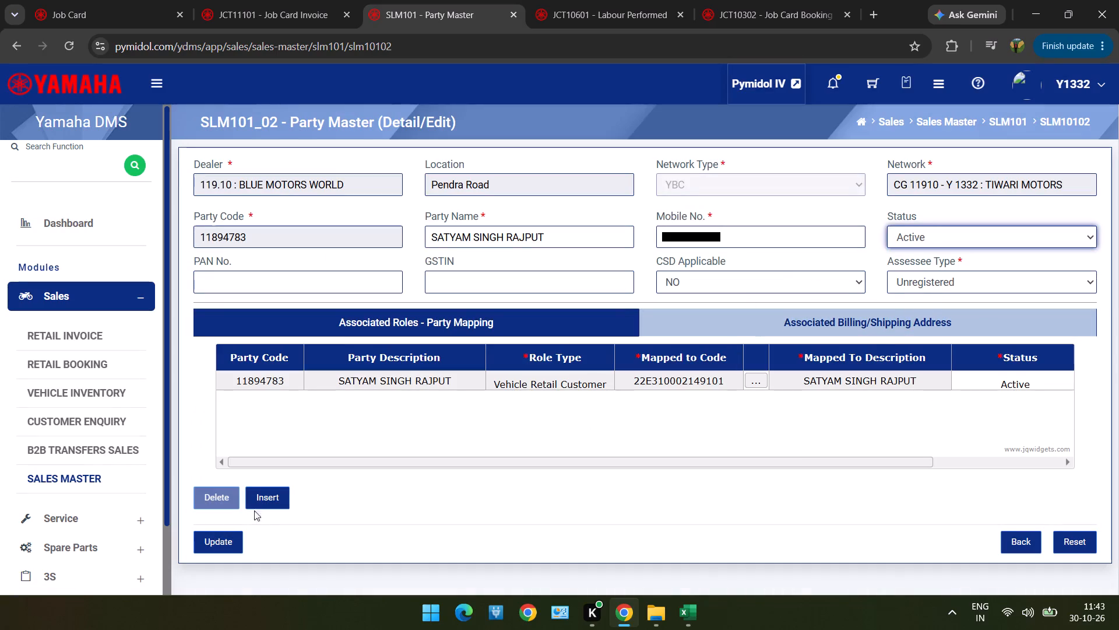
{"action": "left_click", "coordinate": [227, 545]}
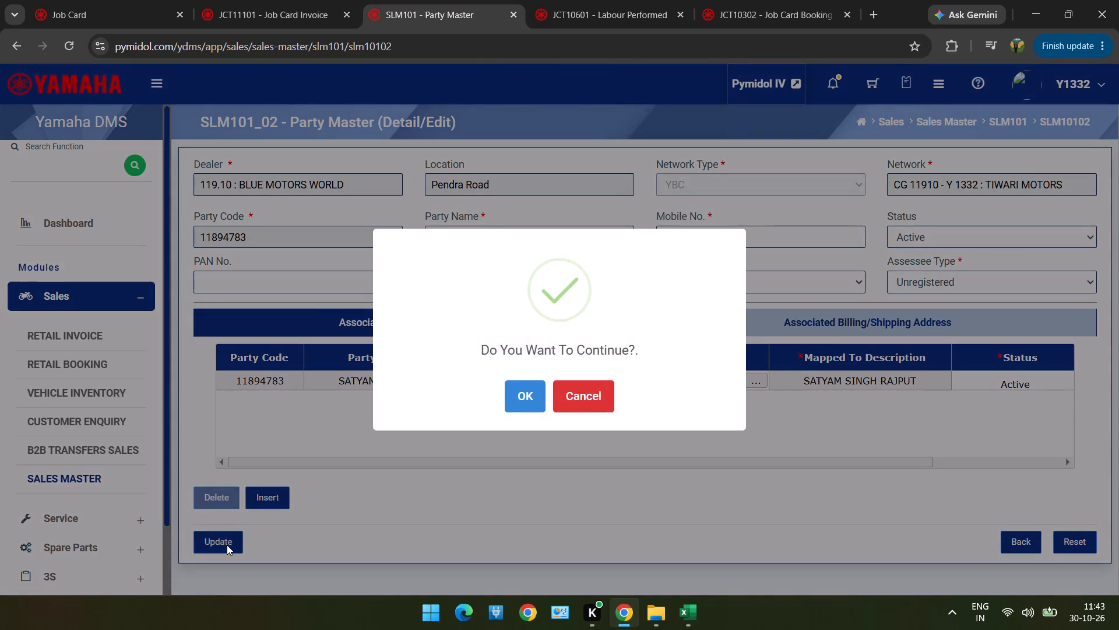
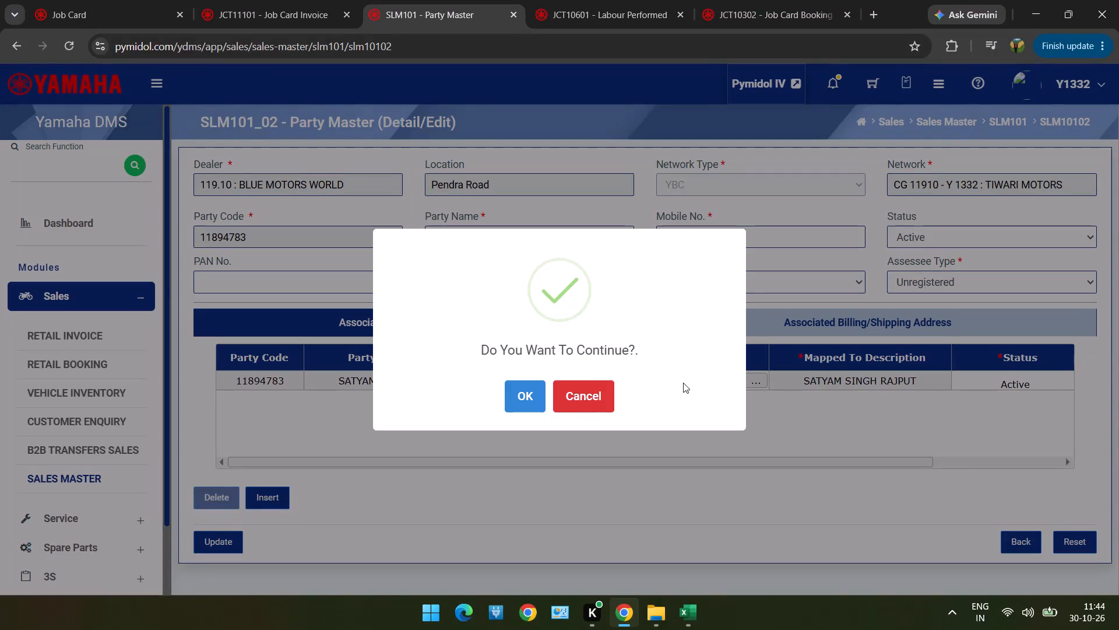
Confirm the update of row 30's party record and return to the Party Master list.
{"action": "left_click", "coordinate": [535, 405]}
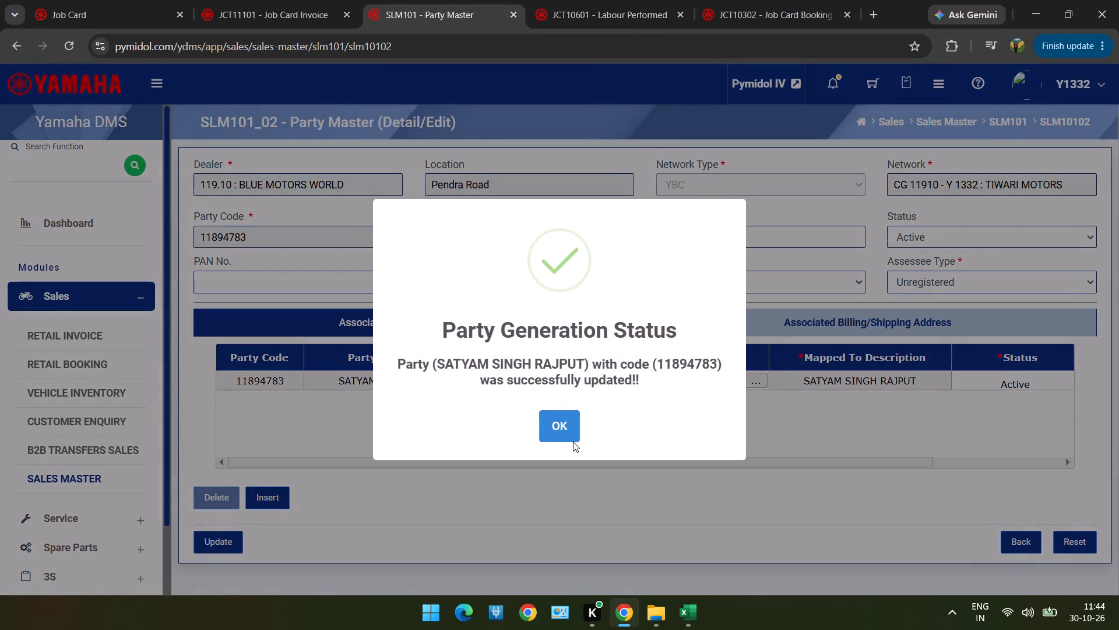
{"action": "left_click", "coordinate": [548, 428]}
{"action": "scroll", "coordinate": [589, 172], "scroll_direction": "up", "scroll_amount": 1}
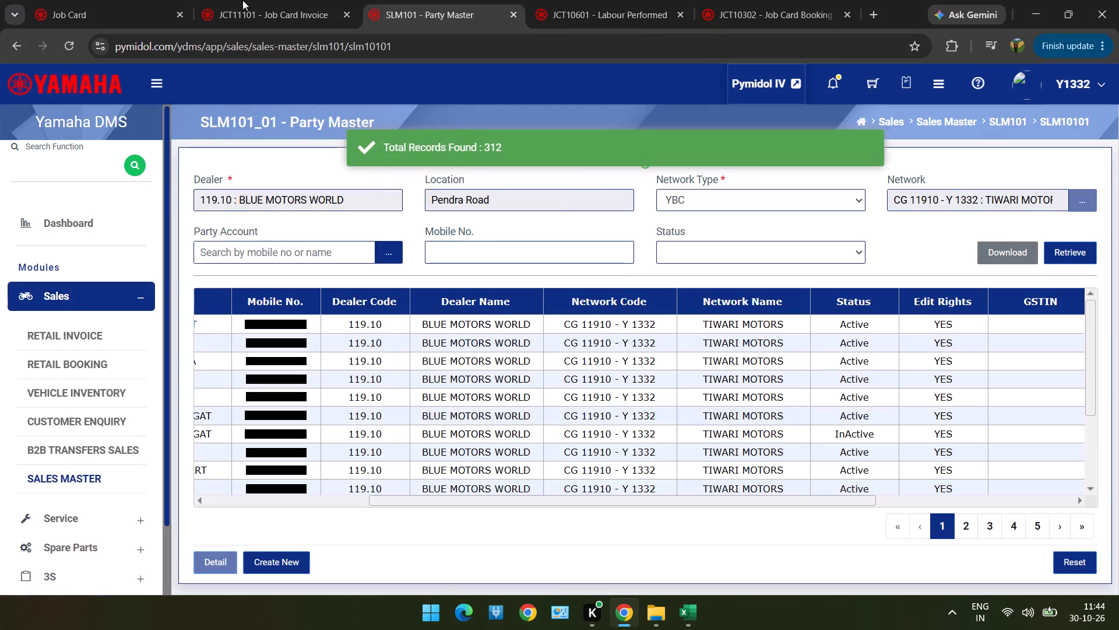
Load row 30's job card into the Job Card Invoice from the job card number list.
{"action": "left_click", "coordinate": [269, 11]}
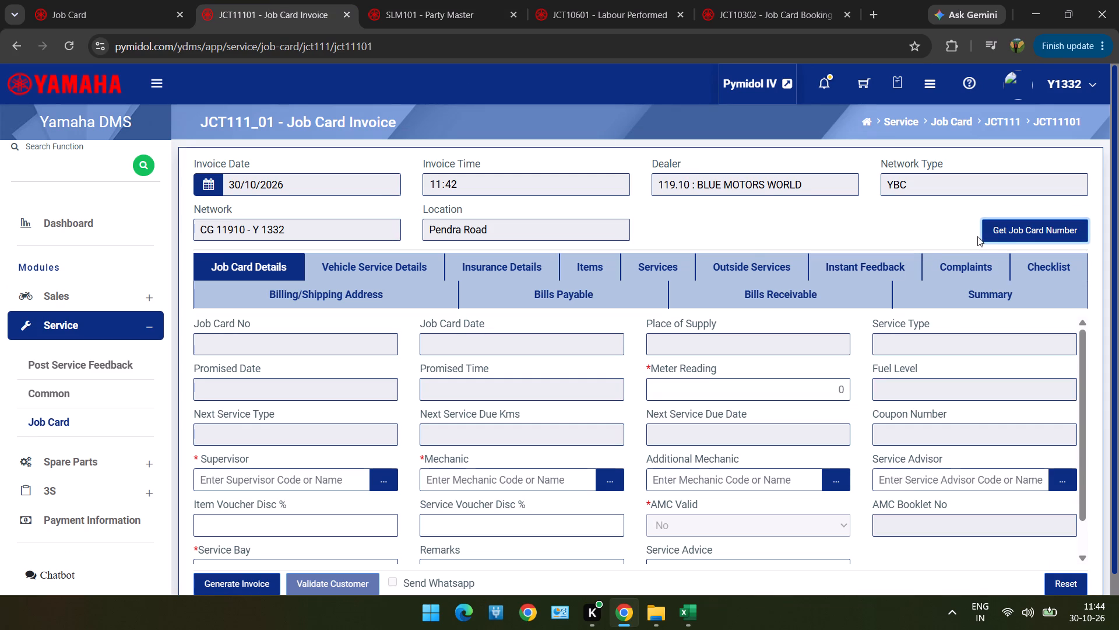
{"action": "left_click", "coordinate": [1003, 235]}
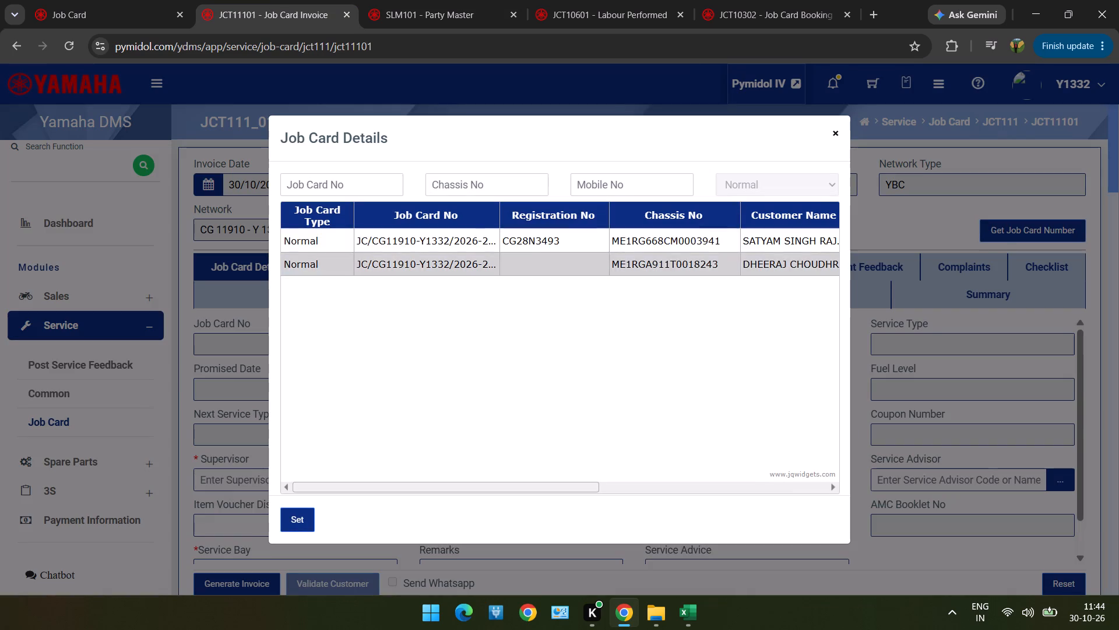
{"action": "double_click", "coordinate": [717, 235]}
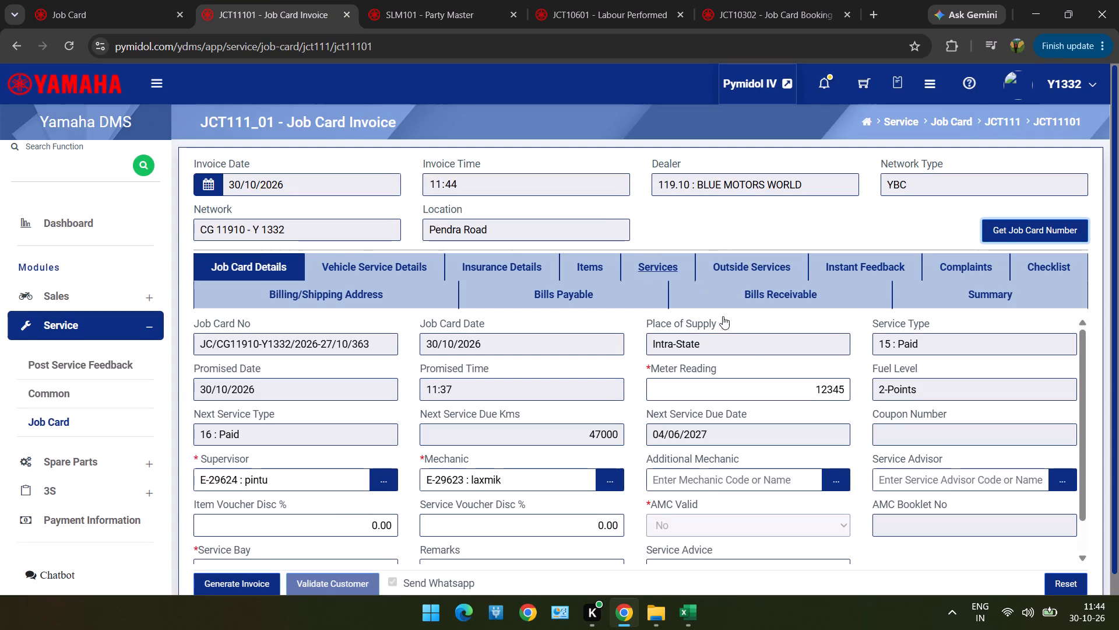
{"action": "double_click", "coordinate": [825, 470]}
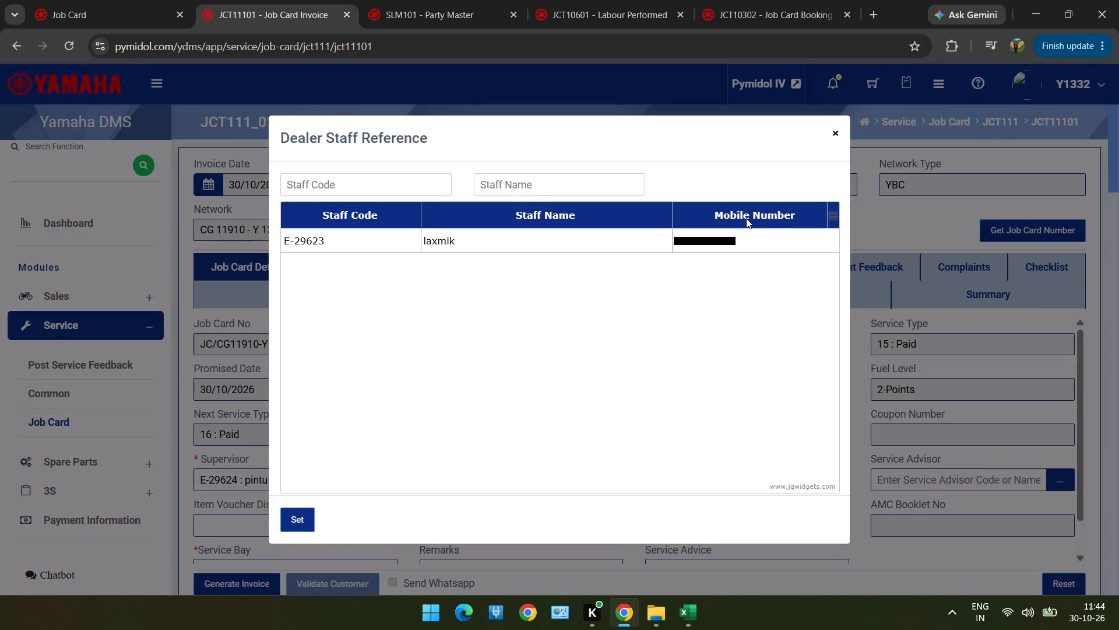
{"action": "left_click", "coordinate": [749, 246]}
{"action": "double_click", "coordinate": [749, 246]}
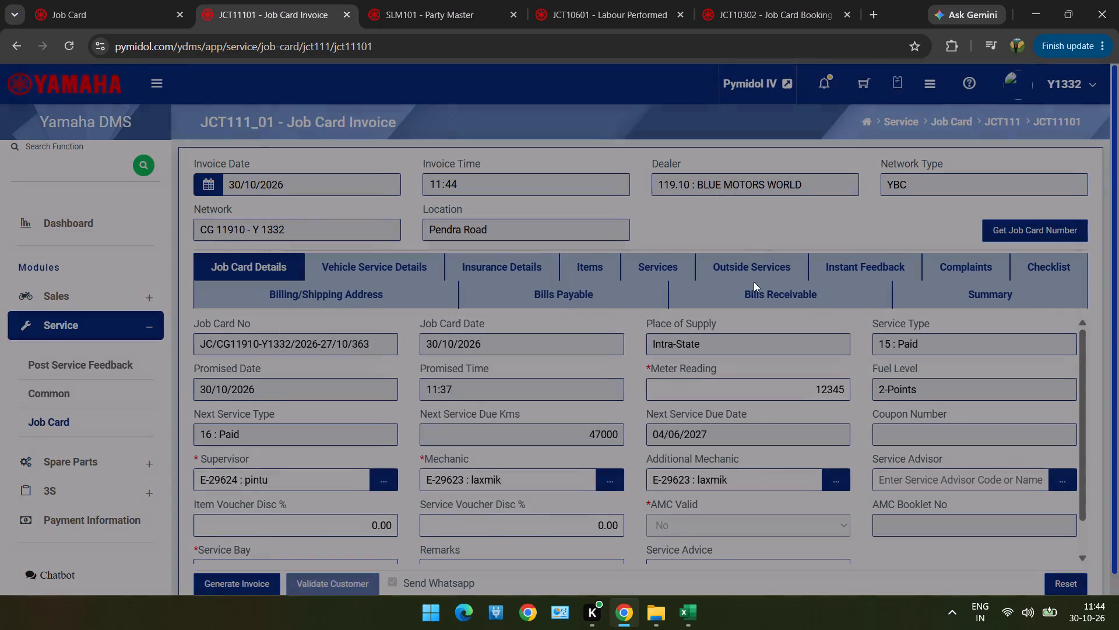
{"action": "scroll", "coordinate": [879, 466], "scroll_direction": "down", "scroll_amount": 3}
{"action": "scroll", "coordinate": [879, 466], "scroll_direction": "up", "scroll_amount": 3}
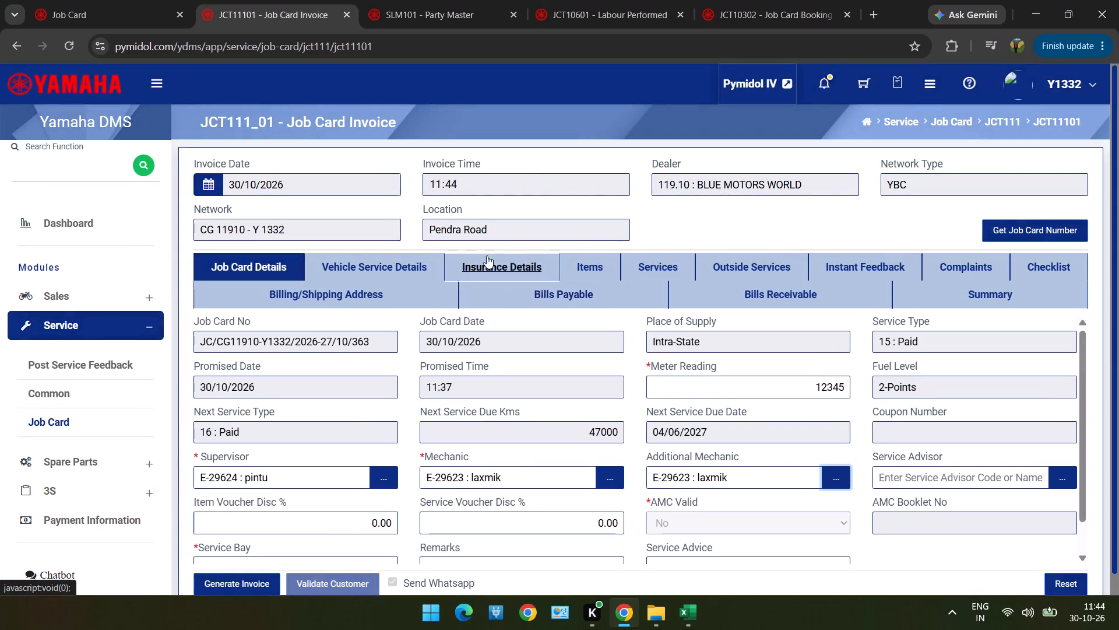
Fill in Instant Feedback with Yes for delivery and parts handover, Ok for the four other questions, and an Overall Rating of Excellent (5).
{"action": "left_click", "coordinate": [838, 269]}
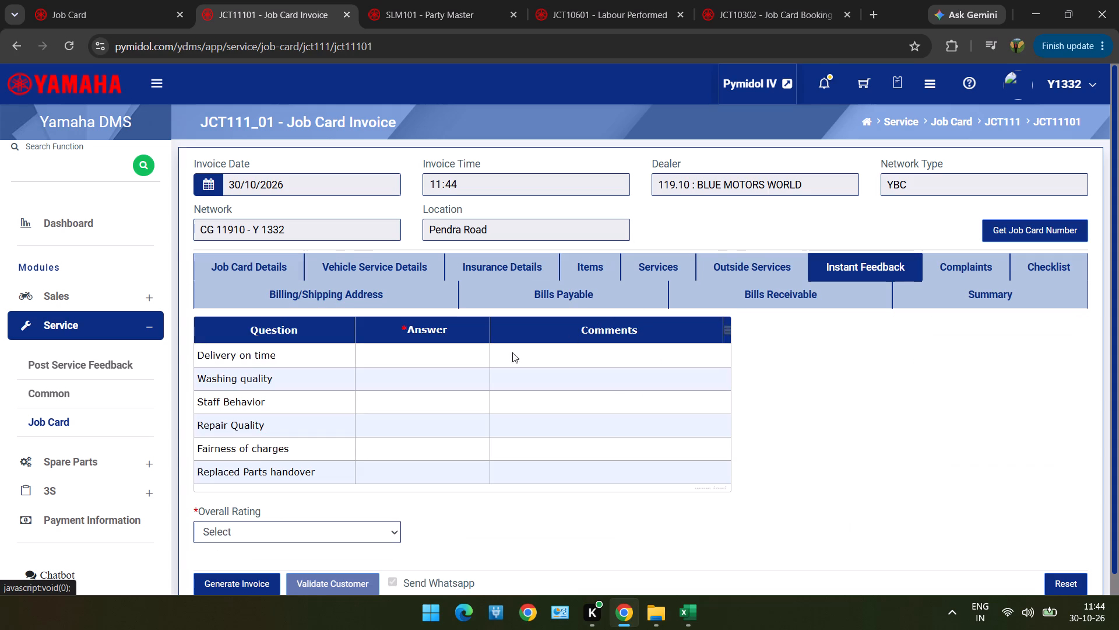
{"action": "left_click", "coordinate": [455, 361]}
{"action": "left_click_drag", "start_coordinate": [455, 361], "coordinate": [444, 382]}
{"action": "double_click", "coordinate": [444, 382]}
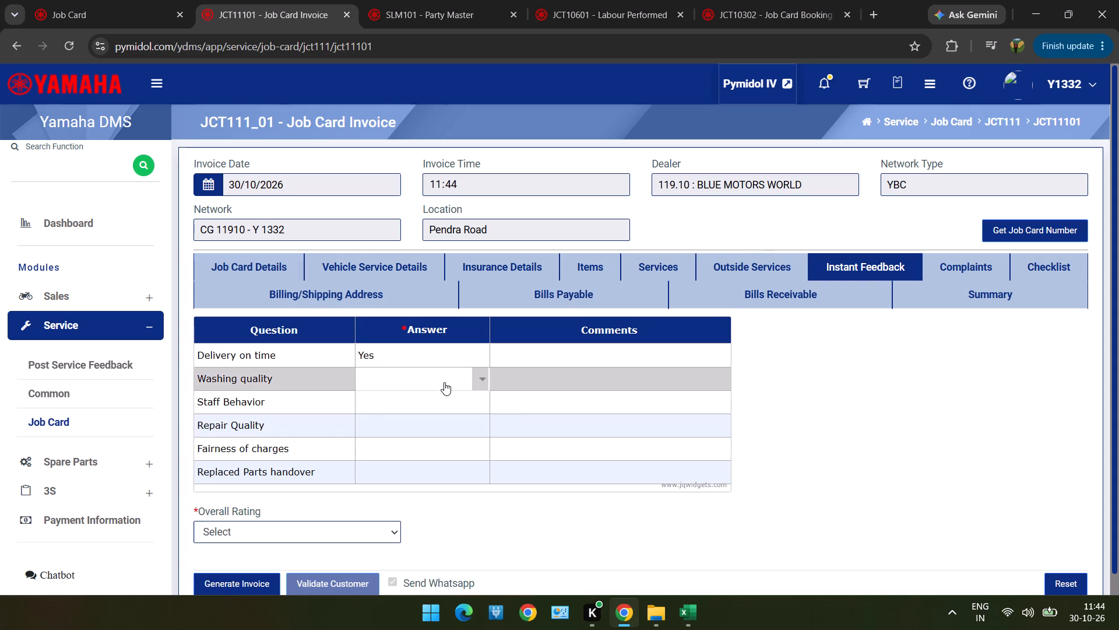
{"action": "left_click_drag", "start_coordinate": [444, 382], "coordinate": [439, 393]}
{"action": "triple_click", "coordinate": [439, 393]}
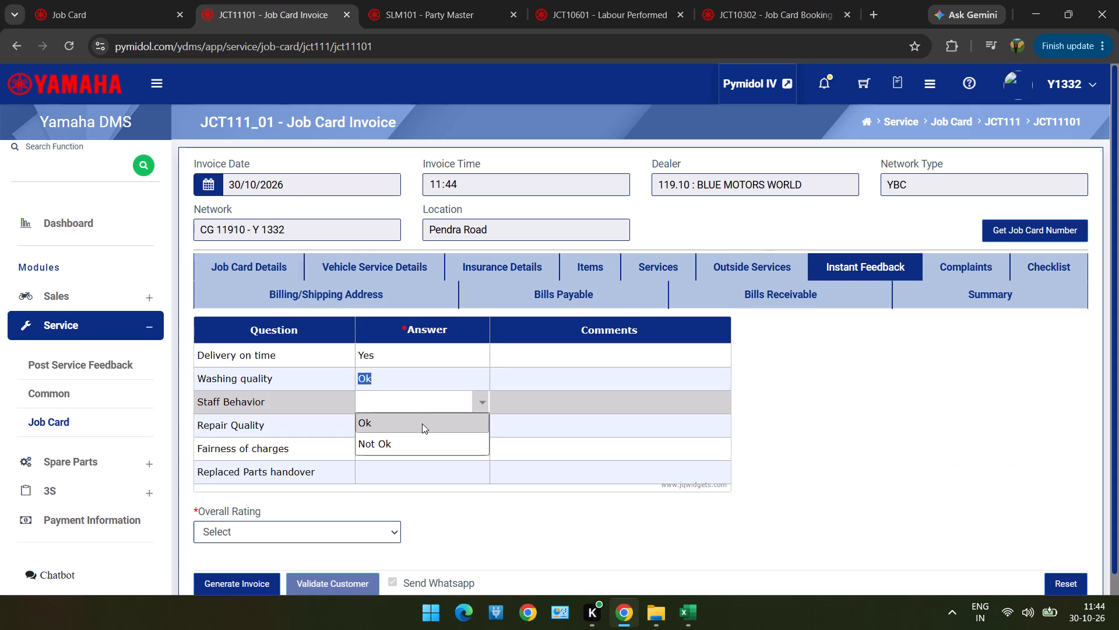
{"action": "triple_click", "coordinate": [422, 423]}
{"action": "triple_click", "coordinate": [406, 449]}
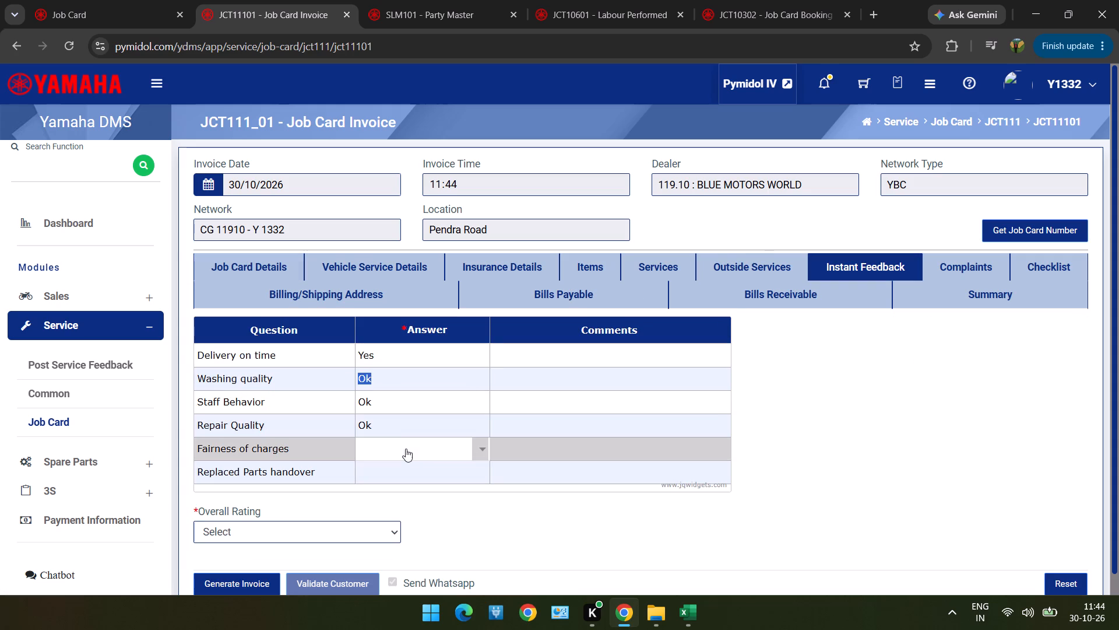
{"action": "triple_click", "coordinate": [397, 467]}
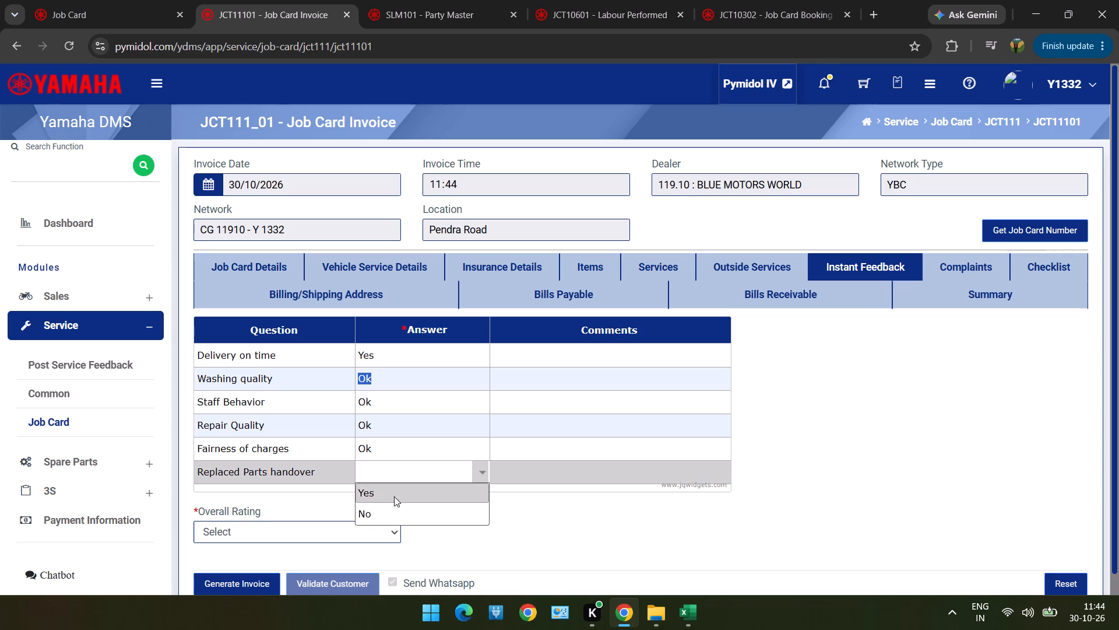
{"action": "left_click", "coordinate": [394, 496]}
{"action": "left_click", "coordinate": [351, 528]}
{"action": "left_click_drag", "start_coordinate": [351, 528], "coordinate": [338, 470]}
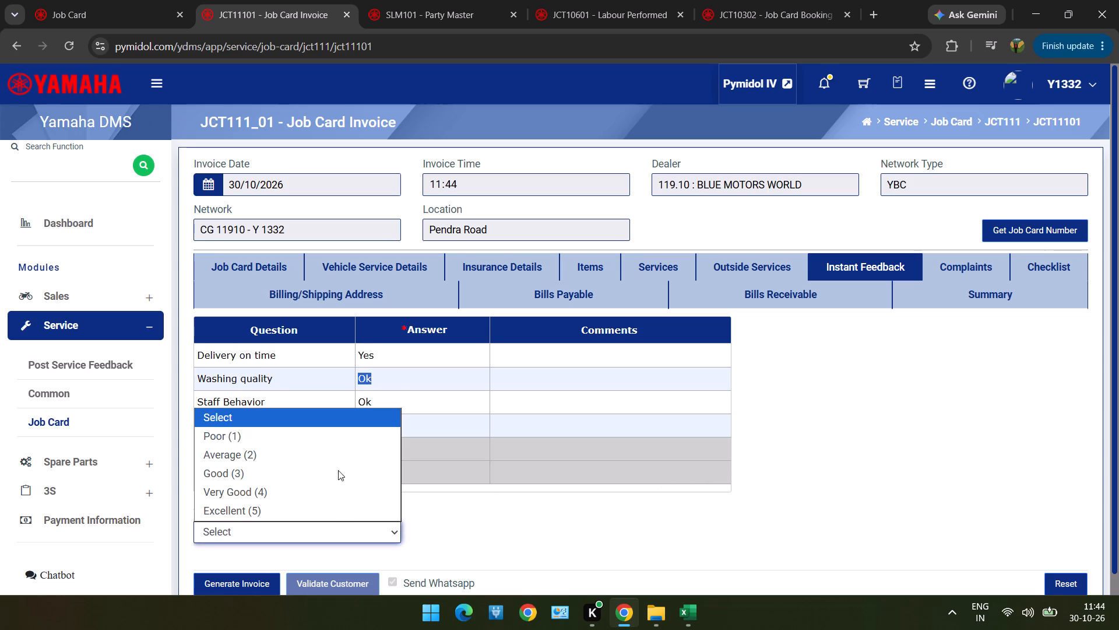
{"action": "left_click_drag", "start_coordinate": [338, 470], "coordinate": [335, 521]}
{"action": "left_click", "coordinate": [333, 513]}
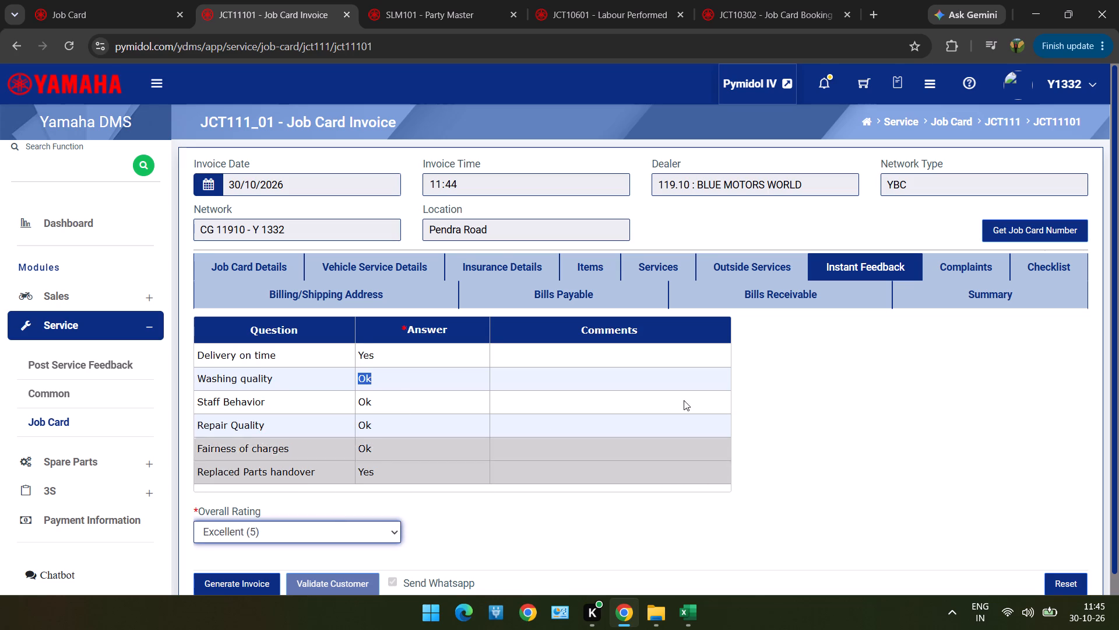
Mark the GENERAL SERVICE complaint as resolved with Yes.
{"action": "left_click", "coordinate": [964, 270]}
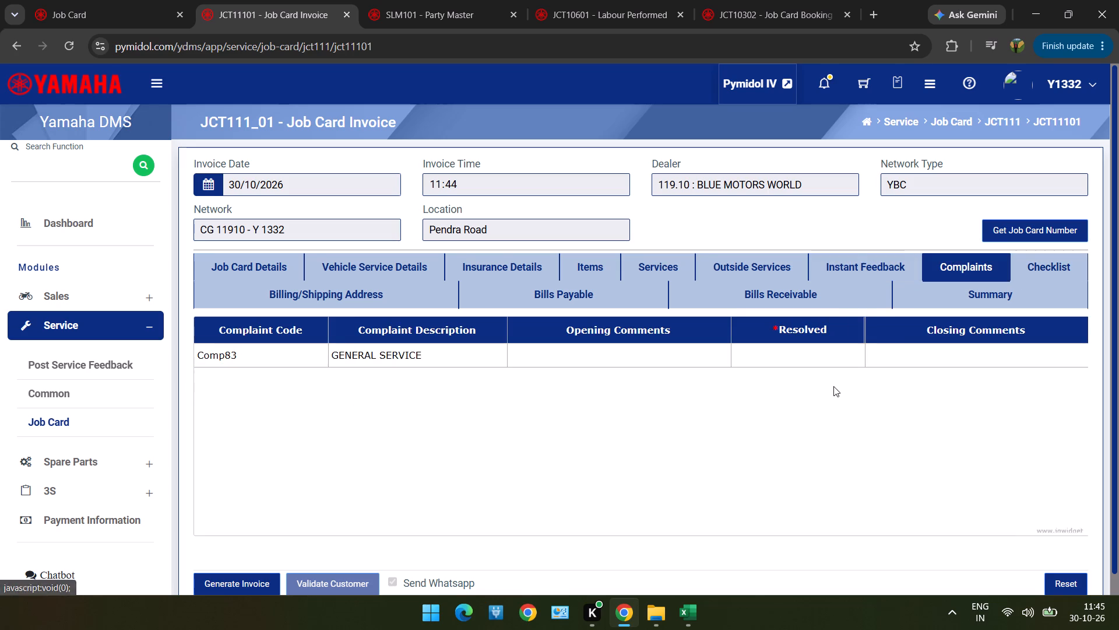
{"action": "left_click", "coordinate": [819, 349]}
{"action": "left_click_drag", "start_coordinate": [819, 349], "coordinate": [812, 377]}
{"action": "left_click", "coordinate": [812, 377]}
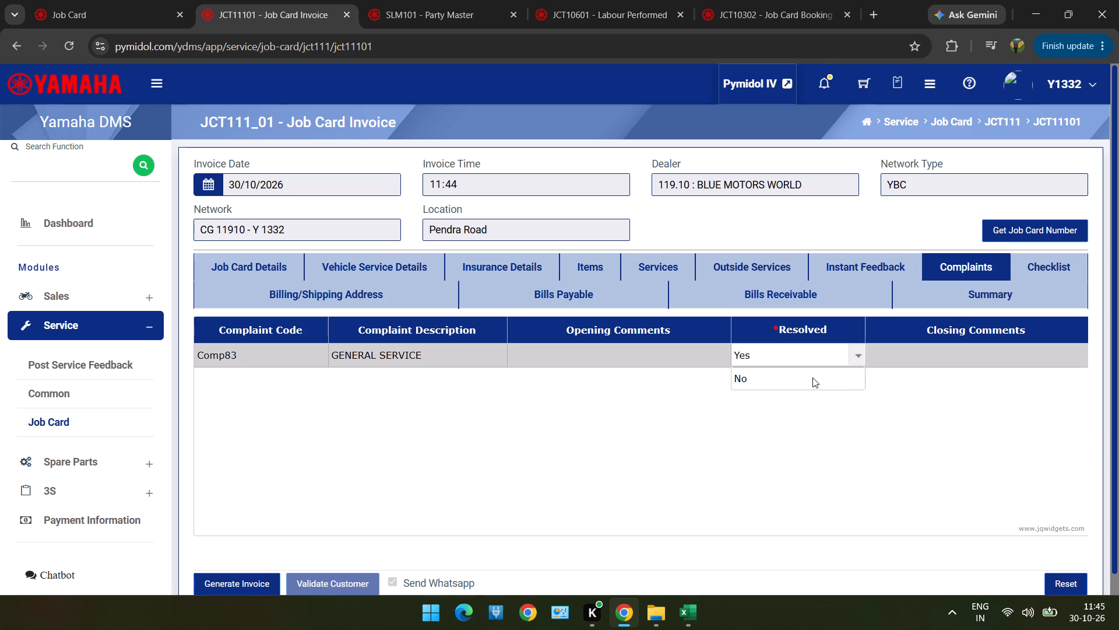
Set the Division Code in the invoice summary to 2355, SERVICE.
{"action": "left_click_drag", "start_coordinate": [956, 305], "coordinate": [911, 289]}
{"action": "left_click", "coordinate": [911, 289]}
{"action": "scroll", "coordinate": [911, 289], "scroll_direction": "down", "scroll_amount": 3}
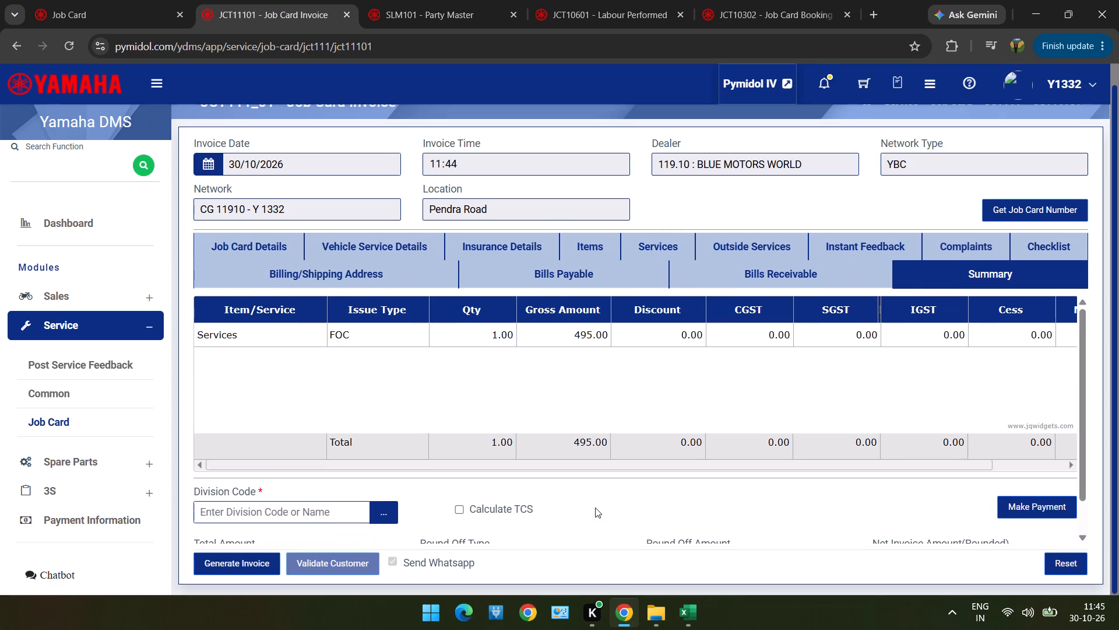
{"action": "scroll", "coordinate": [672, 524], "scroll_direction": "down", "scroll_amount": 3}
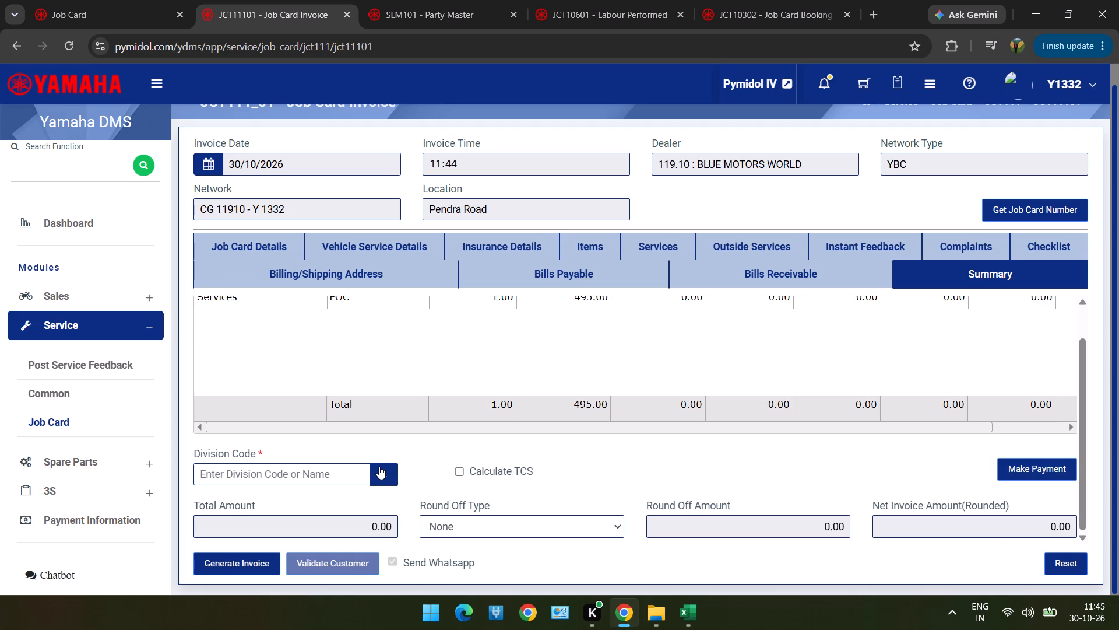
{"action": "left_click", "coordinate": [396, 470]}
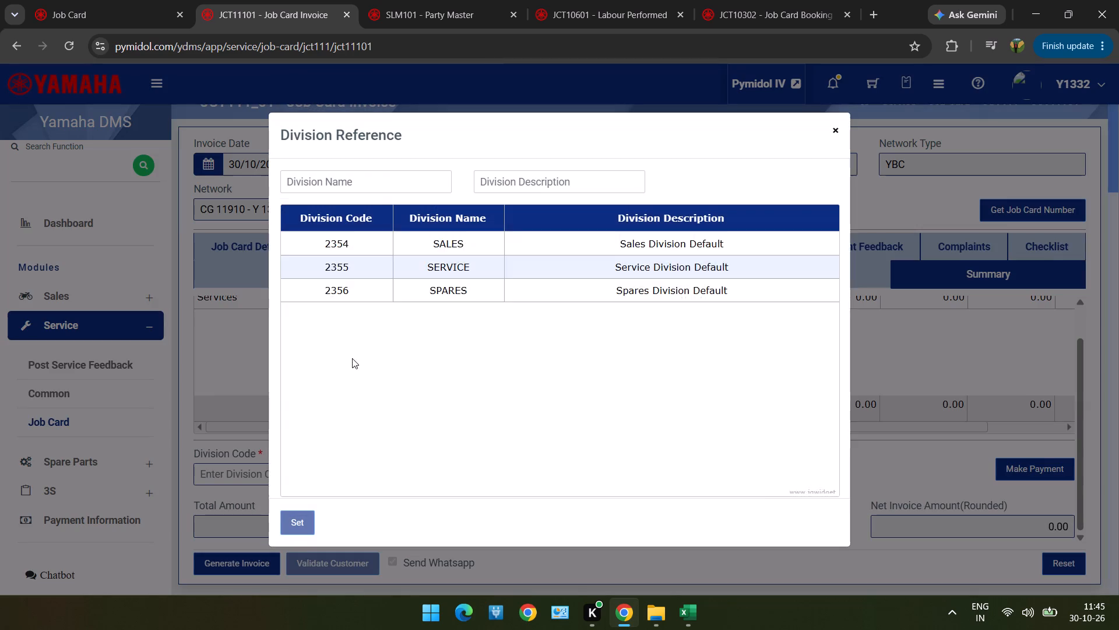
{"action": "double_click", "coordinate": [417, 265]}
{"action": "scroll", "coordinate": [417, 265], "scroll_direction": "down", "scroll_amount": 1}
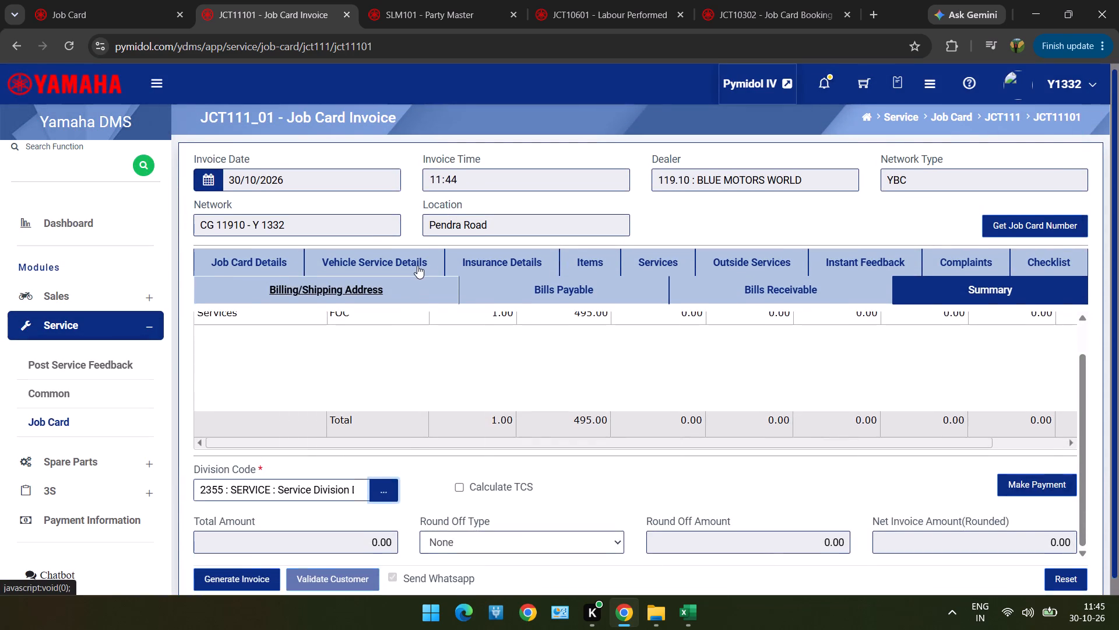
Generate row 30's job card invoice, confirm it, and return to the blank invoice form.
{"action": "scroll", "coordinate": [417, 265], "scroll_direction": "down", "scroll_amount": 1}
{"action": "scroll", "coordinate": [419, 275], "scroll_direction": "up", "scroll_amount": 1}
{"action": "scroll", "coordinate": [511, 280], "scroll_direction": "down", "scroll_amount": 4}
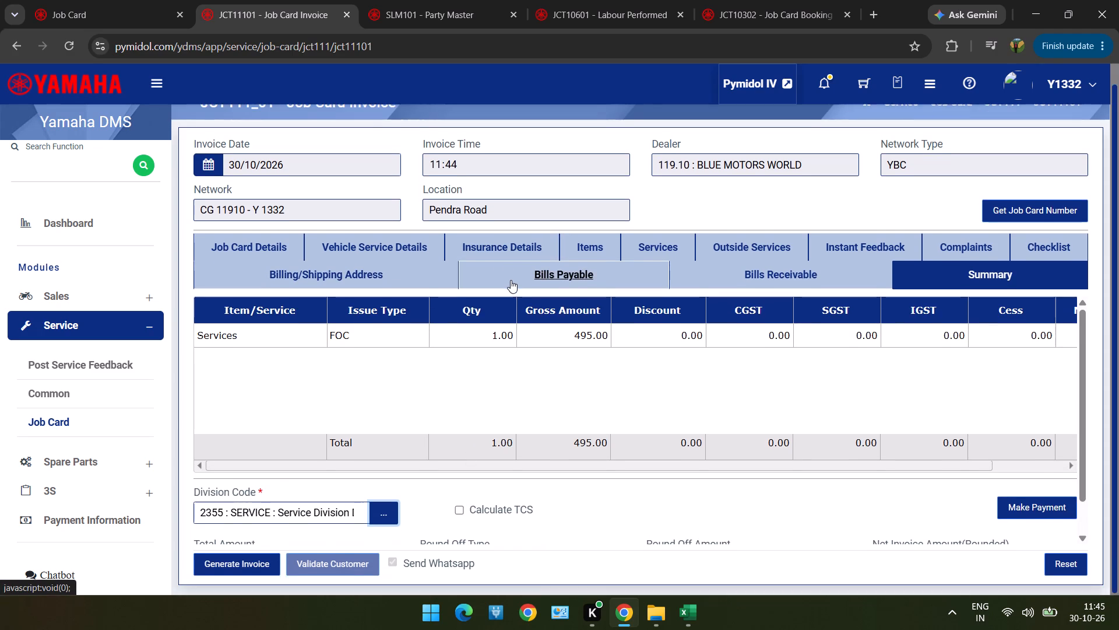
{"action": "scroll", "coordinate": [668, 533], "scroll_direction": "down", "scroll_amount": 2}
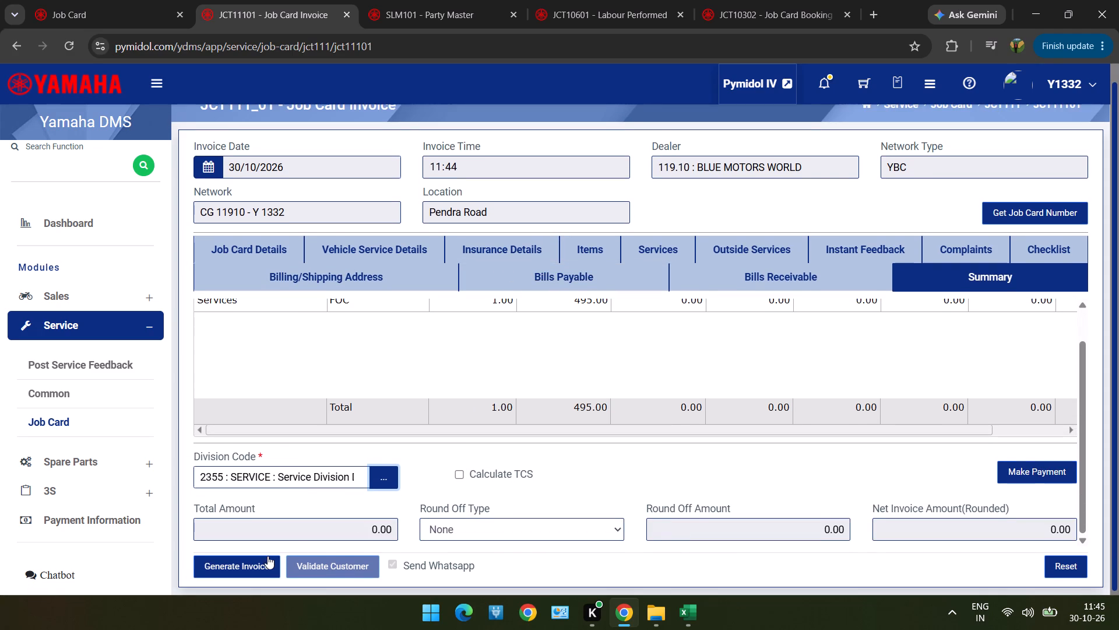
{"action": "left_click", "coordinate": [268, 556]}
{"action": "left_click", "coordinate": [486, 419]}
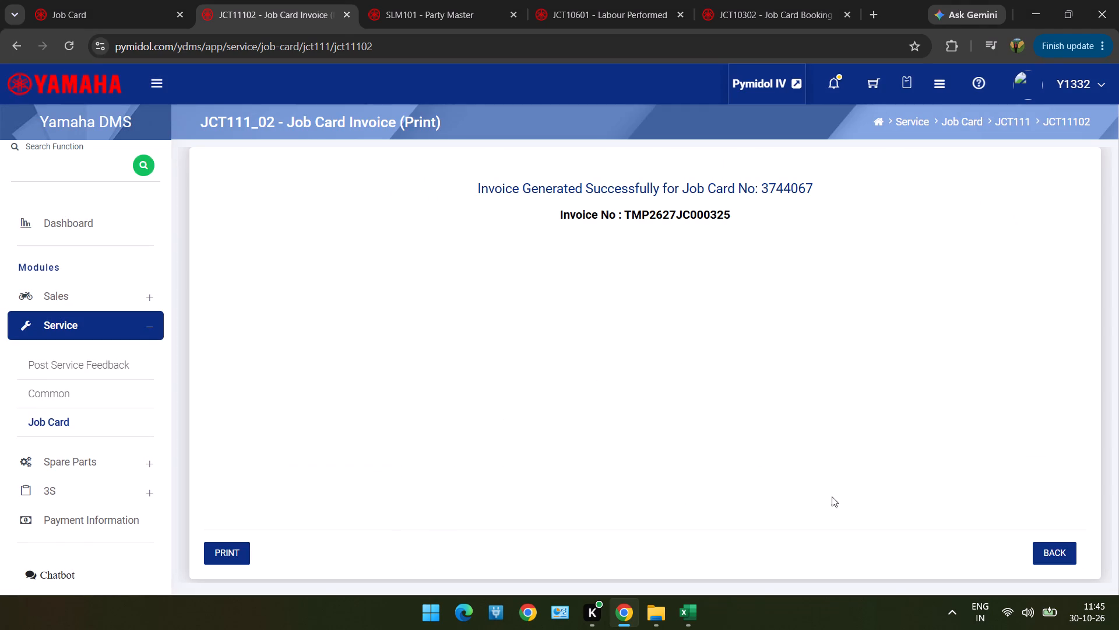
{"action": "left_click", "coordinate": [1053, 561]}
Return Job Card Booking to a blank form and open the customer lookup for a new booking.
{"action": "left_click", "coordinate": [753, 5]}
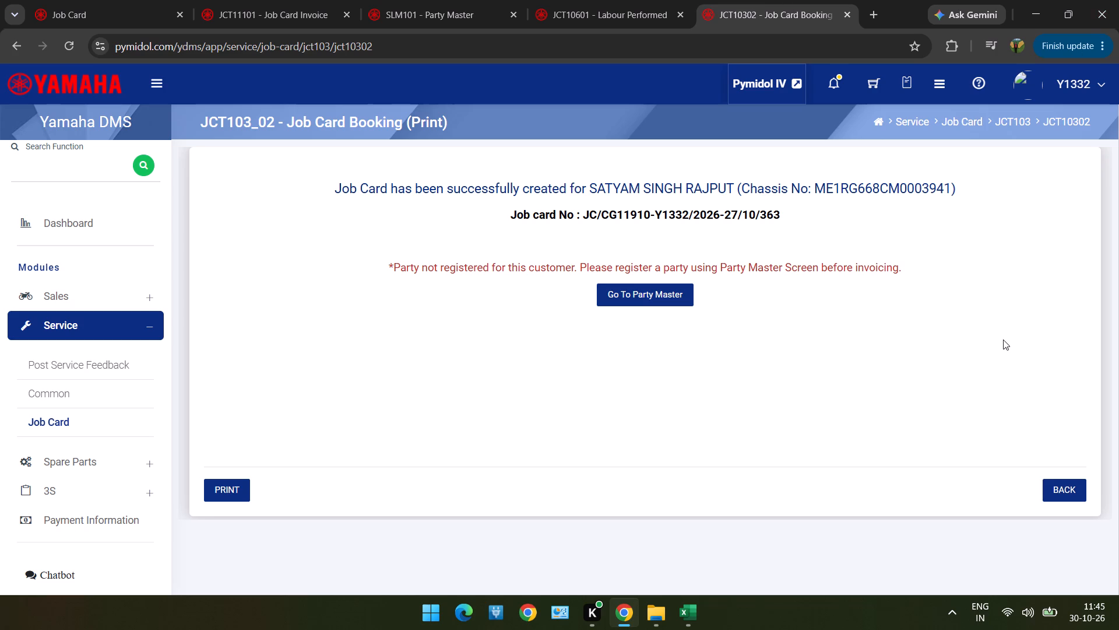
{"action": "left_click", "coordinate": [1055, 496]}
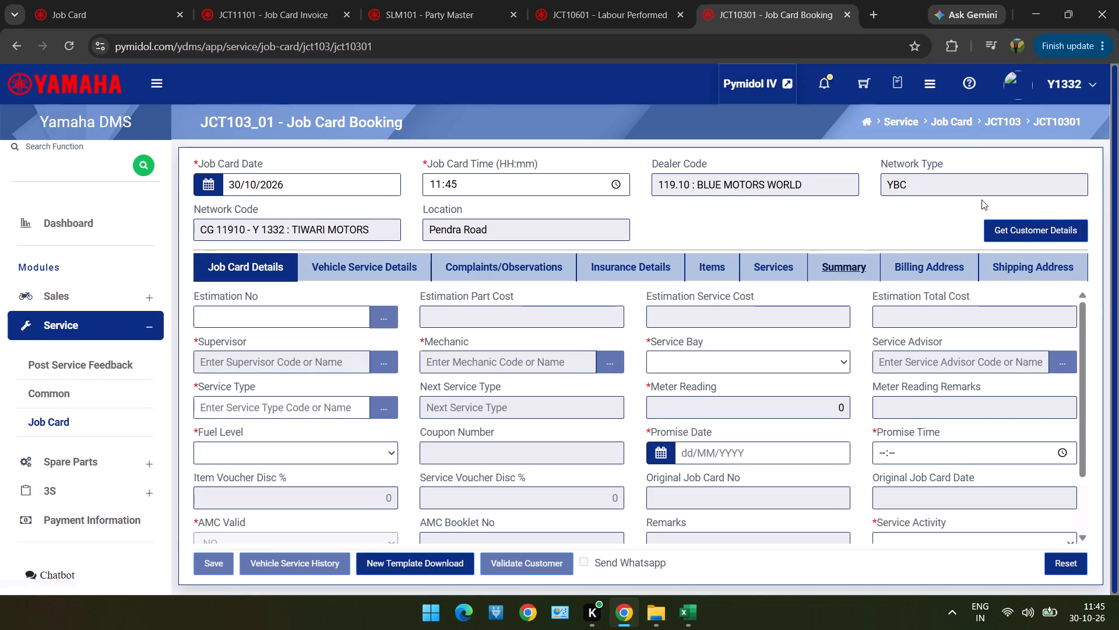
{"action": "left_click", "coordinate": [1019, 231]}
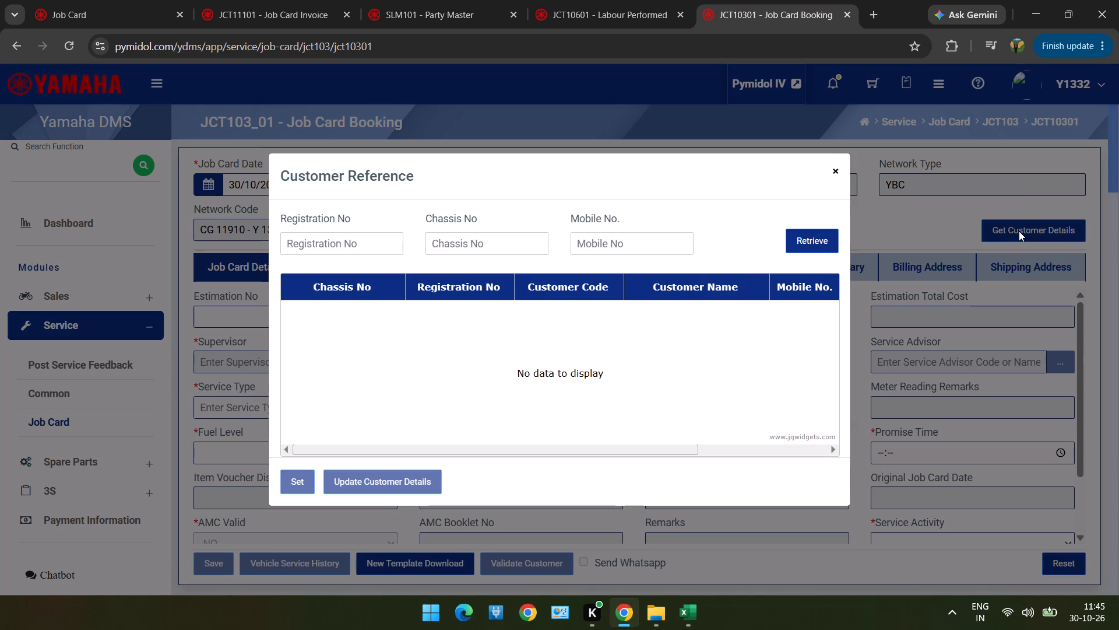
Copy row 29's chassis number from the Excel workbook into the Chassis No field of the DMS customer lookup.
{"action": "key", "text": "alt+Tab"}
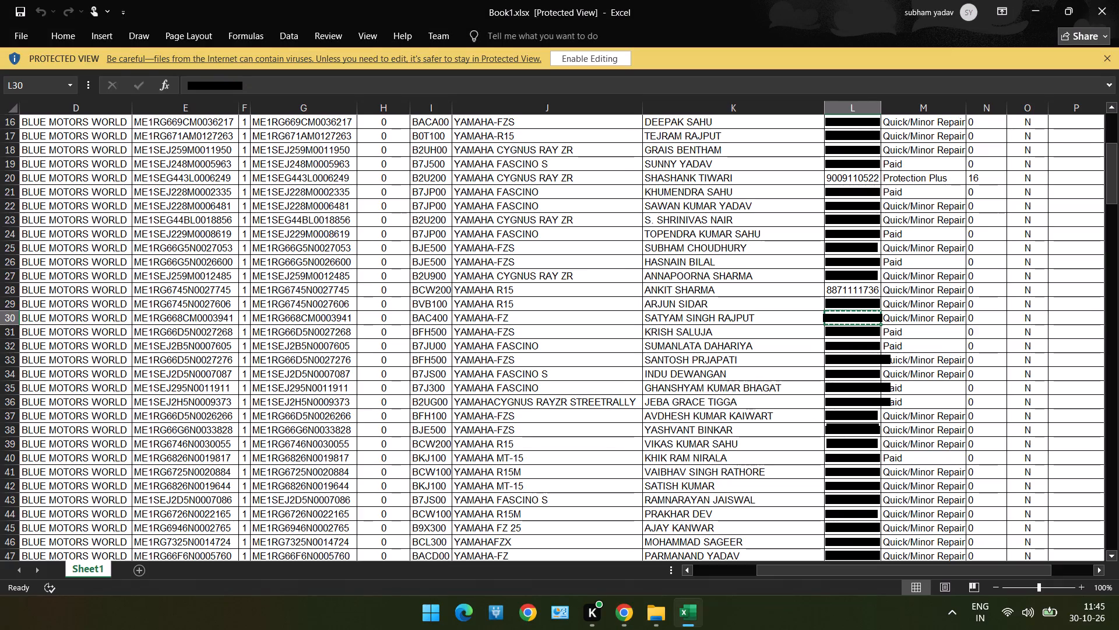
{"action": "key", "text": "Up"}
{"action": "key", "text": "Left"}
{"action": "key", "text": "Left"}
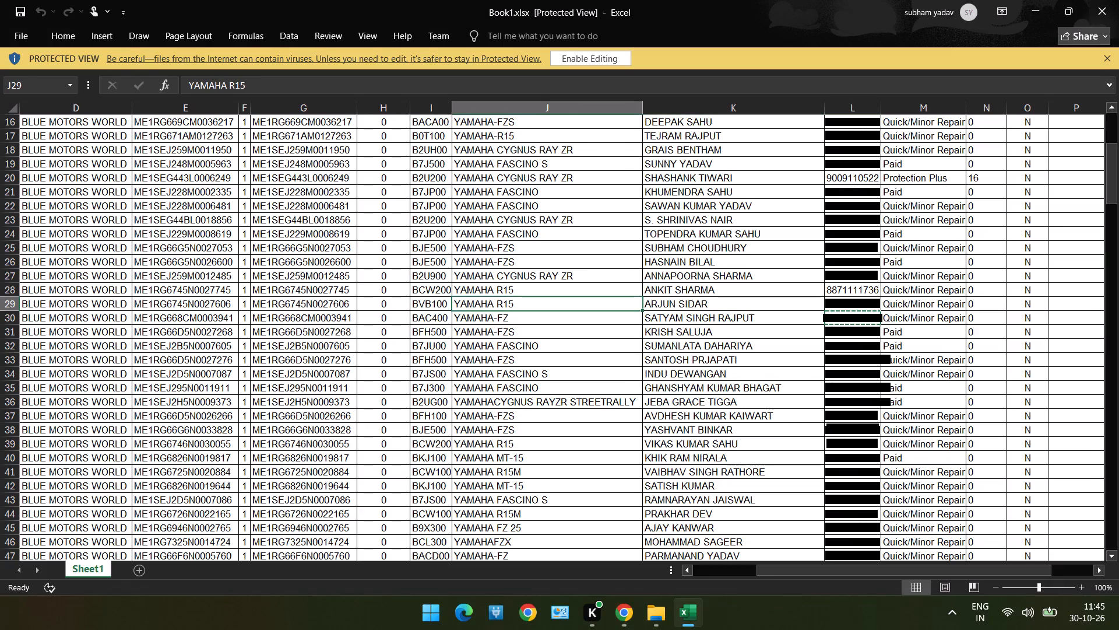
{"action": "key", "text": "Left"}
{"action": "key", "text": "Left"}
{"action": "key", "text": "Left"}
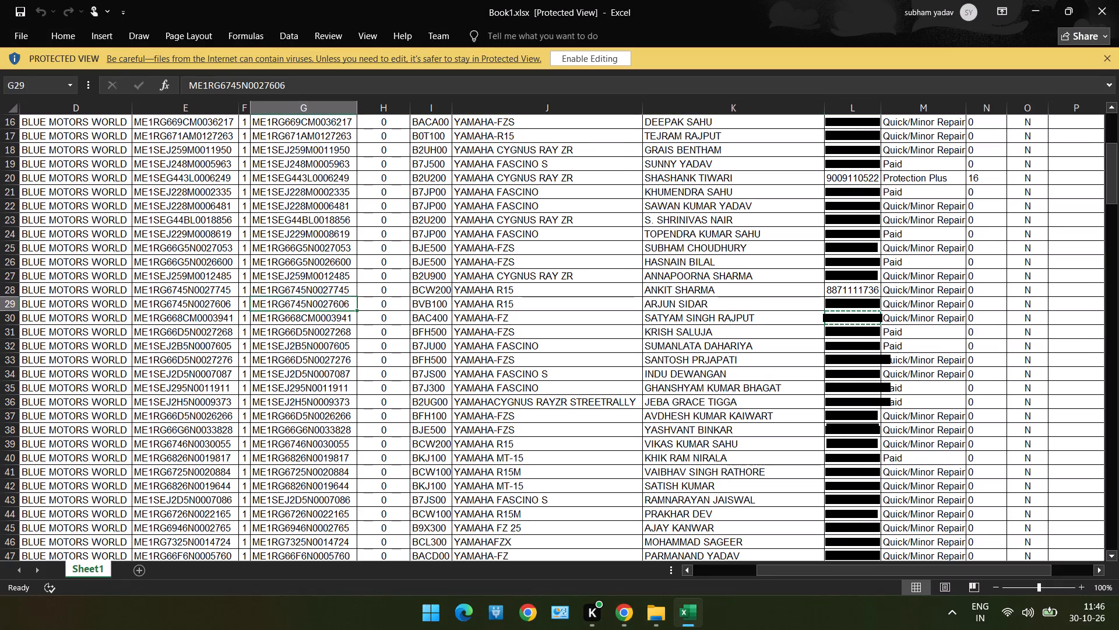
{"action": "key", "text": "ctrl+c"}
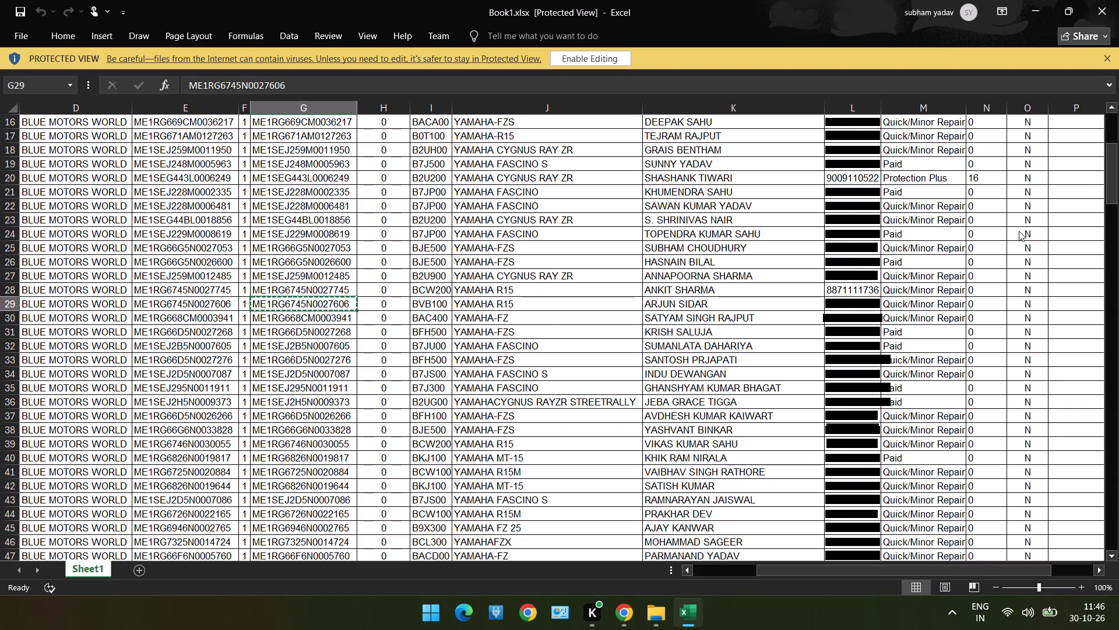
{"action": "key", "text": "ctrl+c"}
{"action": "key", "text": "alt+Tab"}
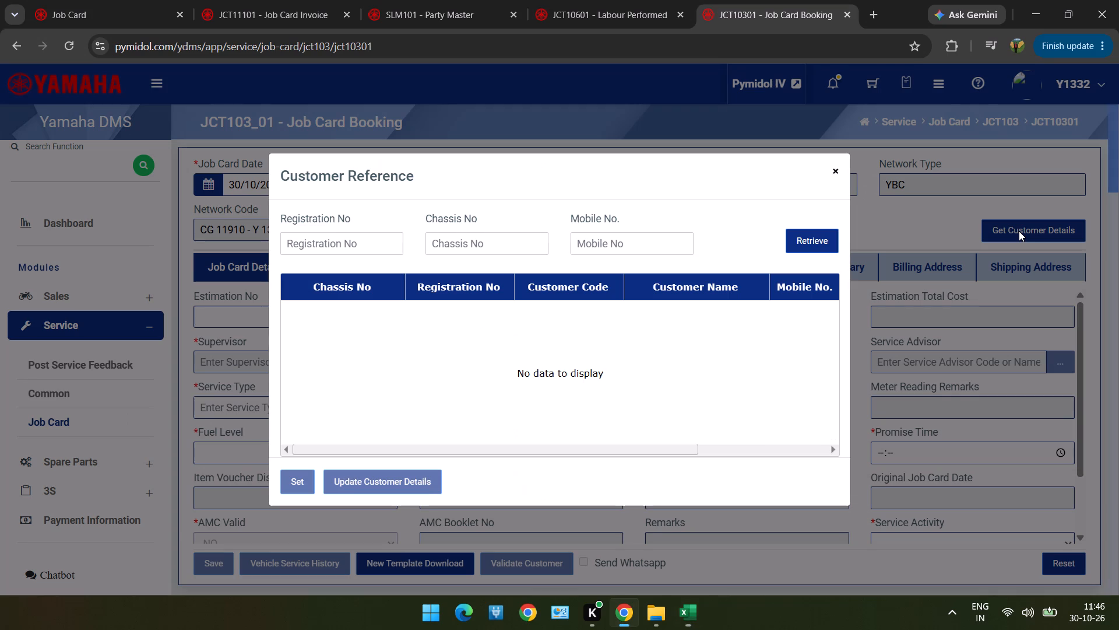
{"action": "left_click", "coordinate": [490, 244]}
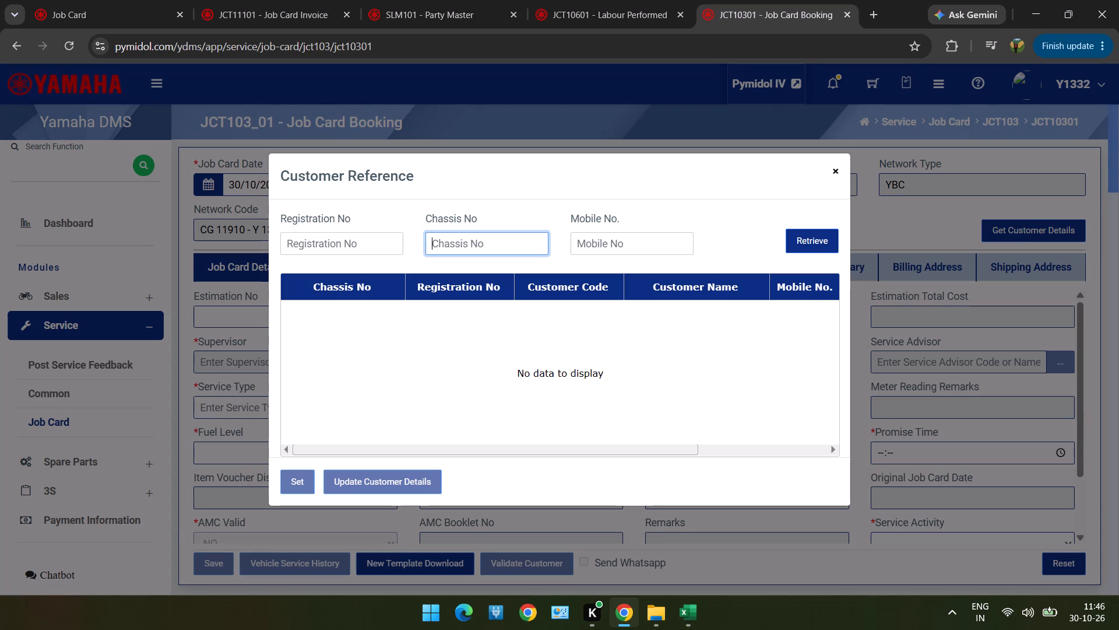
{"action": "key", "text": "ctrl+v"}
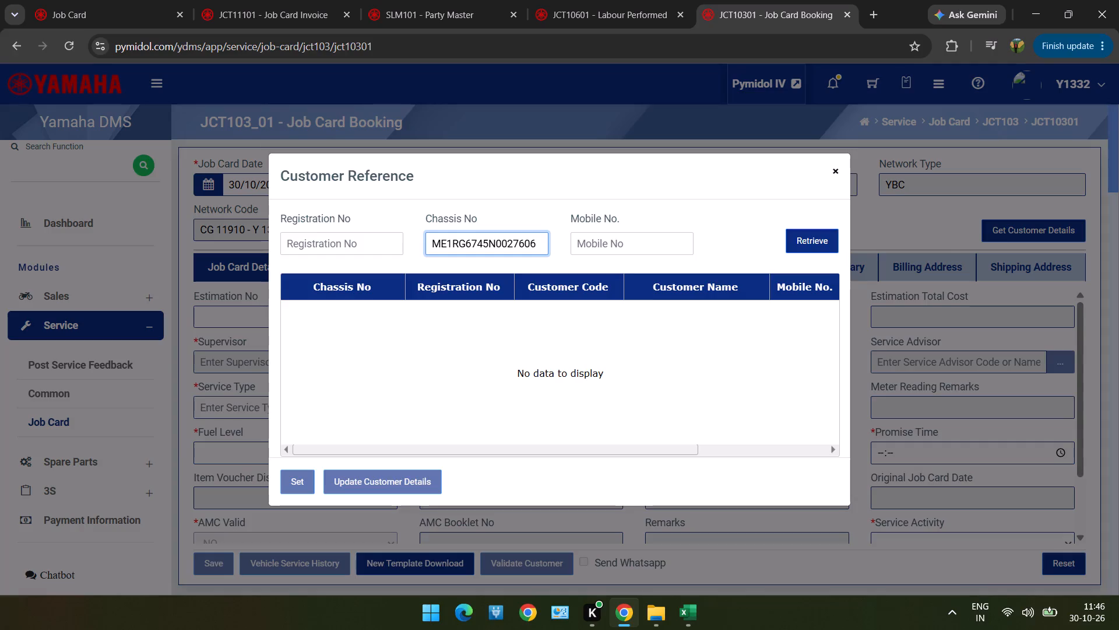
Retrieve the customer record for the entered chassis number and load it into the job card booking.
{"action": "left_click", "coordinate": [818, 243]}
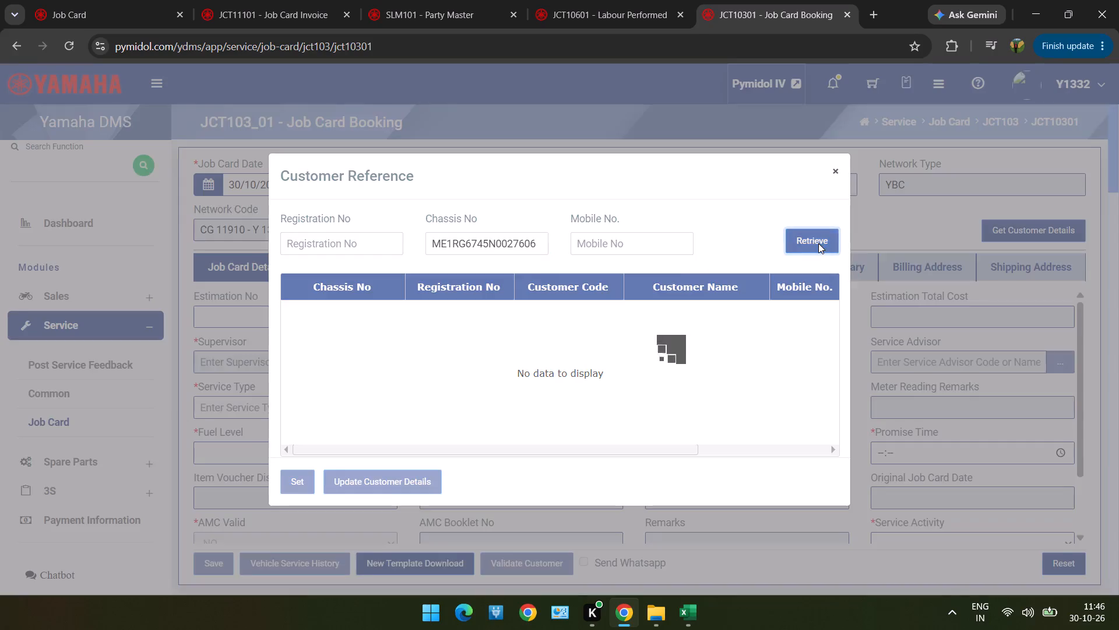
{"action": "double_click", "coordinate": [698, 313]}
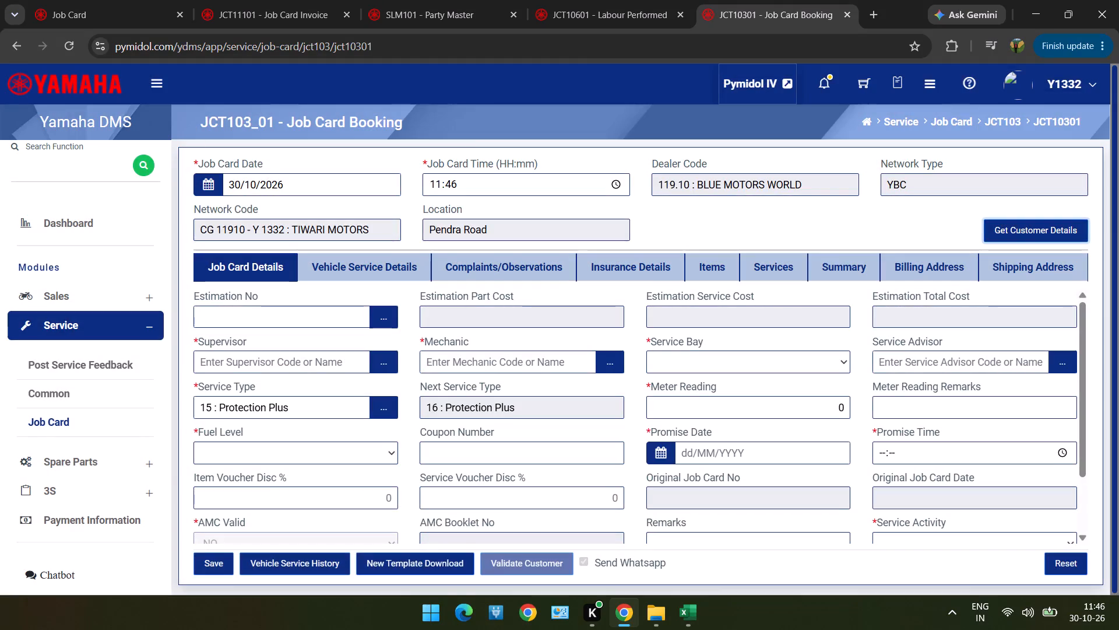
{"action": "left_click", "coordinate": [390, 375]}
{"action": "left_click", "coordinate": [390, 375]}
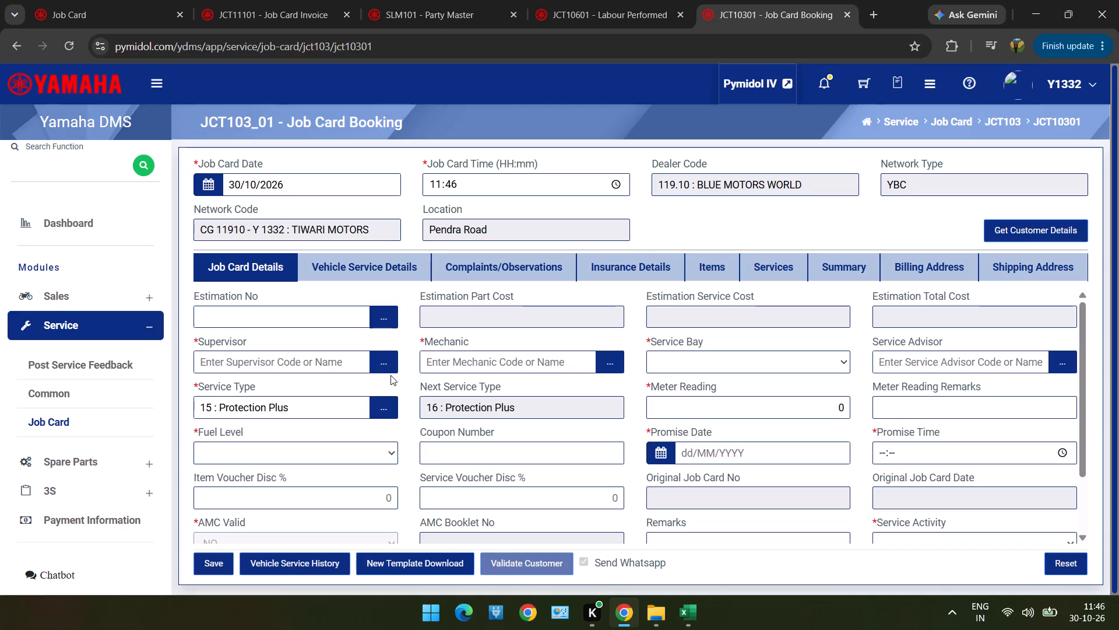
{"action": "double_click", "coordinate": [389, 372]}
{"action": "double_click", "coordinate": [436, 232]}
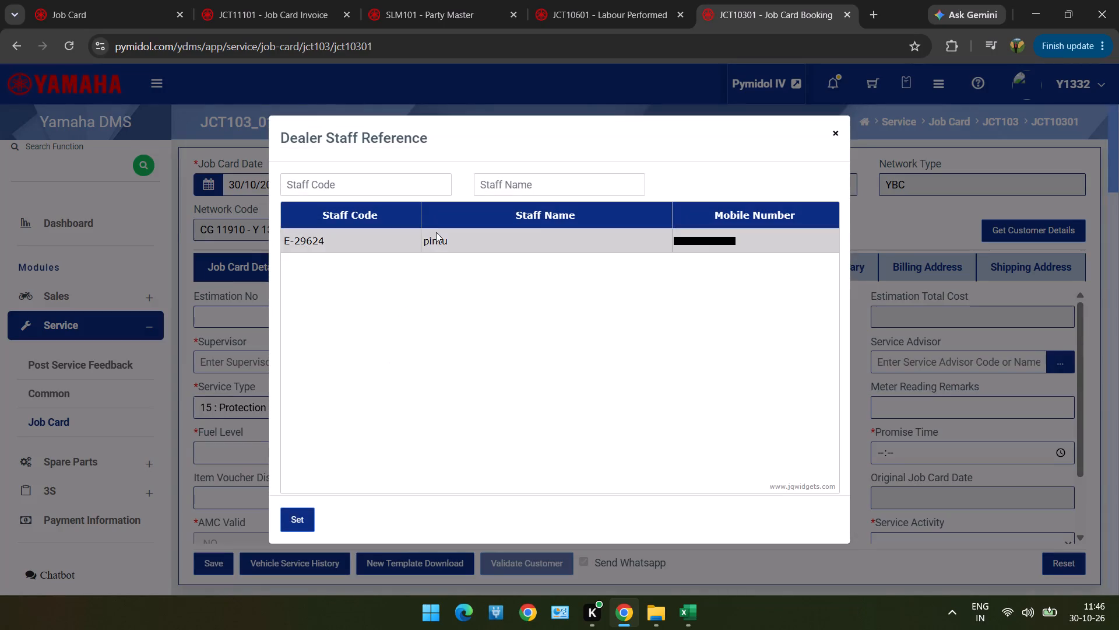
{"action": "left_click", "coordinate": [614, 367]}
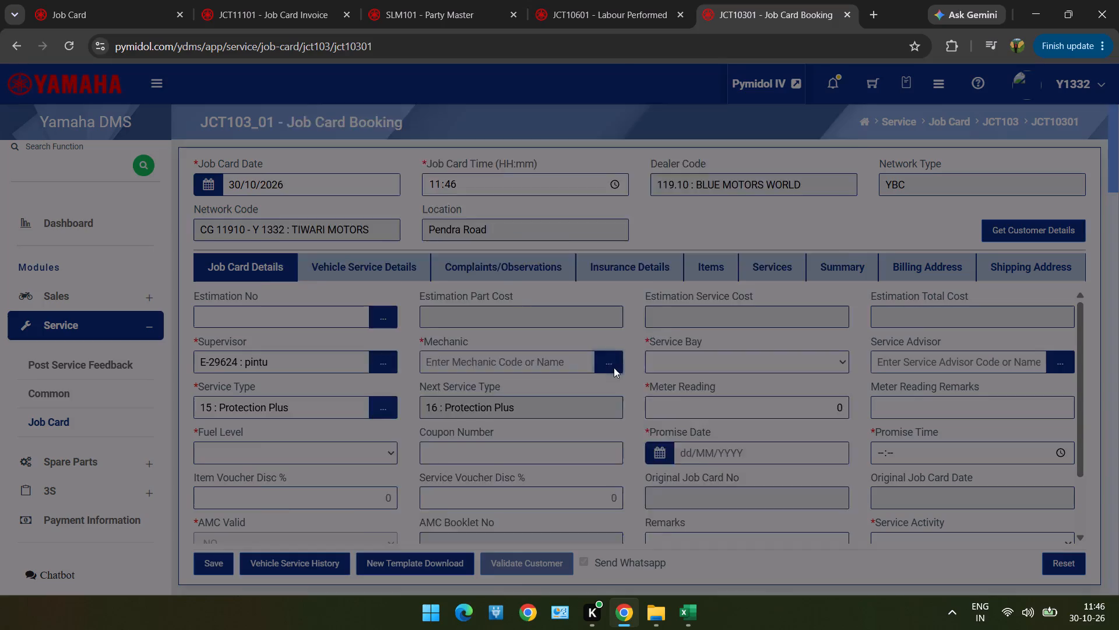
{"action": "double_click", "coordinate": [575, 243]}
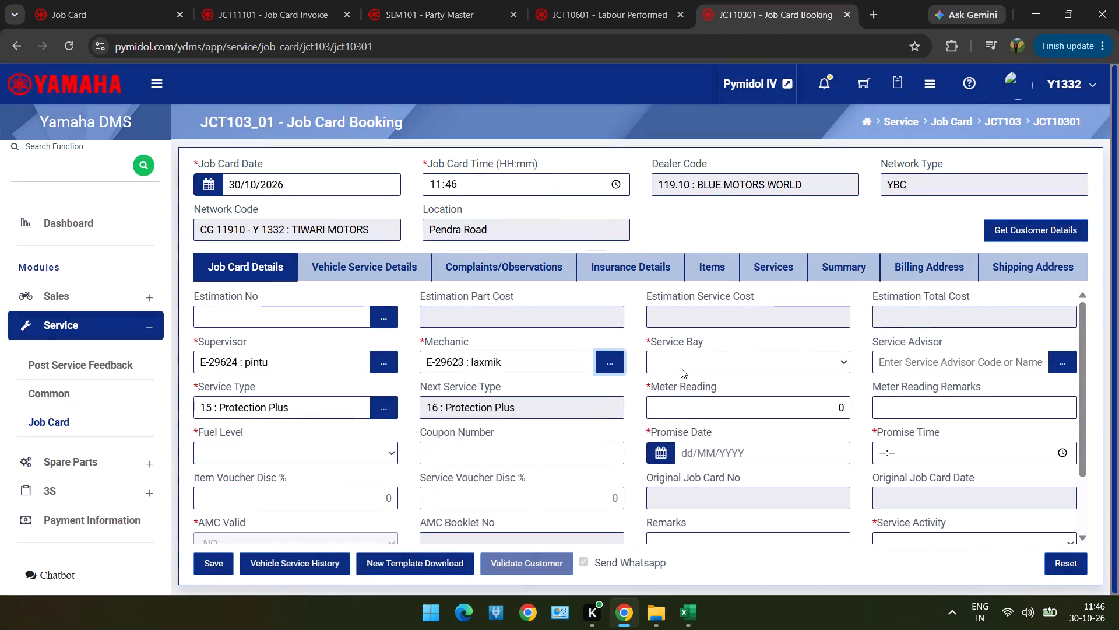
{"action": "left_click", "coordinate": [681, 368]}
{"action": "left_click", "coordinate": [681, 384]}
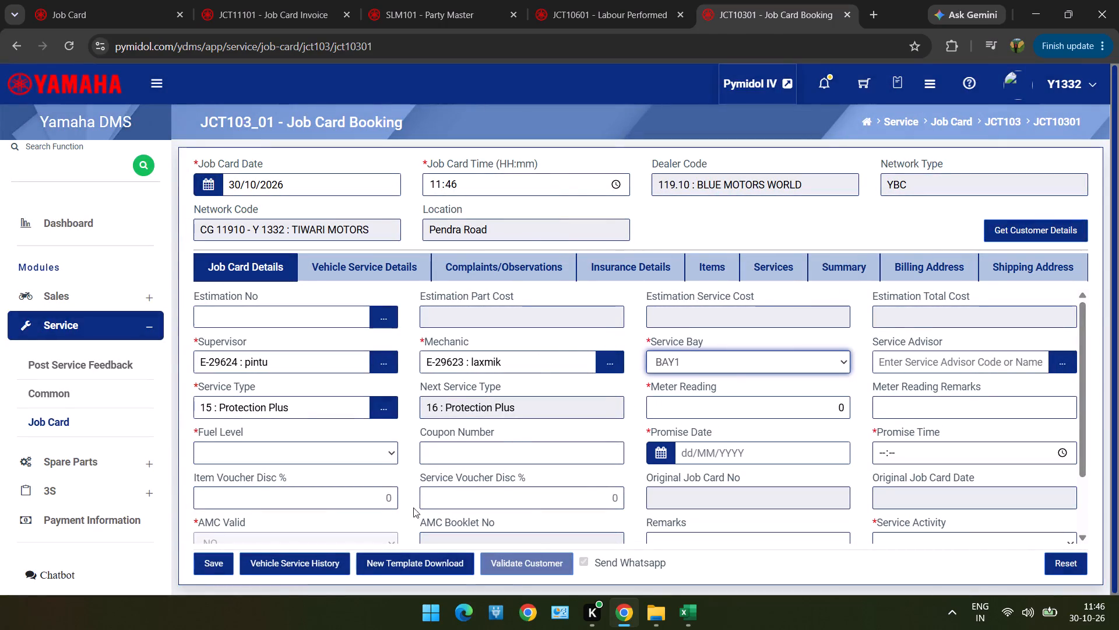
Consult the vehicle's service history, and set the Meter Reading to 16578 and the Fuel Level to 1-Points.
{"action": "double_click", "coordinate": [307, 553]}
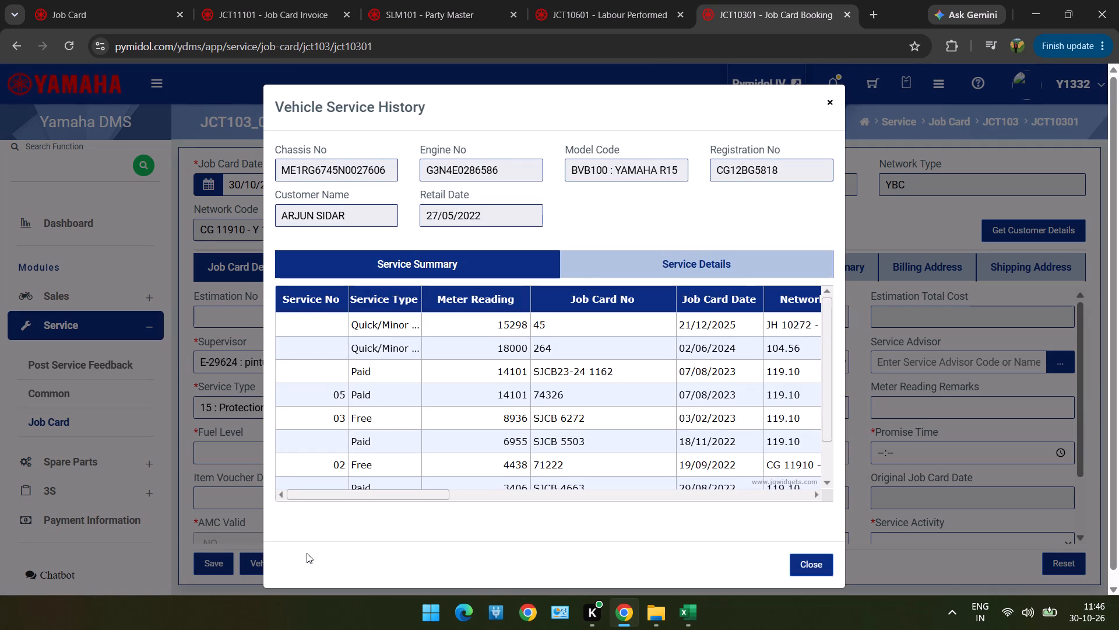
{"action": "left_click", "coordinate": [833, 96]}
{"action": "left_click", "coordinate": [726, 409]}
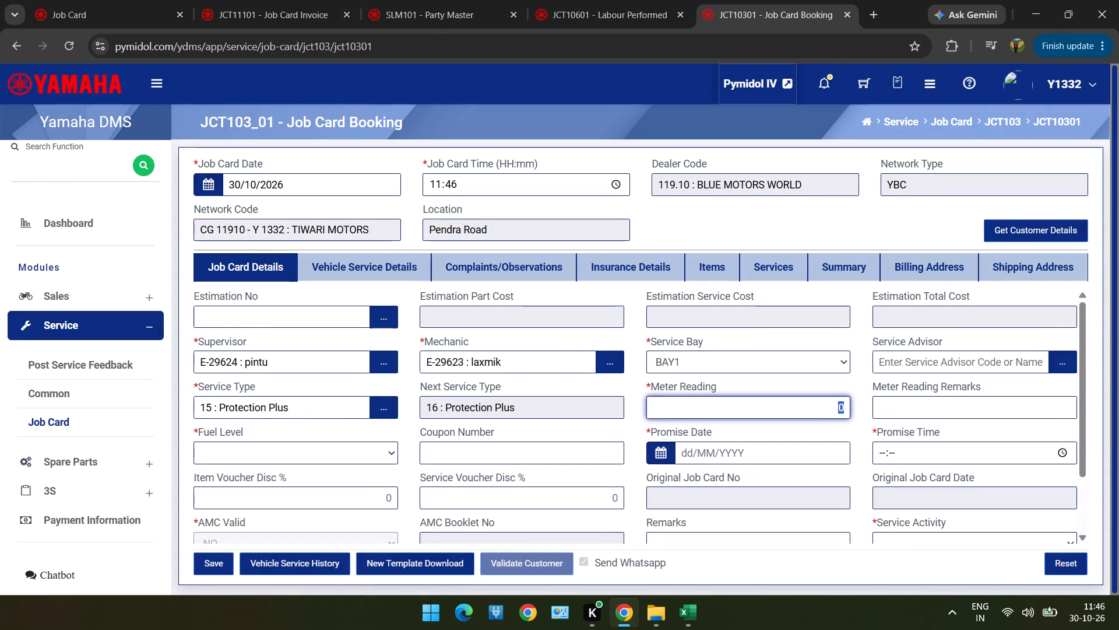
{"action": "type", "text": "16578"}
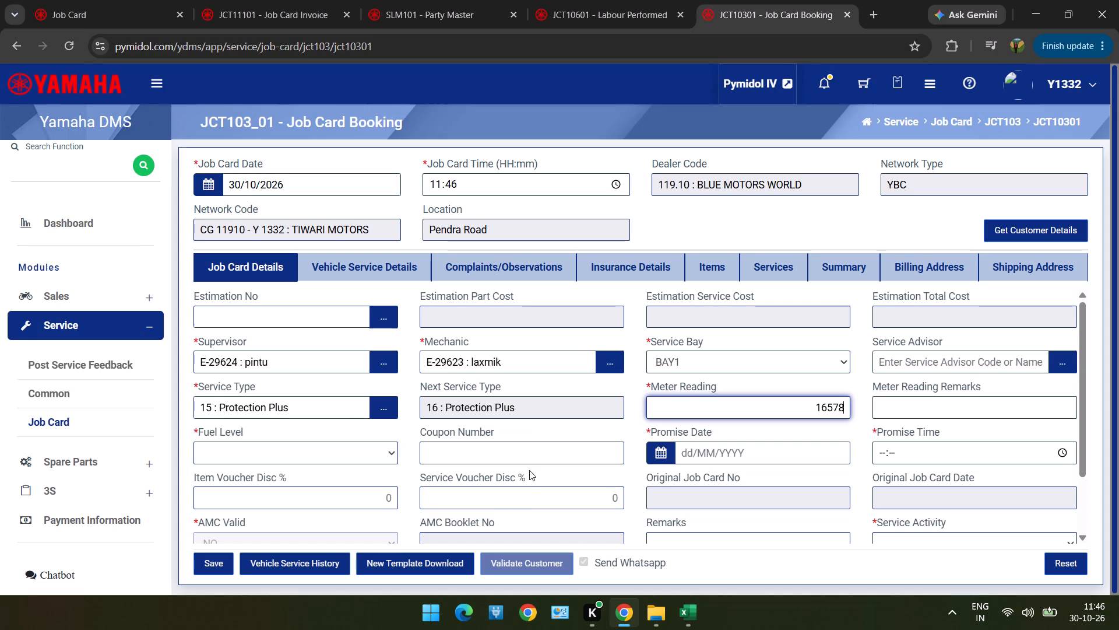
{"action": "left_click", "coordinate": [396, 450]}
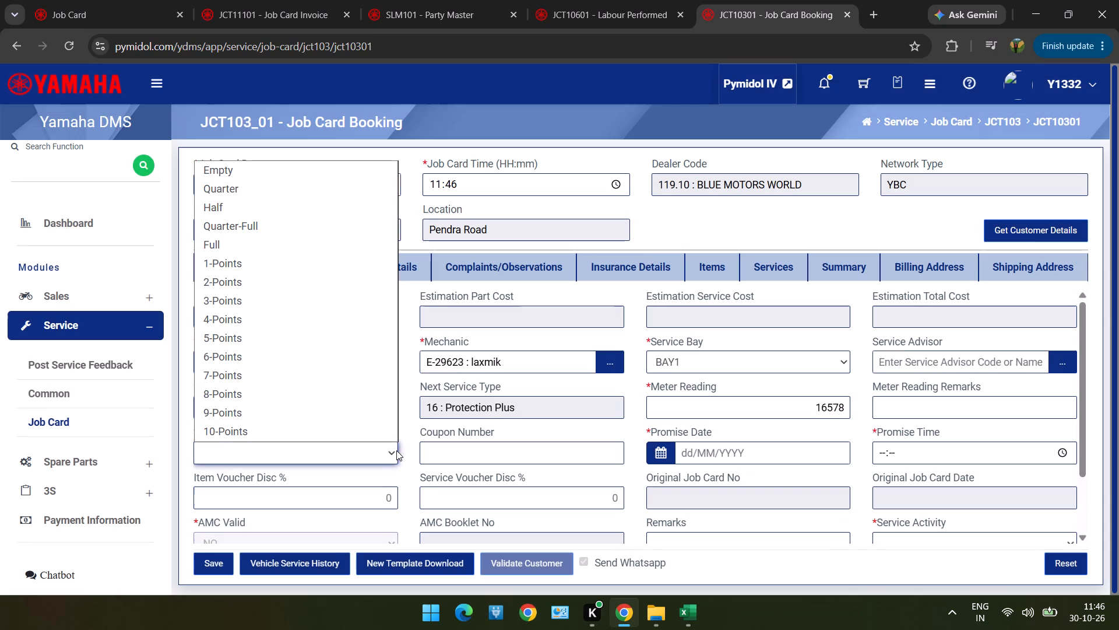
{"action": "left_click", "coordinate": [362, 255]}
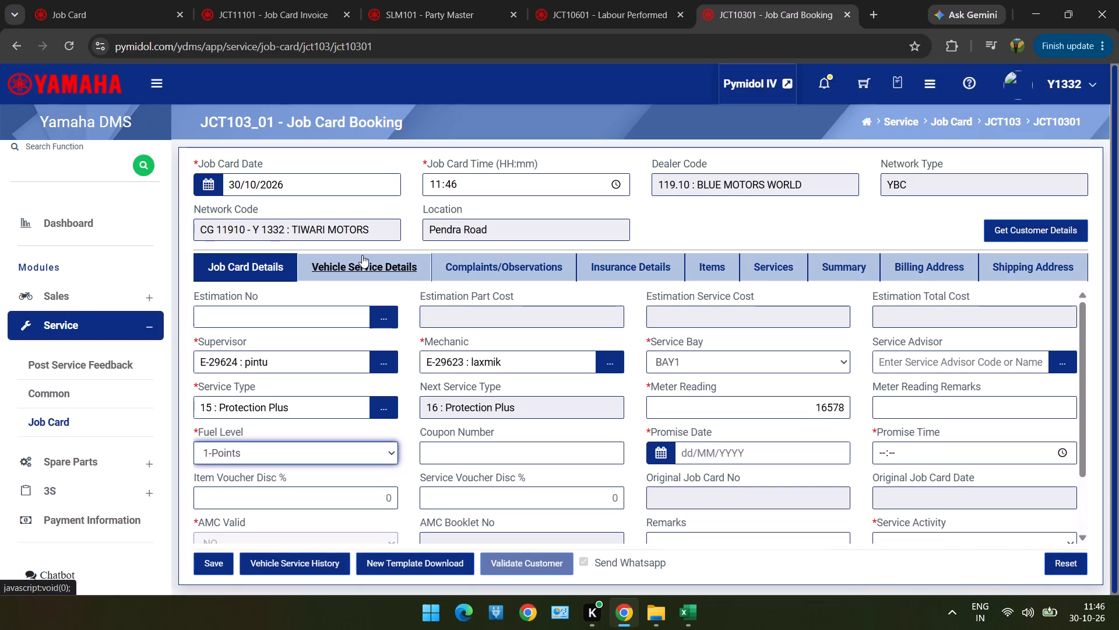
Start filling in the booking's Remarks field by opening its editing options.
{"action": "scroll", "coordinate": [362, 255], "scroll_direction": "down", "scroll_amount": 2}
{"action": "scroll", "coordinate": [673, 476], "scroll_direction": "down", "scroll_amount": 1}
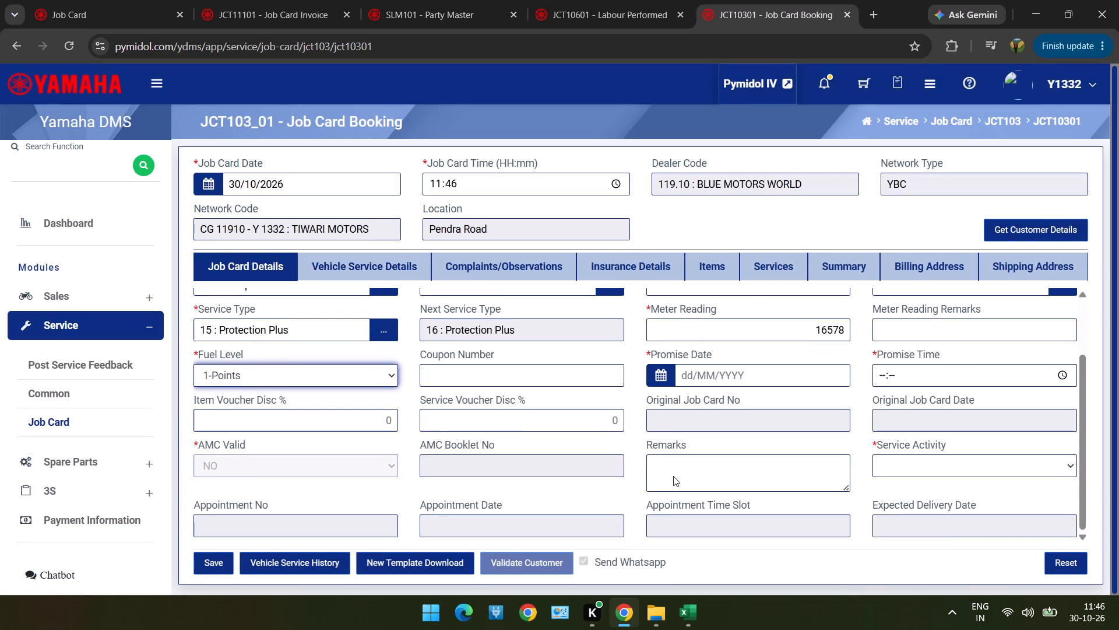
{"action": "scroll", "coordinate": [673, 476], "scroll_direction": "down", "scroll_amount": 1}
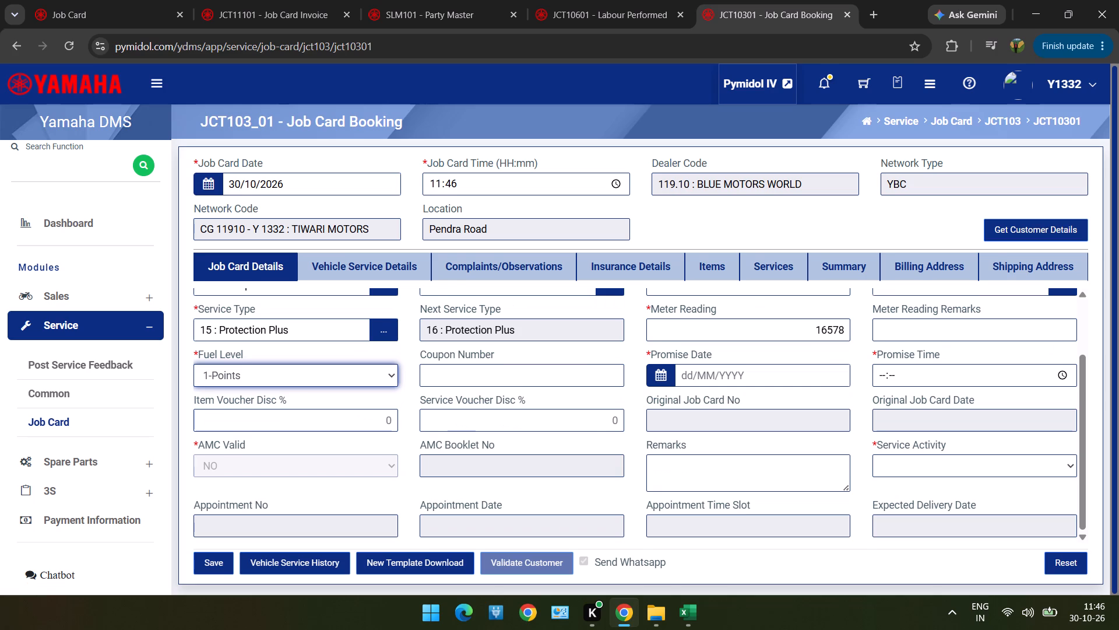
{"action": "right_click", "coordinate": [673, 476]}
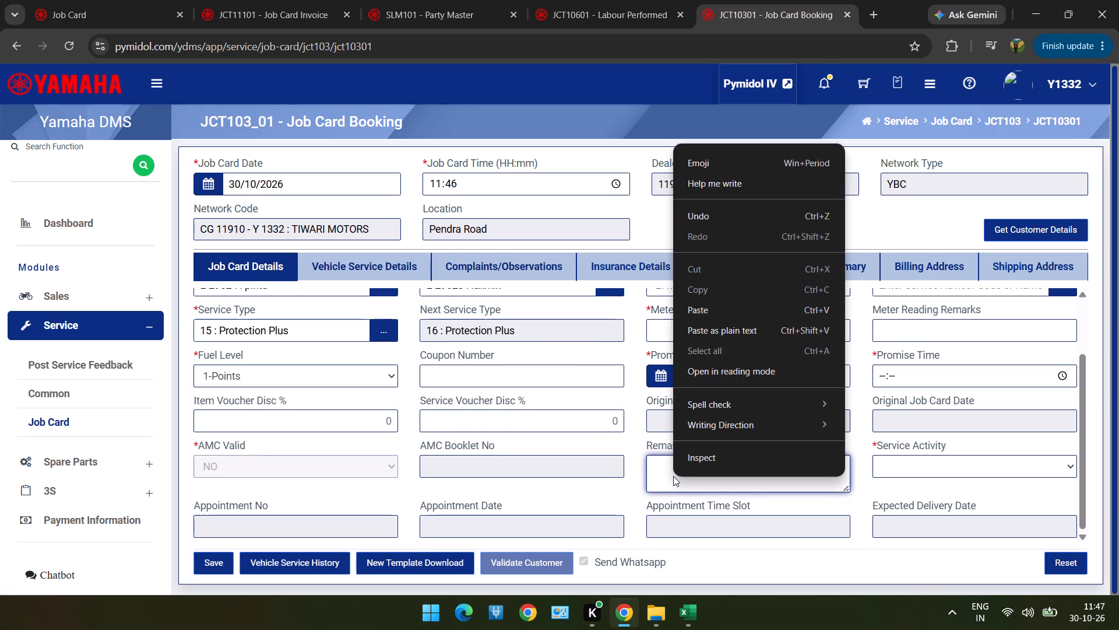
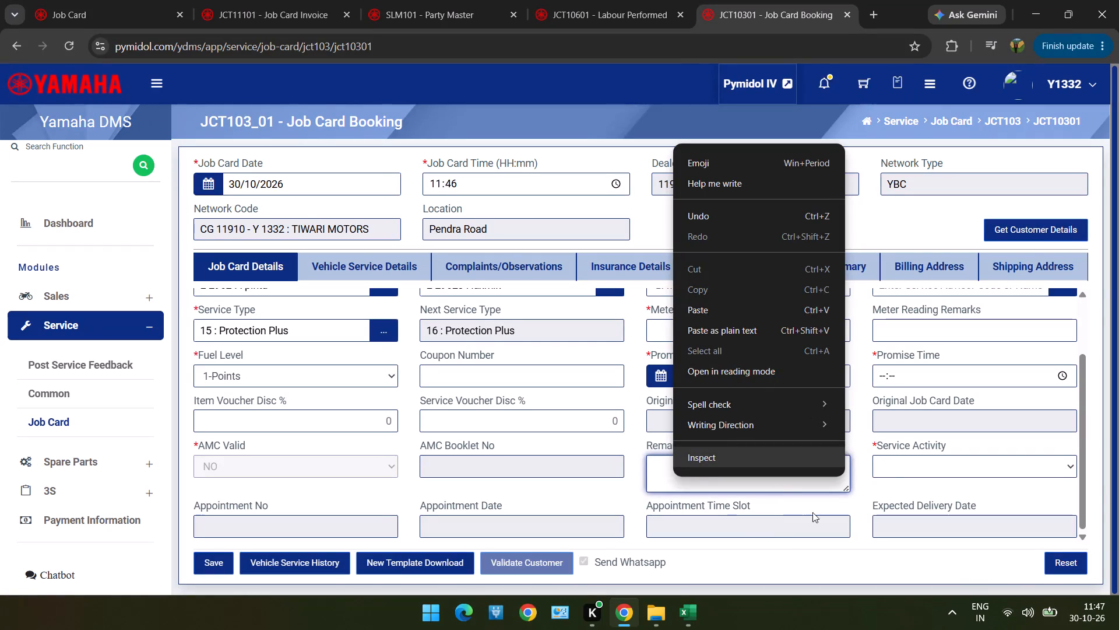
Set the job card booking's Promise Date to 30/10/2026 and Promise Time to 11:48.
{"action": "left_click", "coordinate": [895, 508]}
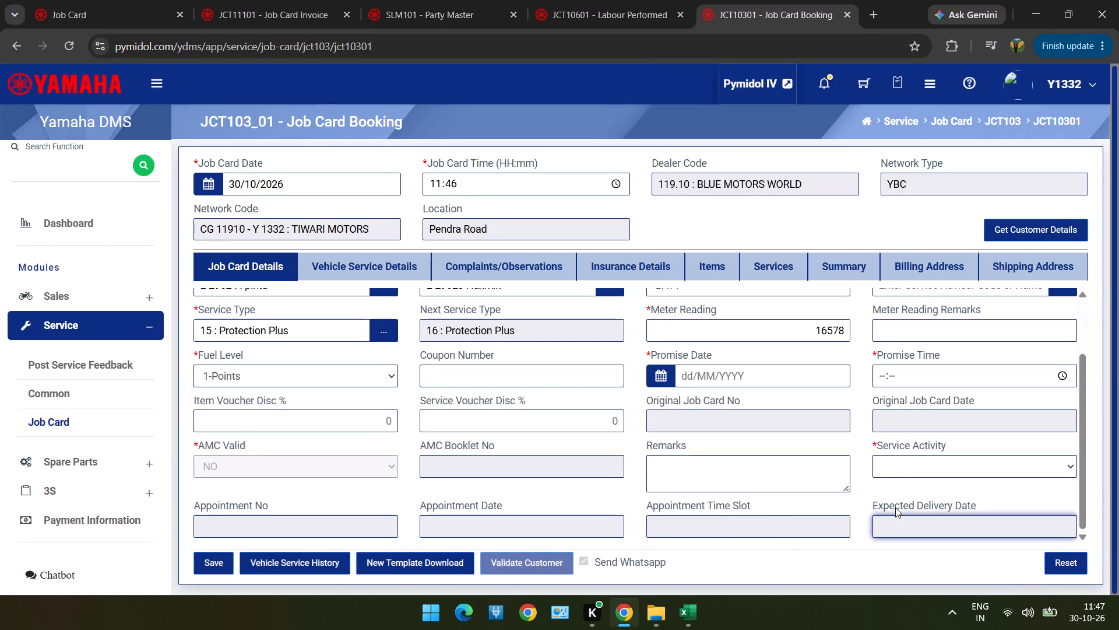
{"action": "scroll", "coordinate": [601, 386], "scroll_direction": "right", "scroll_amount": 1}
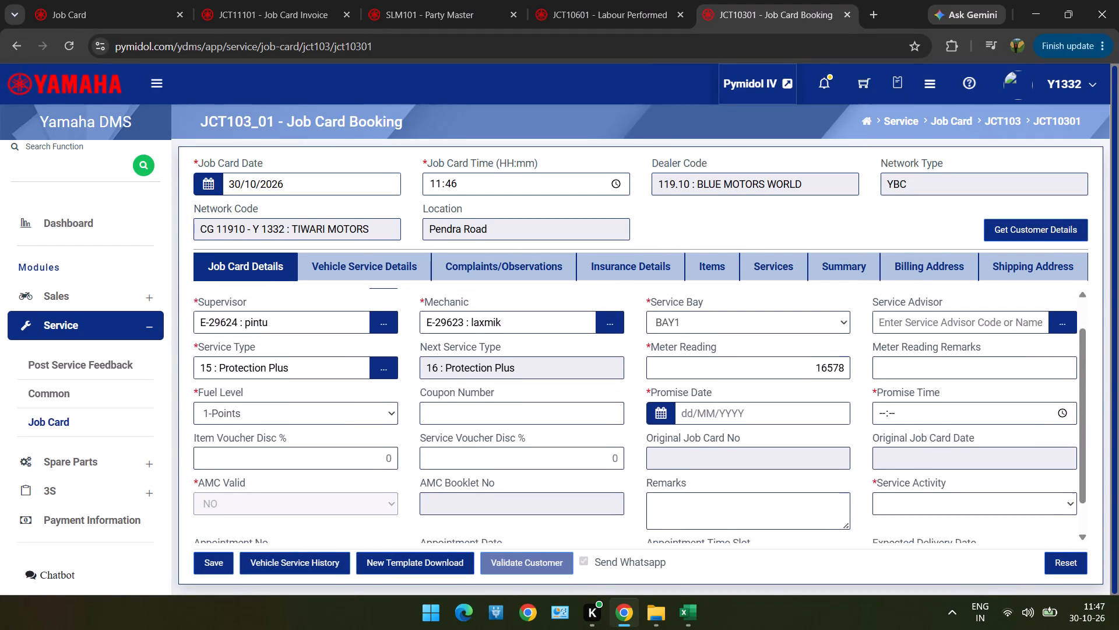
{"action": "scroll", "coordinate": [601, 386], "scroll_direction": "right", "scroll_amount": 1}
{"action": "left_click", "coordinate": [782, 384]}
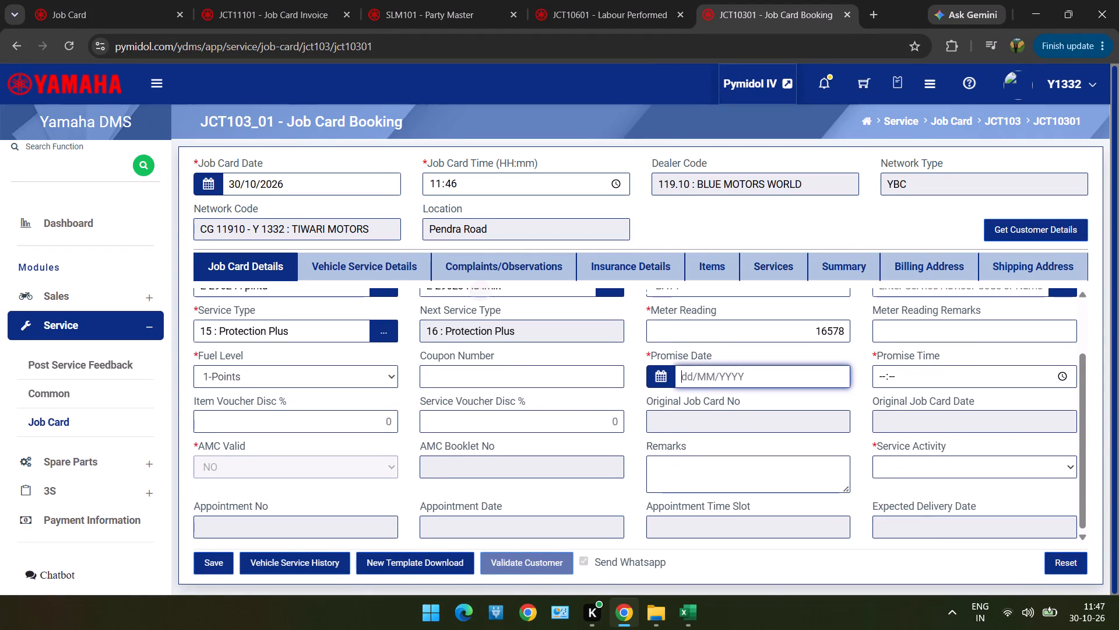
{"action": "left_click", "coordinate": [621, 433]}
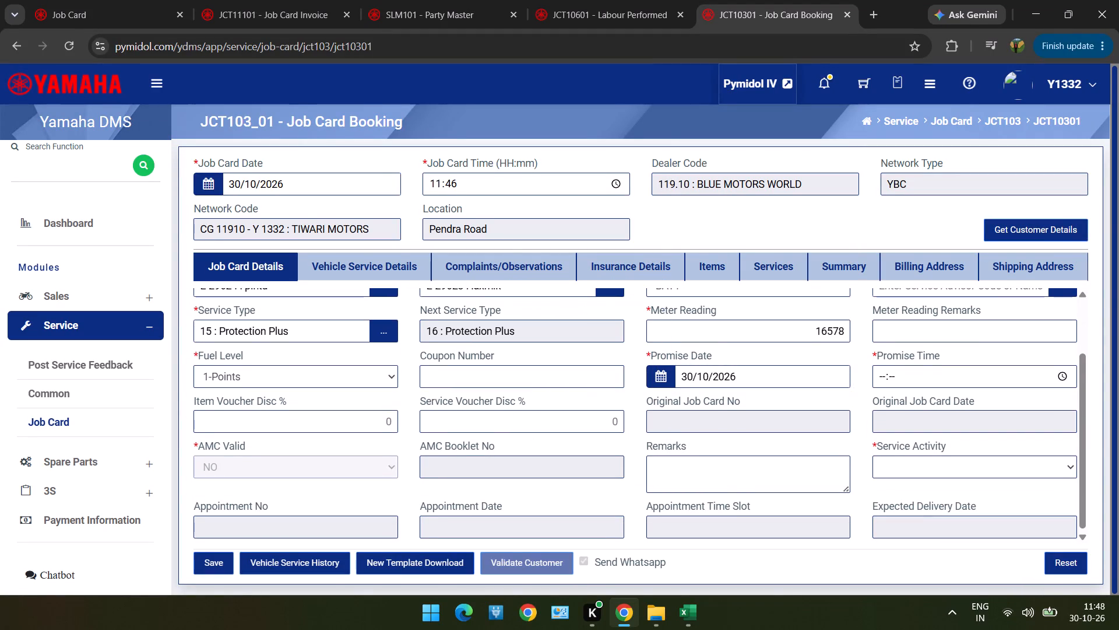
{"action": "left_click", "coordinate": [872, 370]}
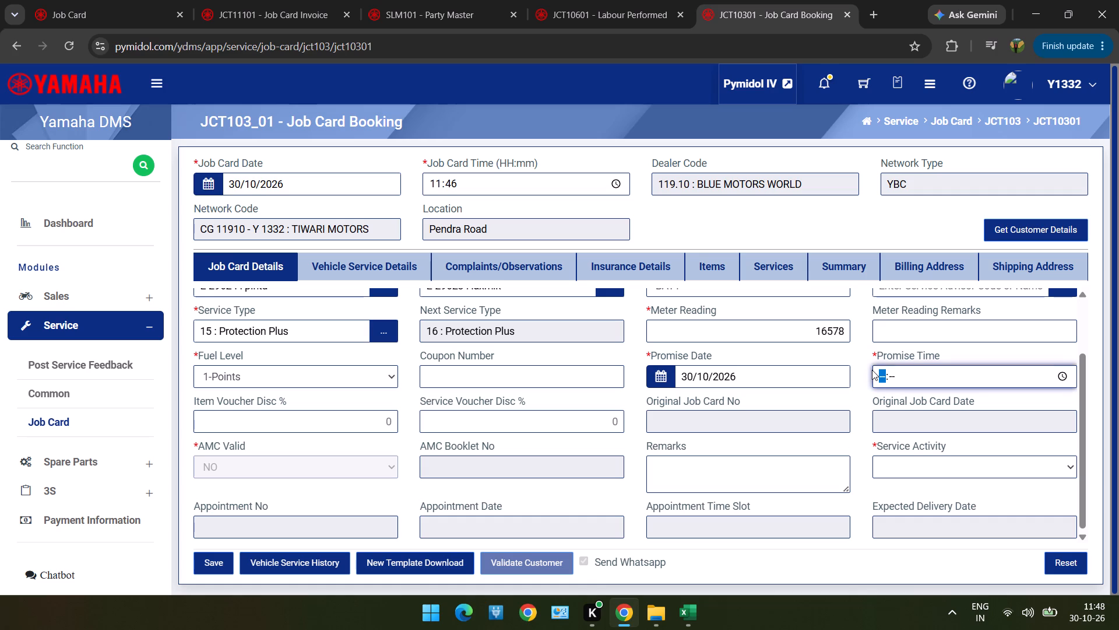
{"action": "type", "text": "11"}
{"action": "type", "text": "48"}
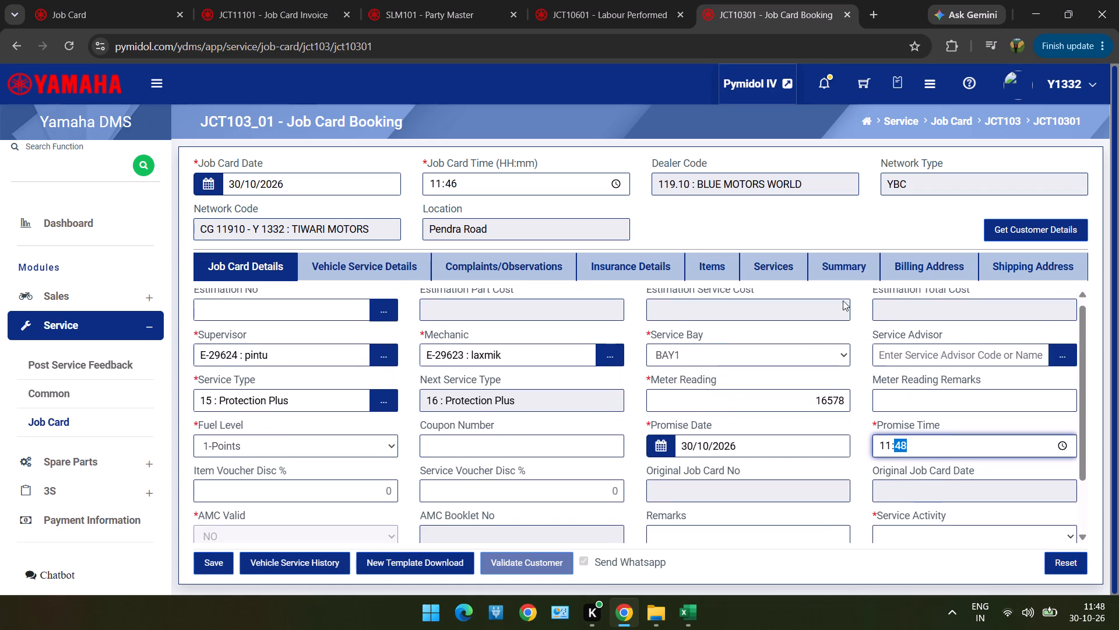
Set the booking's Service Activity to Normal Scheme.
{"action": "scroll", "coordinate": [933, 405], "scroll_direction": "down", "scroll_amount": 1}
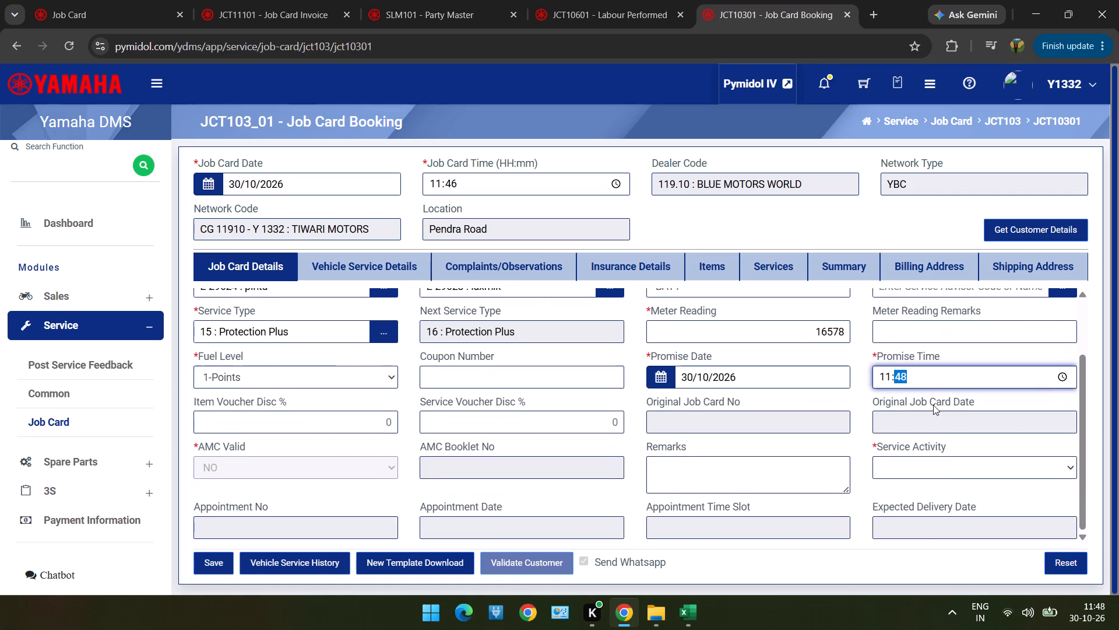
{"action": "left_click", "coordinate": [946, 476]}
{"action": "left_click", "coordinate": [941, 489]}
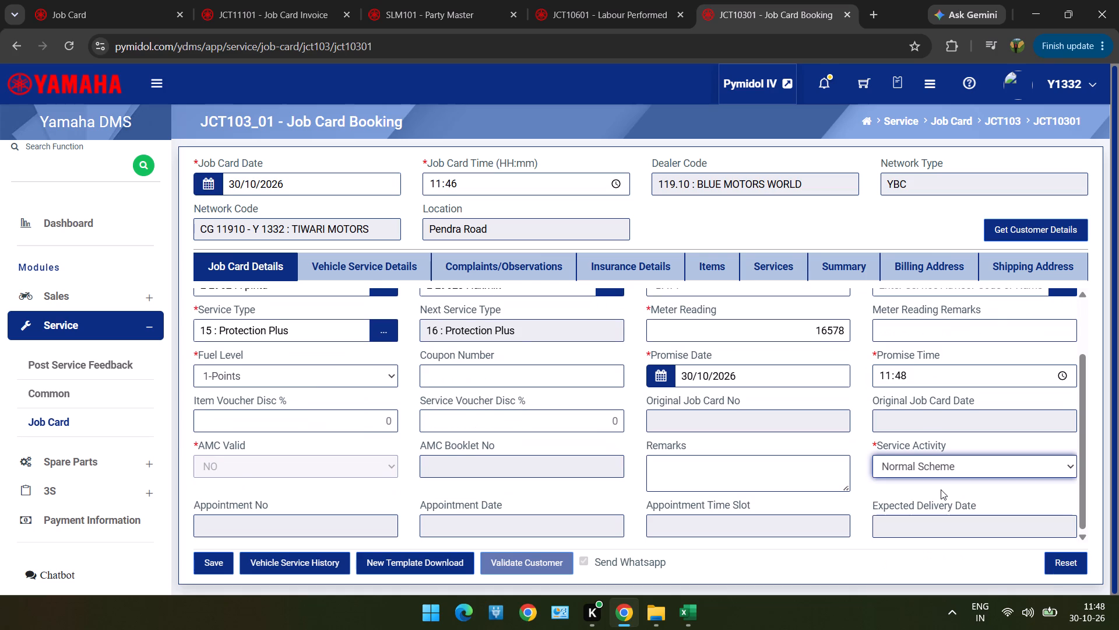
Add complaint Comp83, GENERAL SERVICE, to the booking's complaints and observations, finding it by the description "gen".
{"action": "scroll", "coordinate": [941, 489], "scroll_direction": "down", "scroll_amount": 1}
{"action": "scroll", "coordinate": [941, 489], "scroll_direction": "up", "scroll_amount": 6}
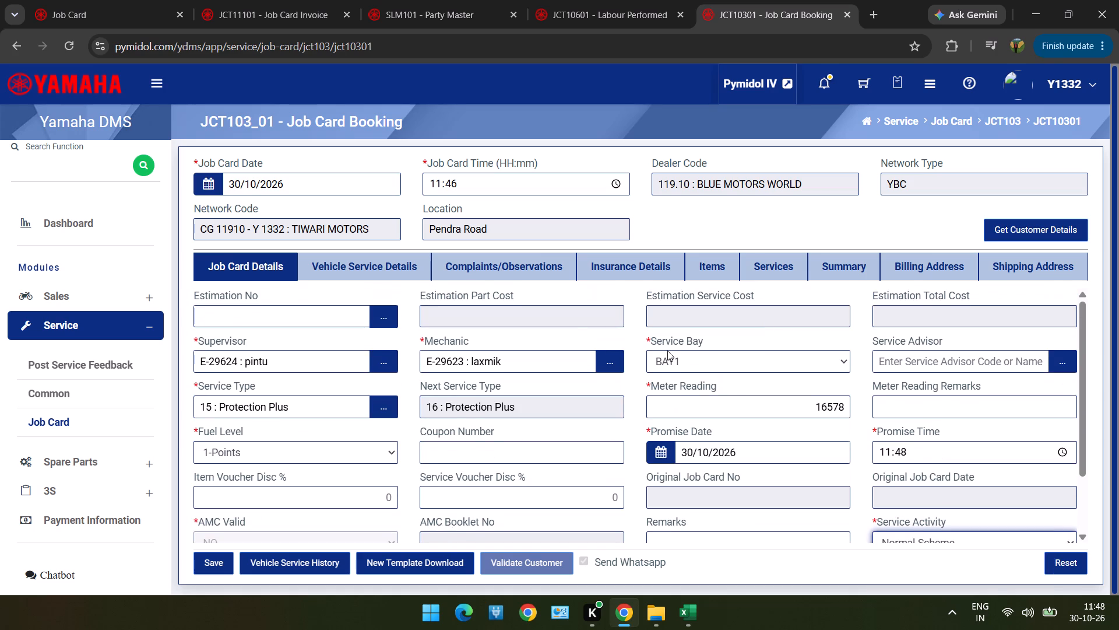
{"action": "left_click", "coordinate": [539, 273]}
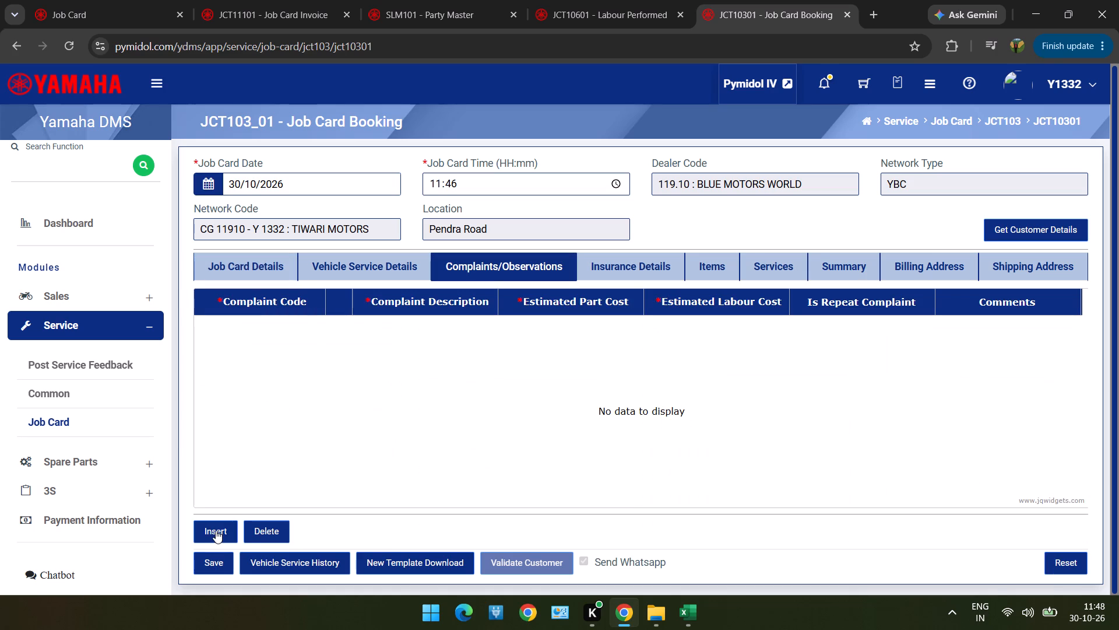
{"action": "left_click", "coordinate": [216, 527]}
{"action": "left_click", "coordinate": [339, 333]}
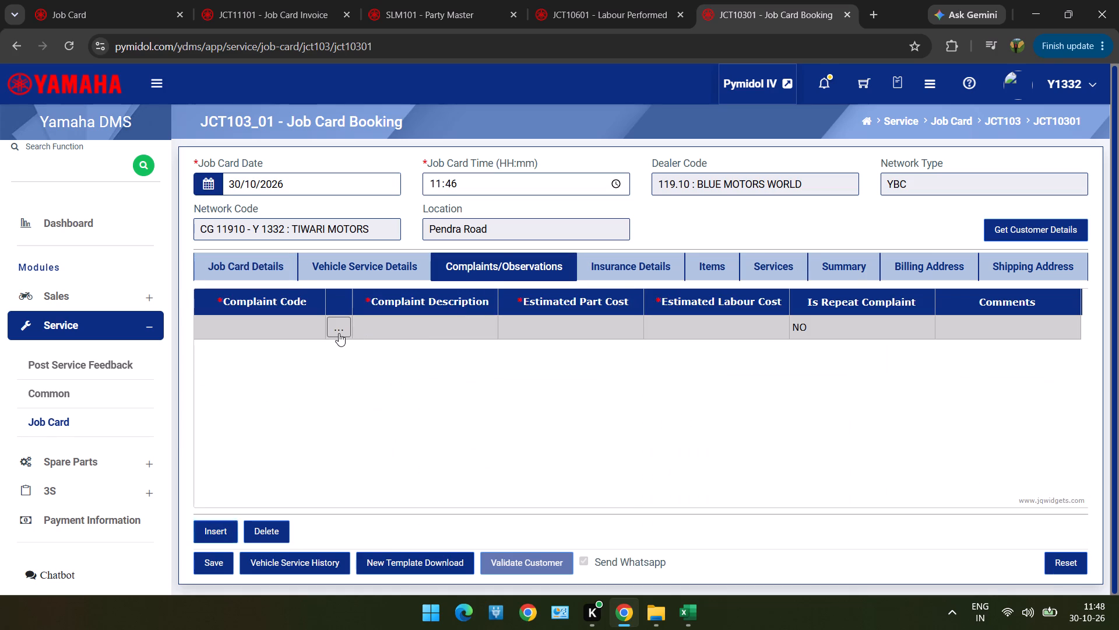
{"action": "left_click", "coordinate": [516, 227]}
{"action": "left_click", "coordinate": [516, 232]}
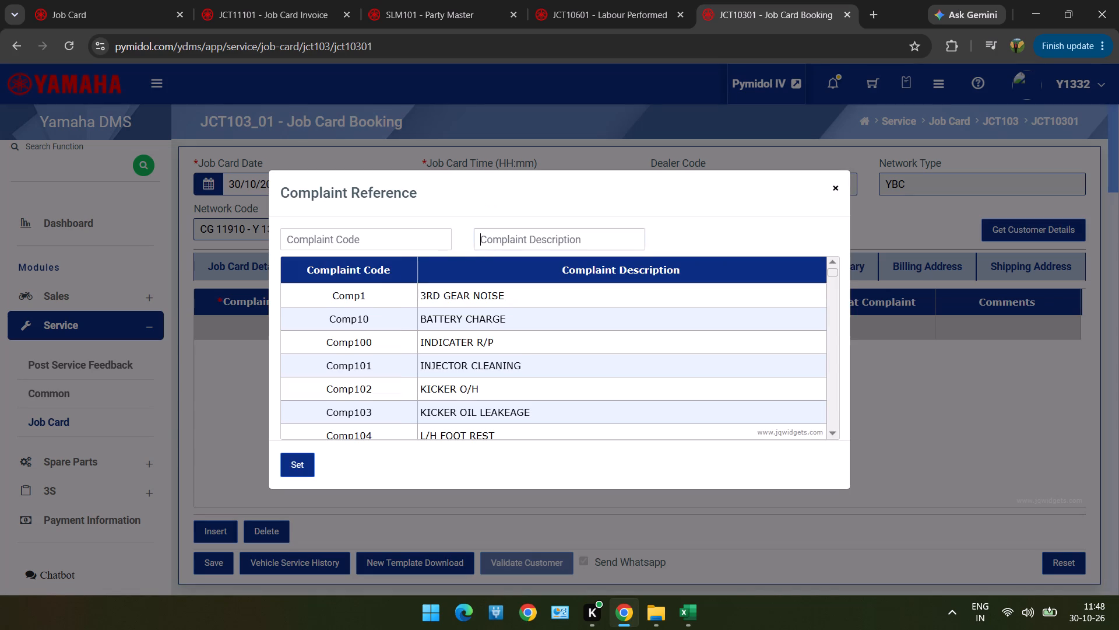
{"action": "type", "text": "ge"}
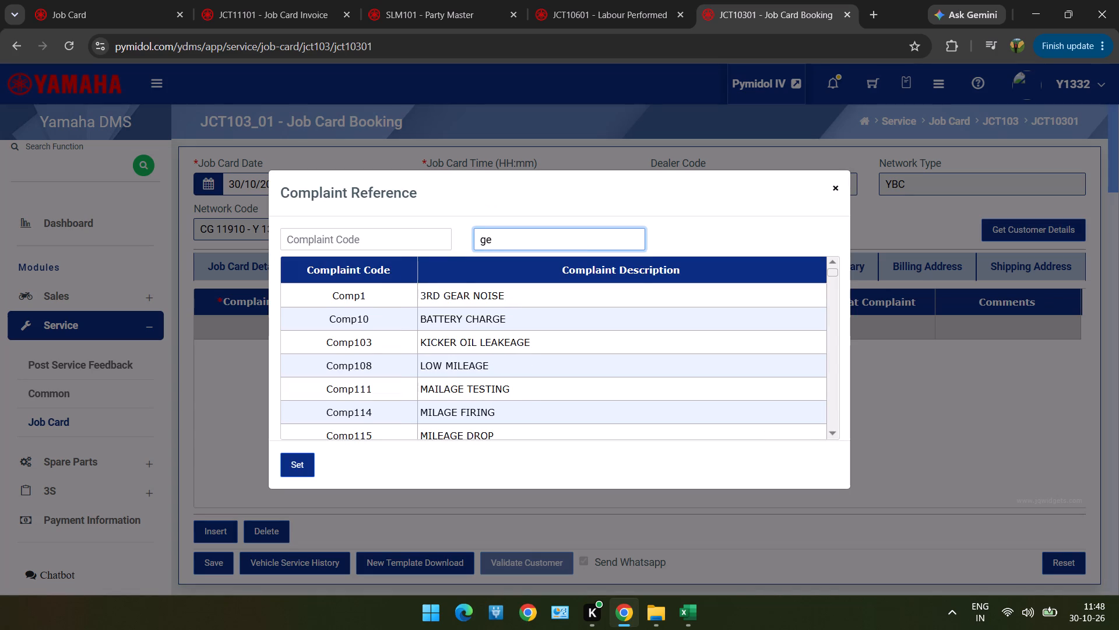
{"action": "key", "text": "n"}
{"action": "double_click", "coordinate": [489, 294]}
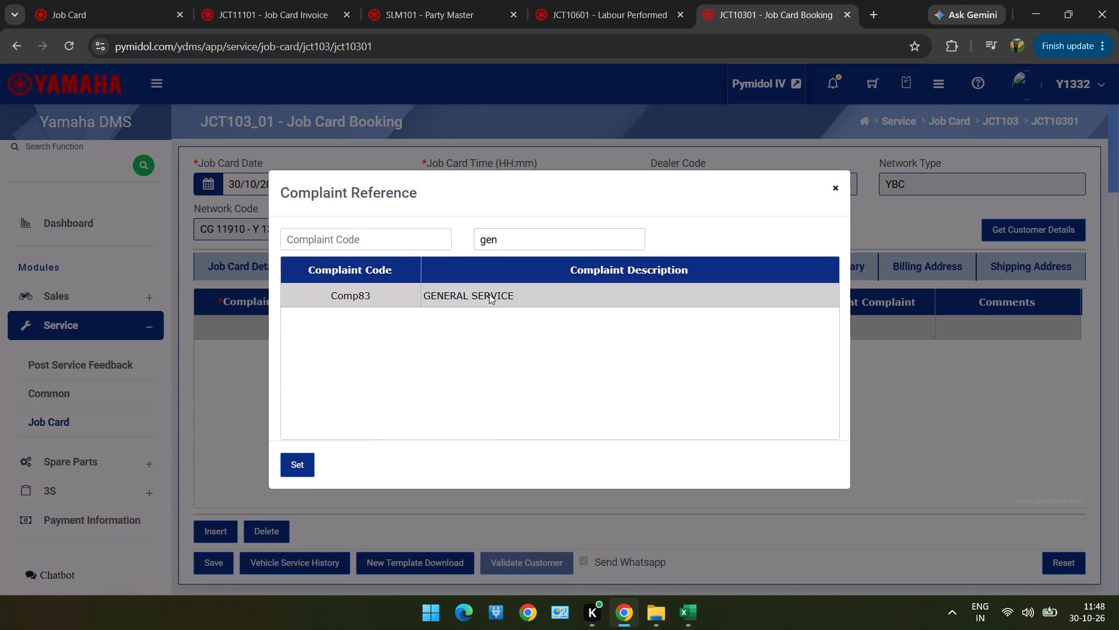
Set the Job Card Time to 11:48 and try to save the booking.
{"action": "scroll", "coordinate": [489, 294], "scroll_direction": "down", "scroll_amount": 3}
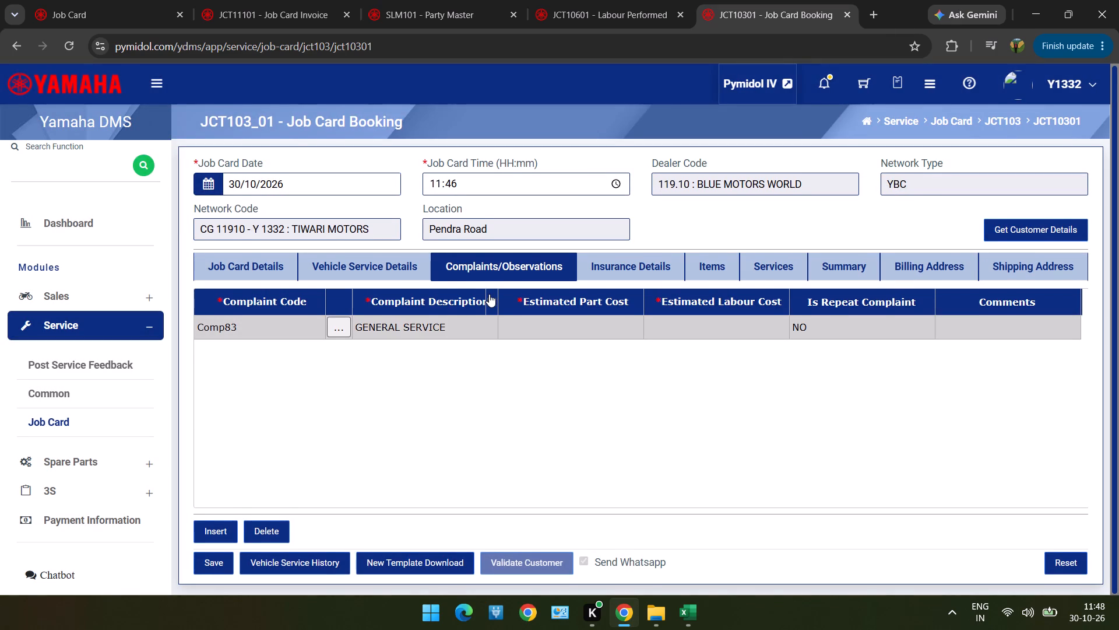
{"action": "left_click", "coordinate": [439, 184]}
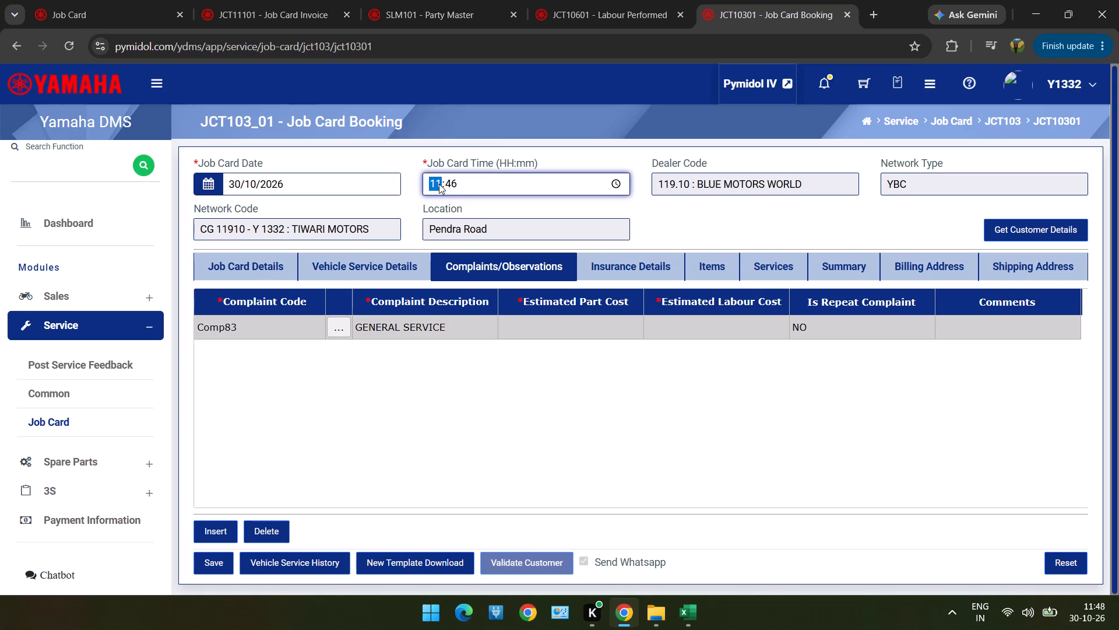
{"action": "type", "text": "1148"}
{"action": "scroll", "coordinate": [439, 184], "scroll_direction": "down", "scroll_amount": 3}
{"action": "left_click", "coordinate": [226, 559]}
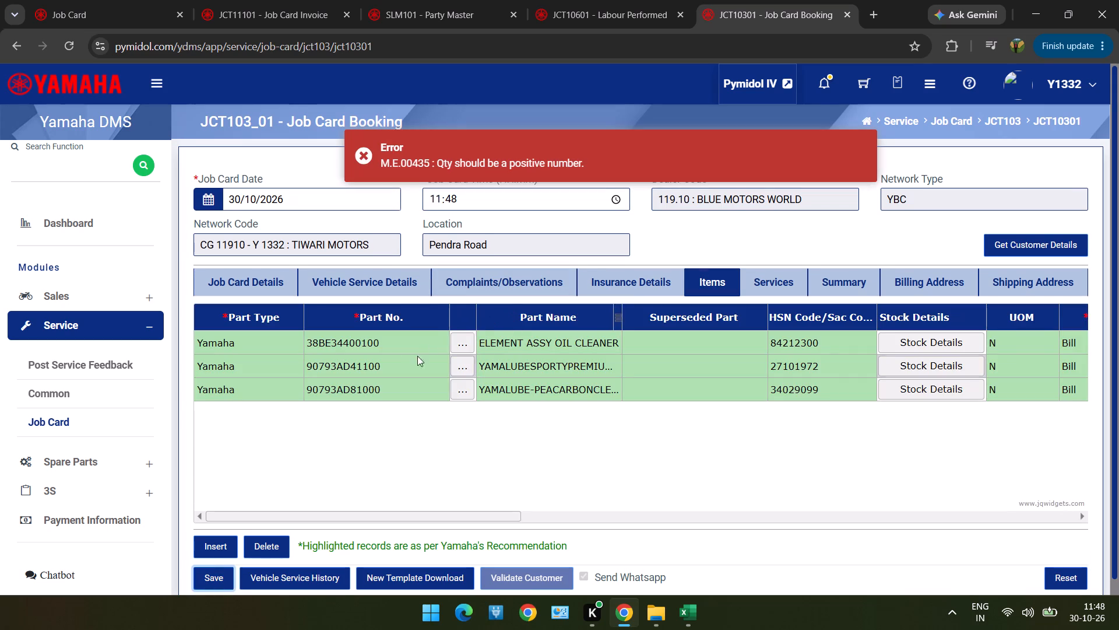
Delete the recommended parts 90793AD41100, 38BE34400100 and 90793AD81000 from the booking's items.
{"action": "left_click_drag", "start_coordinate": [307, 374], "coordinate": [268, 548]}
{"action": "left_click_drag", "start_coordinate": [268, 548], "coordinate": [392, 362]}
{"action": "left_click", "coordinate": [392, 362]}
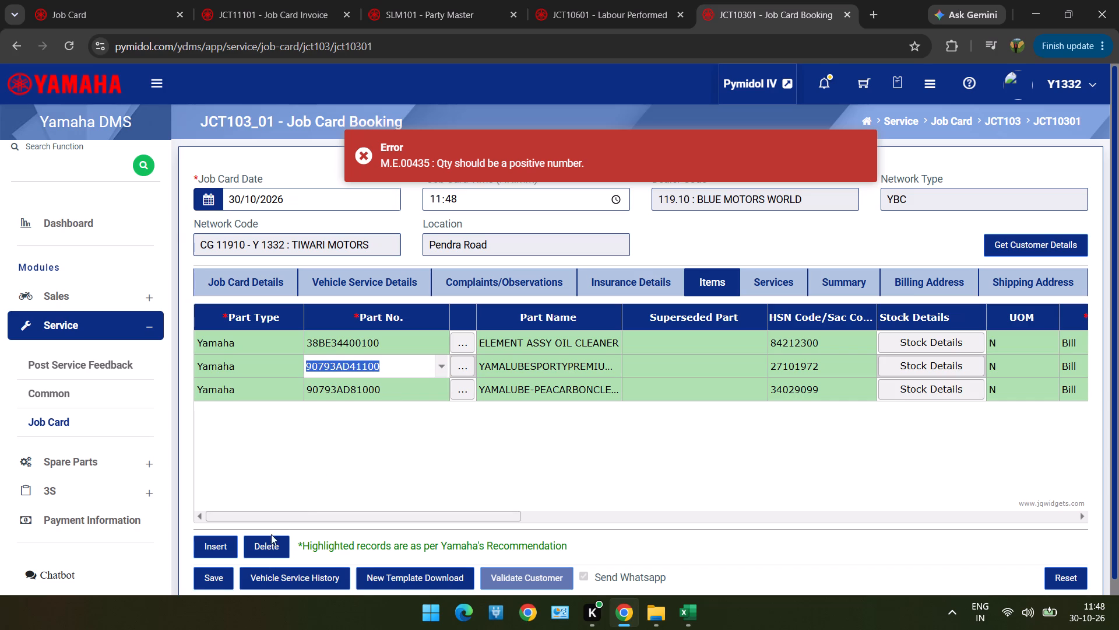
{"action": "left_click", "coordinate": [267, 547]}
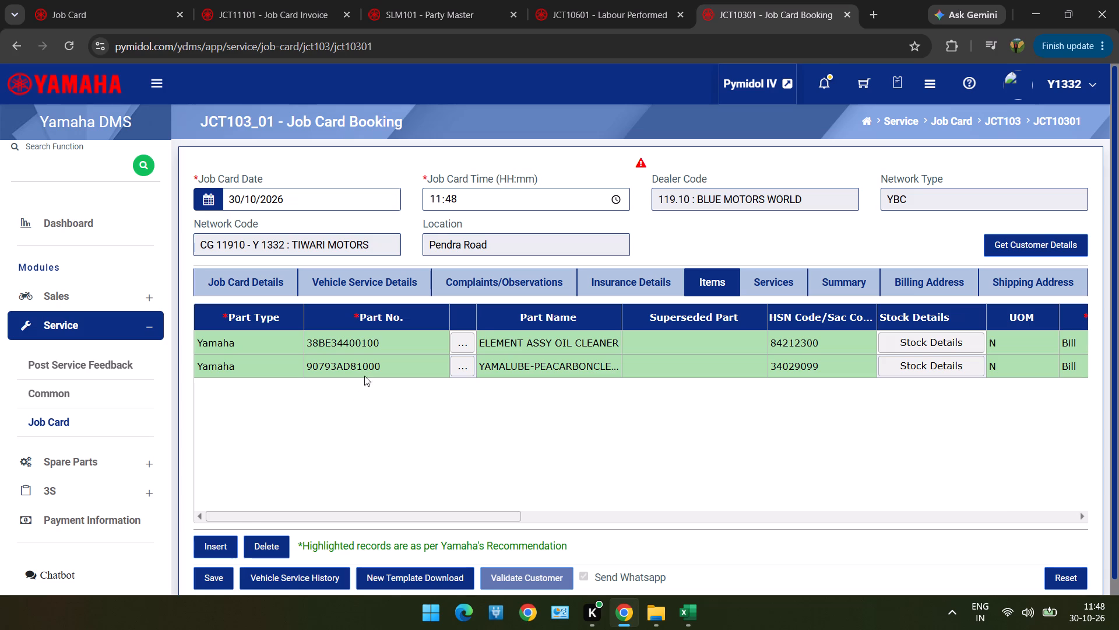
{"action": "left_click", "coordinate": [370, 352]}
{"action": "left_click", "coordinate": [273, 543]}
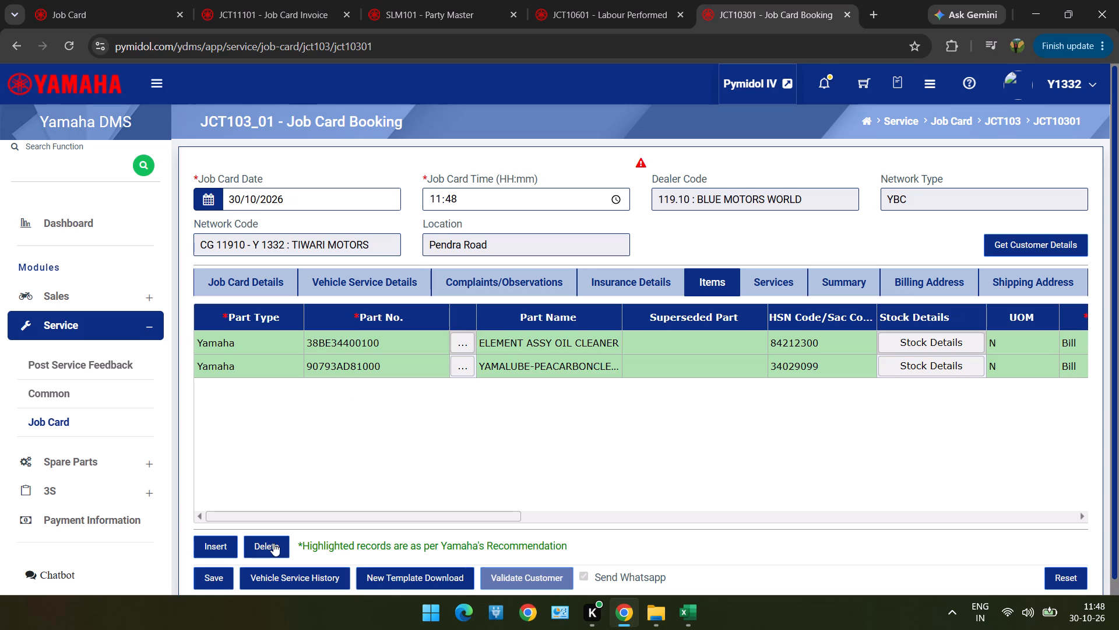
{"action": "left_click", "coordinate": [397, 343]}
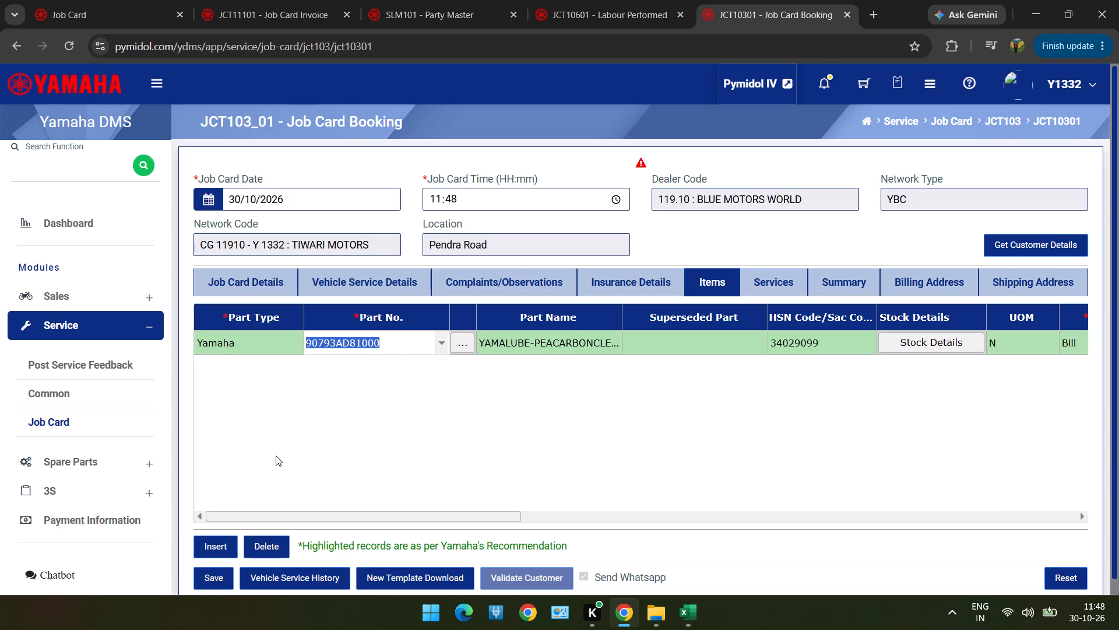
{"action": "left_click", "coordinate": [272, 541]}
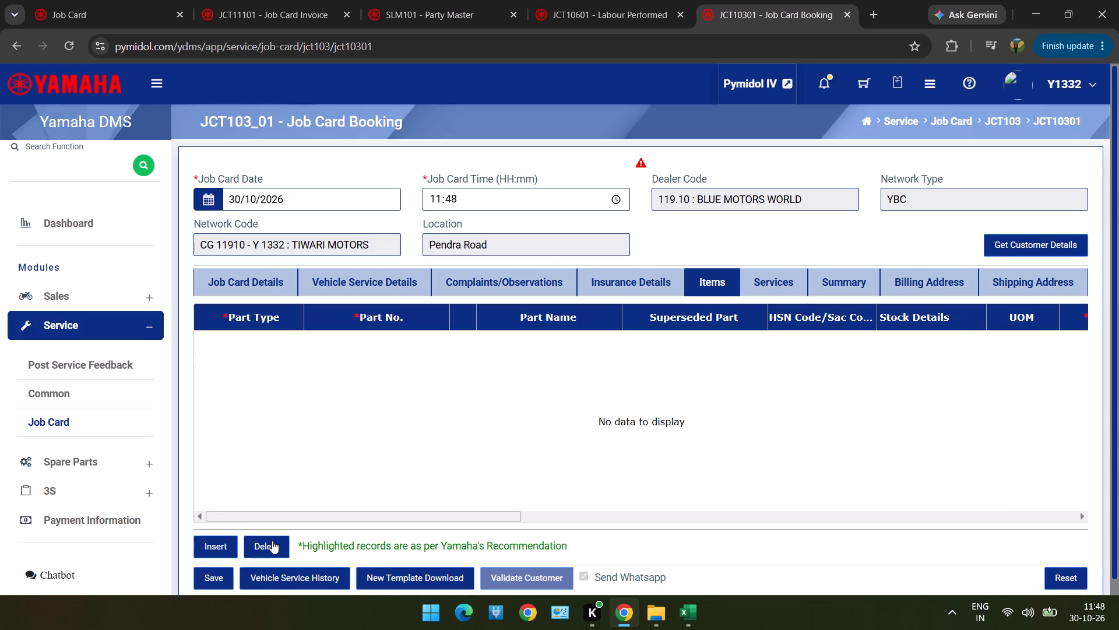
Delete the recommended labour lines 067, 010, 012, 068 and 013 from the booking's services.
{"action": "left_click", "coordinate": [759, 288]}
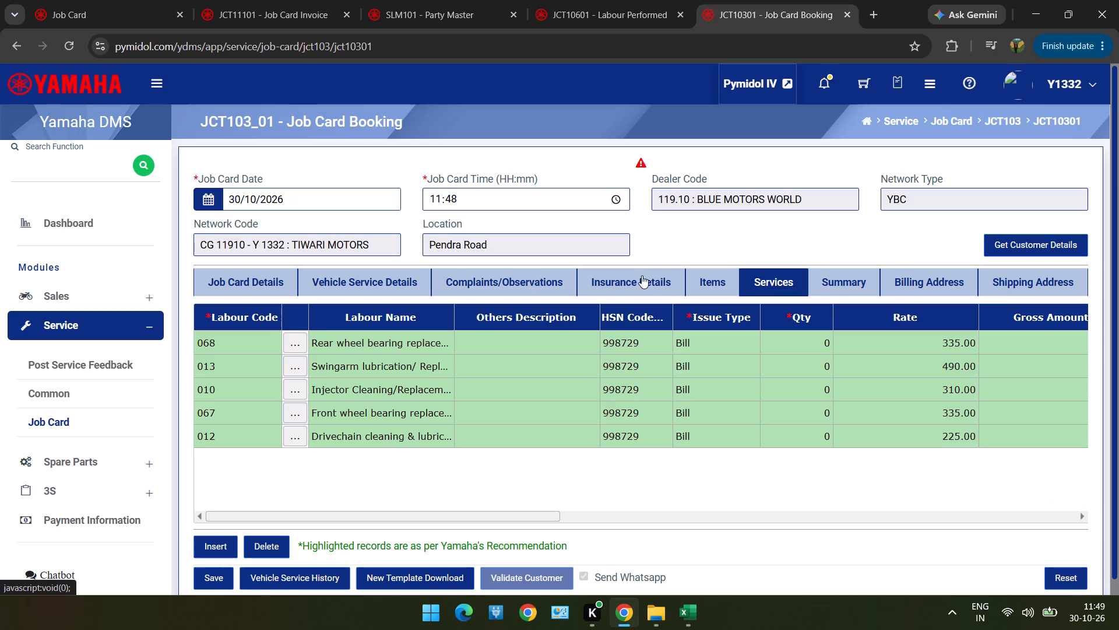
{"action": "left_click_drag", "start_coordinate": [363, 424], "coordinate": [254, 542]}
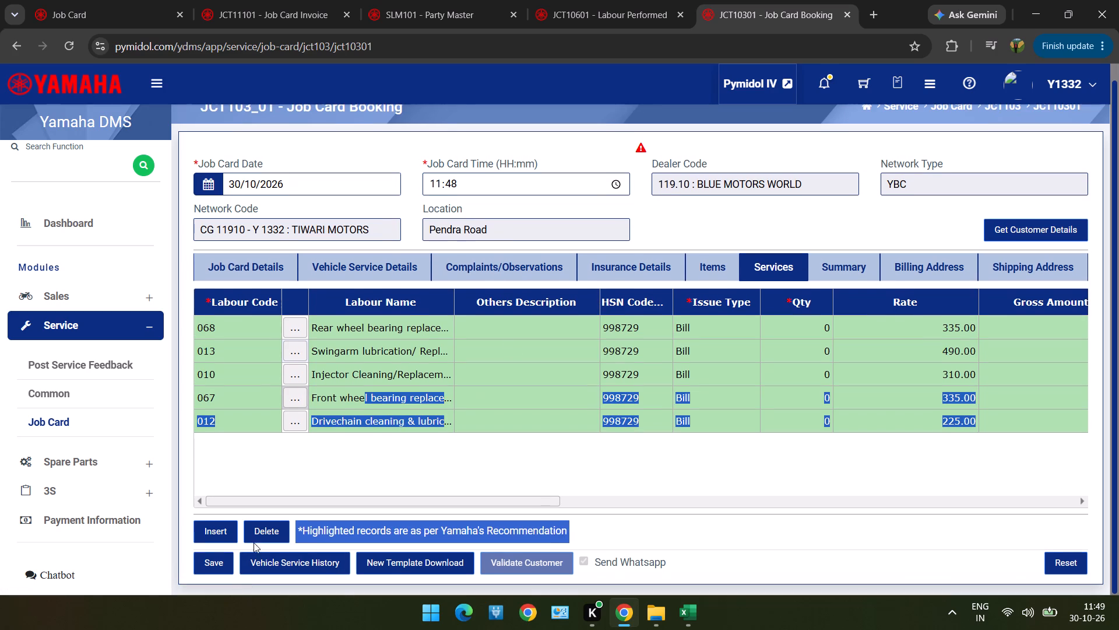
{"action": "left_click_drag", "start_coordinate": [254, 542], "coordinate": [255, 535]}
{"action": "left_click", "coordinate": [255, 535]}
{"action": "left_click", "coordinate": [374, 369]}
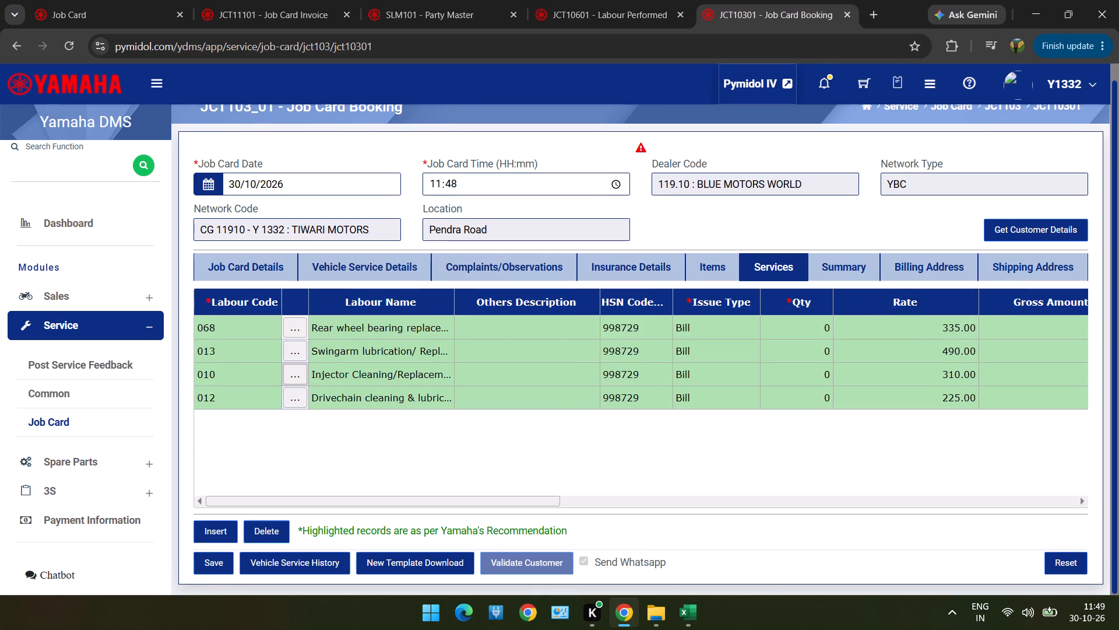
{"action": "left_click", "coordinate": [338, 400]}
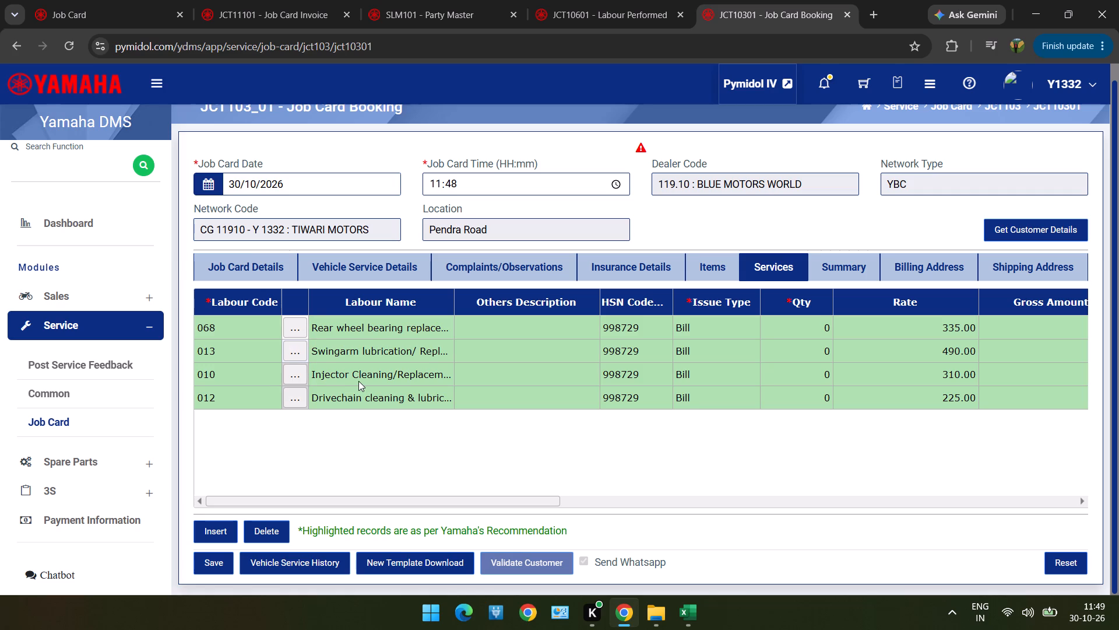
{"action": "left_click_drag", "start_coordinate": [358, 381], "coordinate": [261, 530]}
{"action": "left_click", "coordinate": [261, 530]}
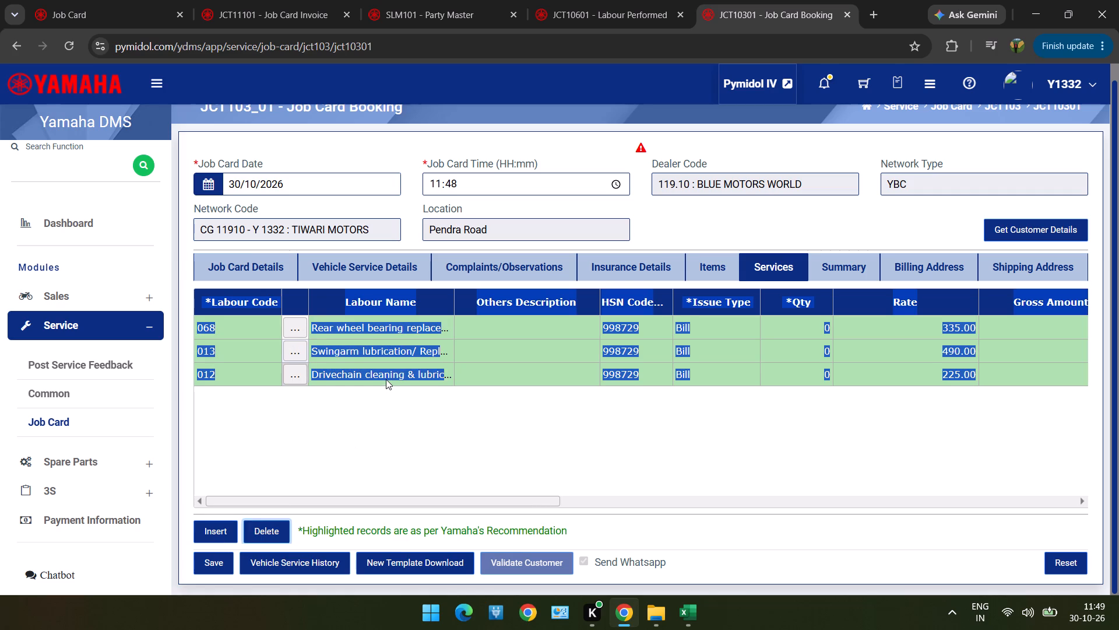
{"action": "left_click", "coordinate": [386, 379]}
{"action": "double_click", "coordinate": [386, 379]}
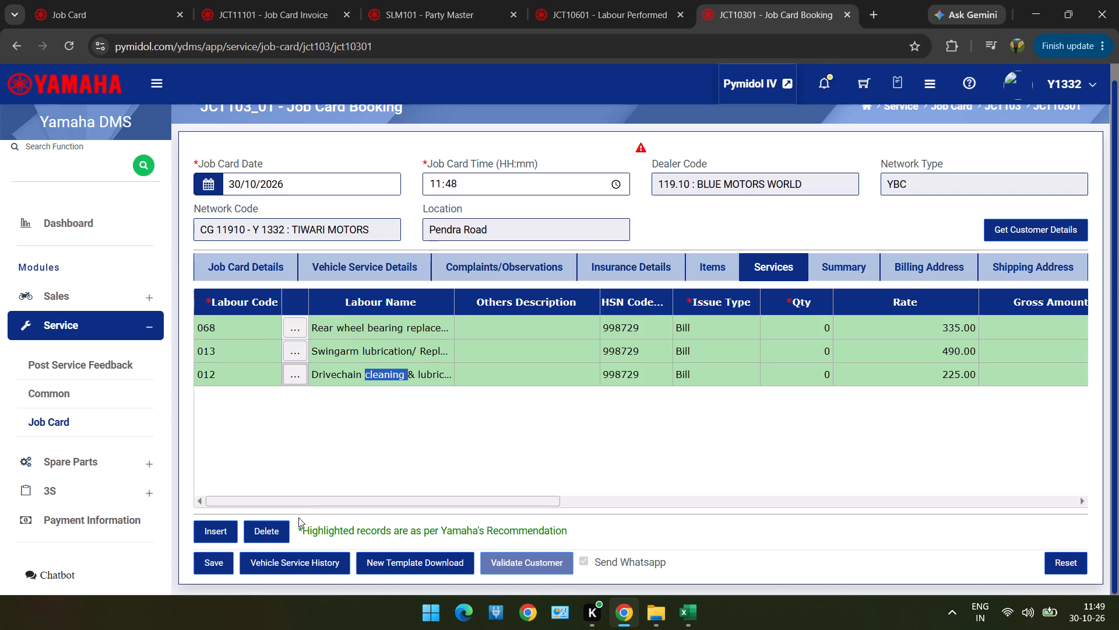
{"action": "left_click", "coordinate": [256, 536]}
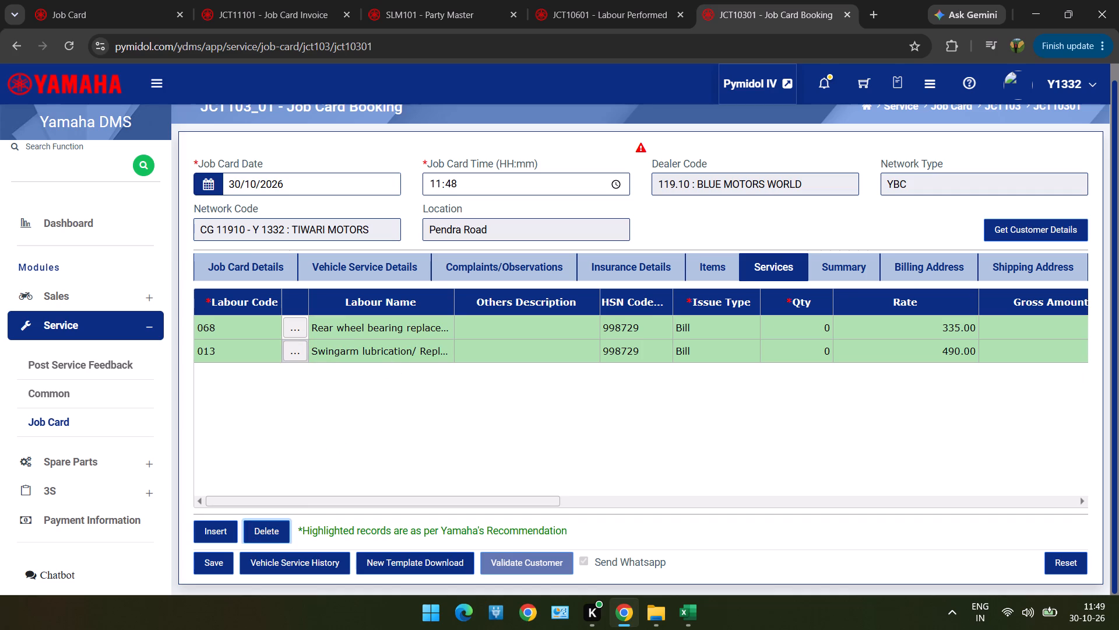
{"action": "left_click", "coordinate": [391, 355]}
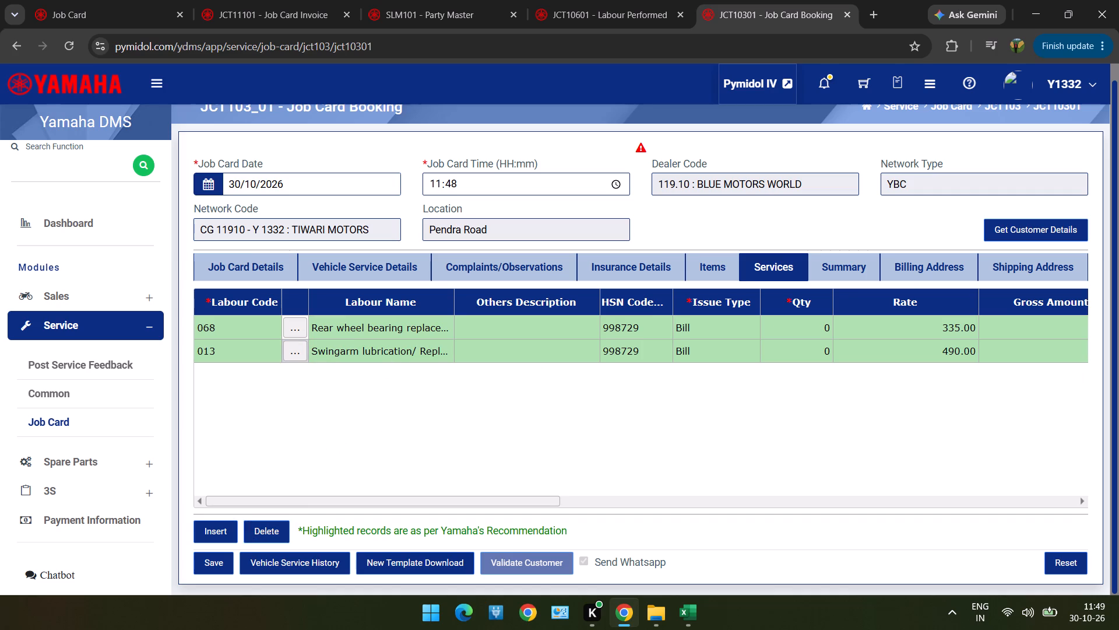
{"action": "left_click", "coordinate": [391, 355]}
{"action": "left_click_drag", "start_coordinate": [271, 524], "coordinate": [379, 335]}
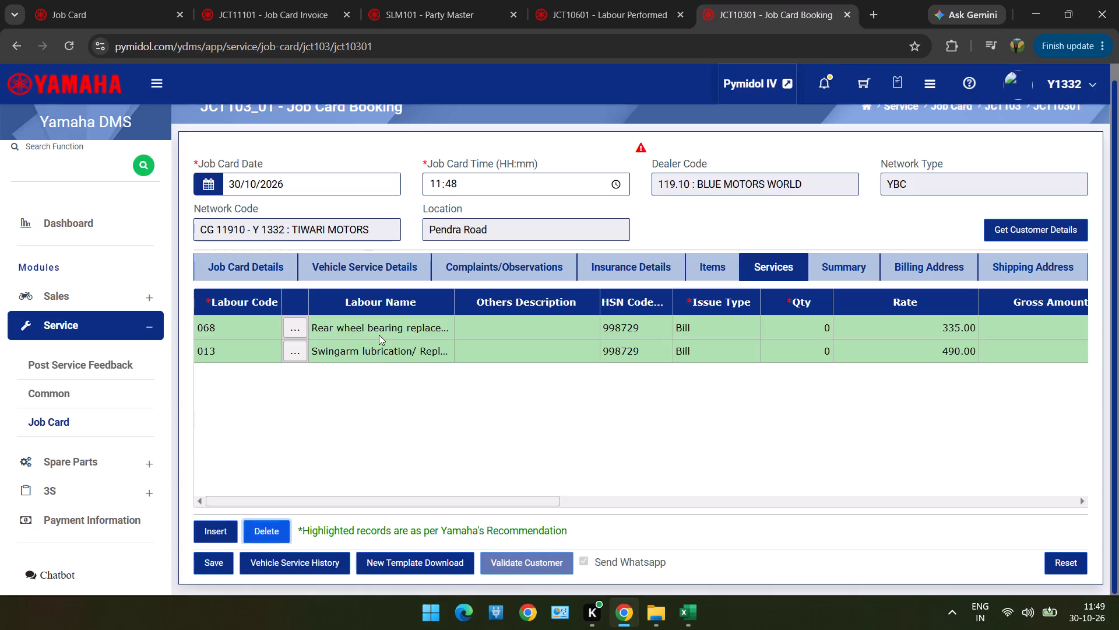
{"action": "left_click", "coordinate": [379, 335]}
{"action": "left_click", "coordinate": [267, 531]}
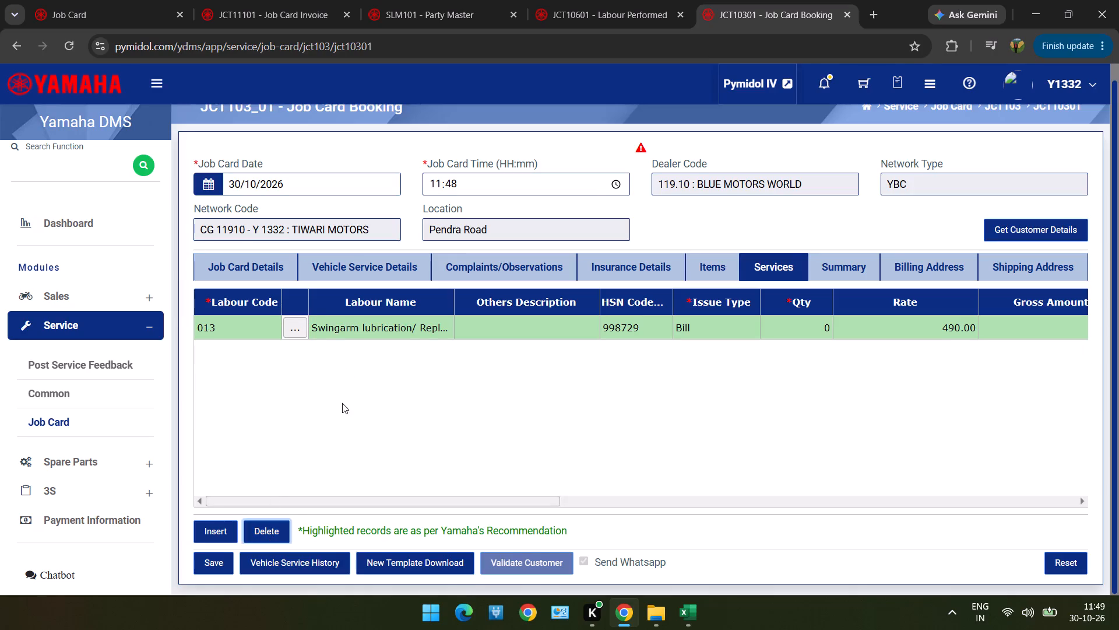
{"action": "left_click", "coordinate": [357, 332]}
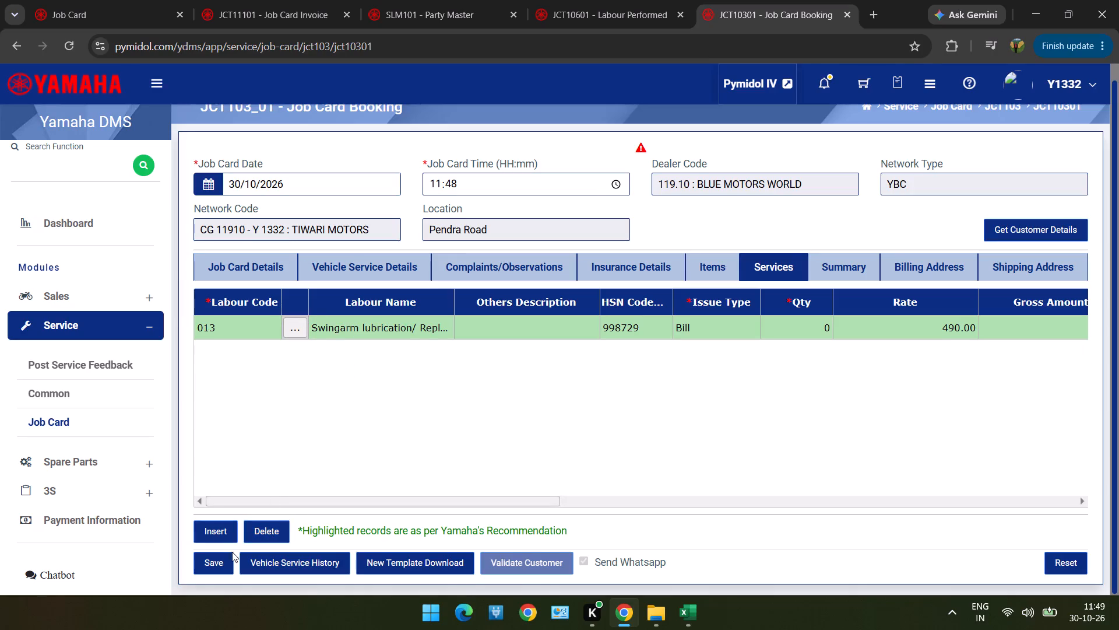
{"action": "left_click", "coordinate": [256, 528]}
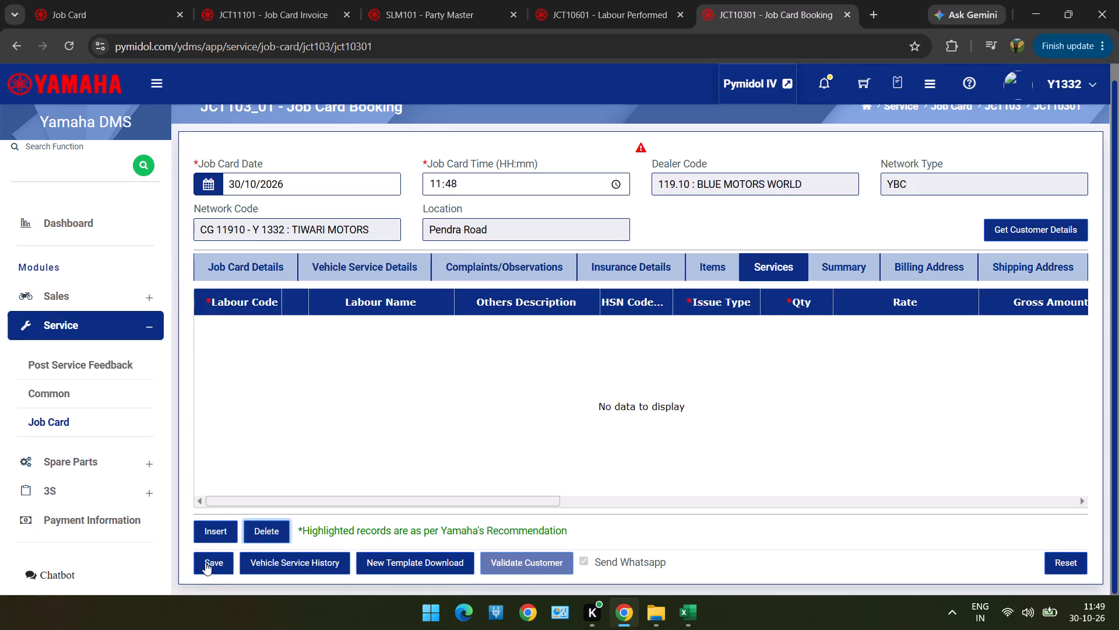
Save the job card booking and confirm its creation.
{"action": "left_click", "coordinate": [205, 562]}
{"action": "left_click", "coordinate": [478, 452]}
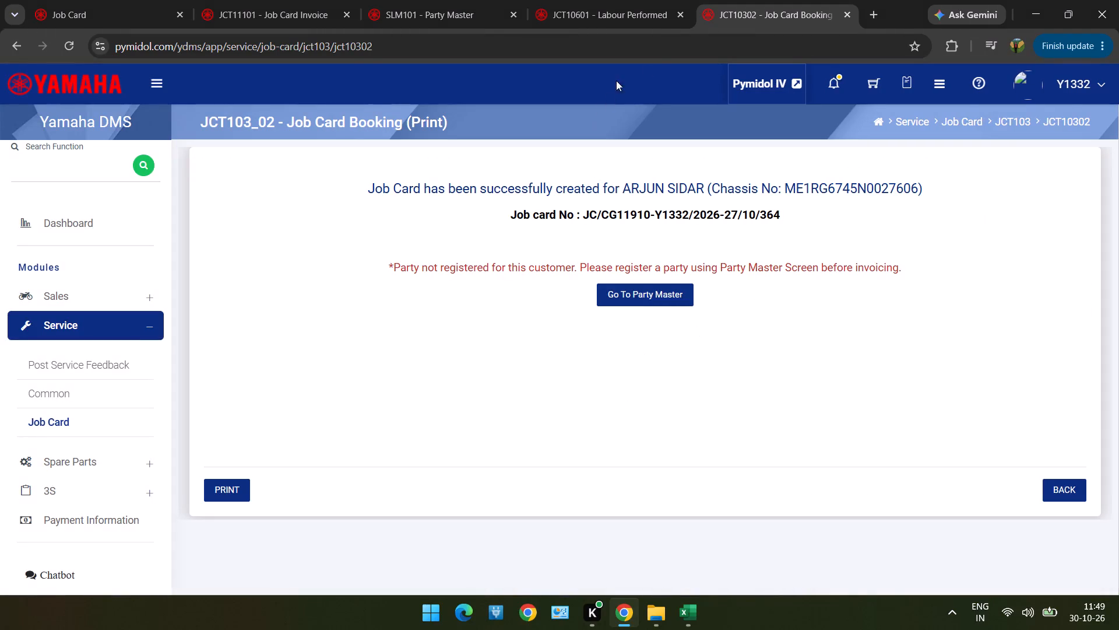
{"action": "left_click", "coordinate": [589, 12]}
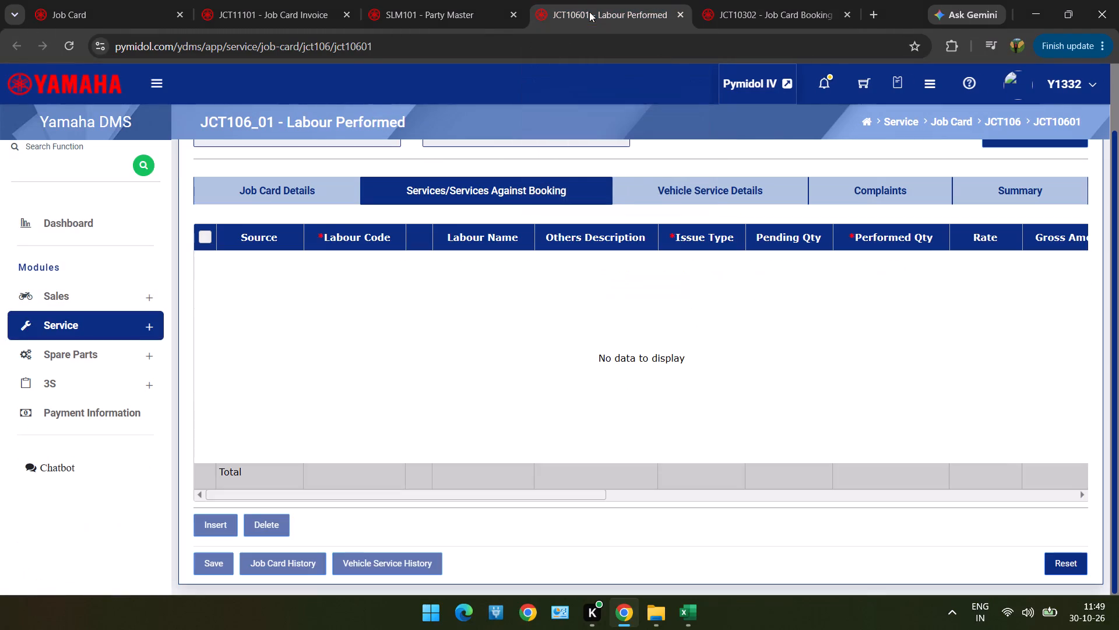
{"action": "scroll", "coordinate": [804, 215], "scroll_direction": "up", "scroll_amount": 4}
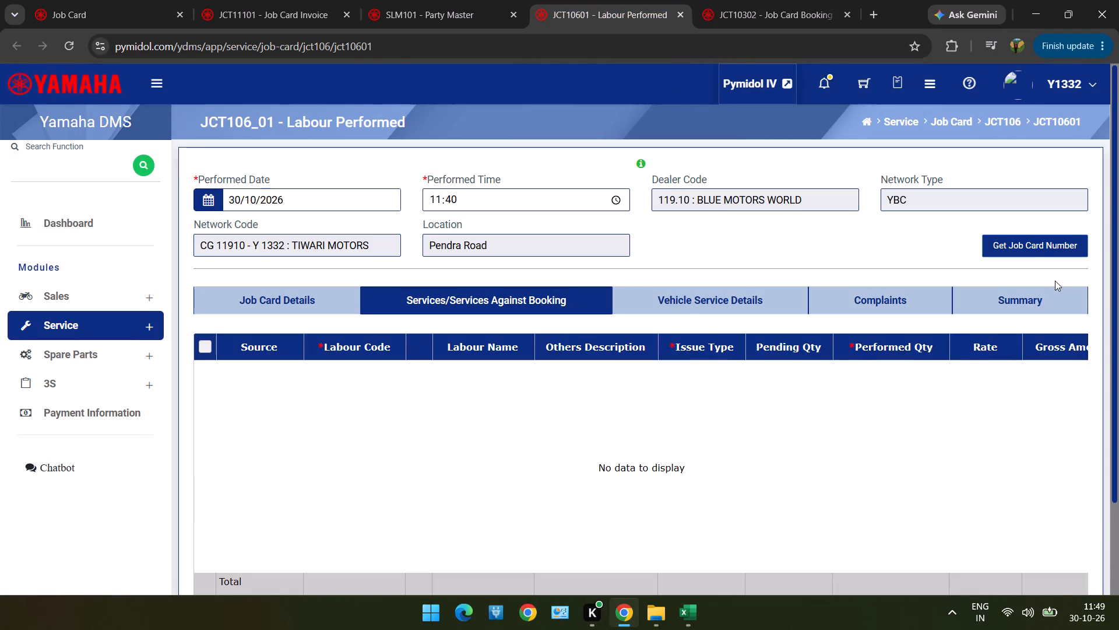
{"action": "left_click", "coordinate": [1030, 244]}
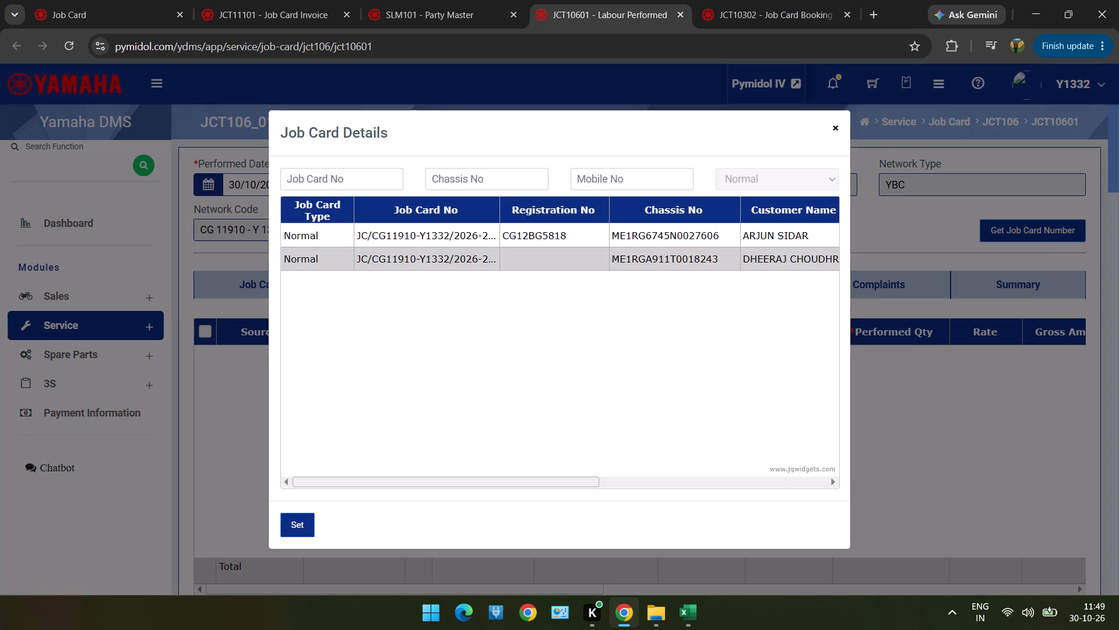
{"action": "double_click", "coordinate": [680, 241]}
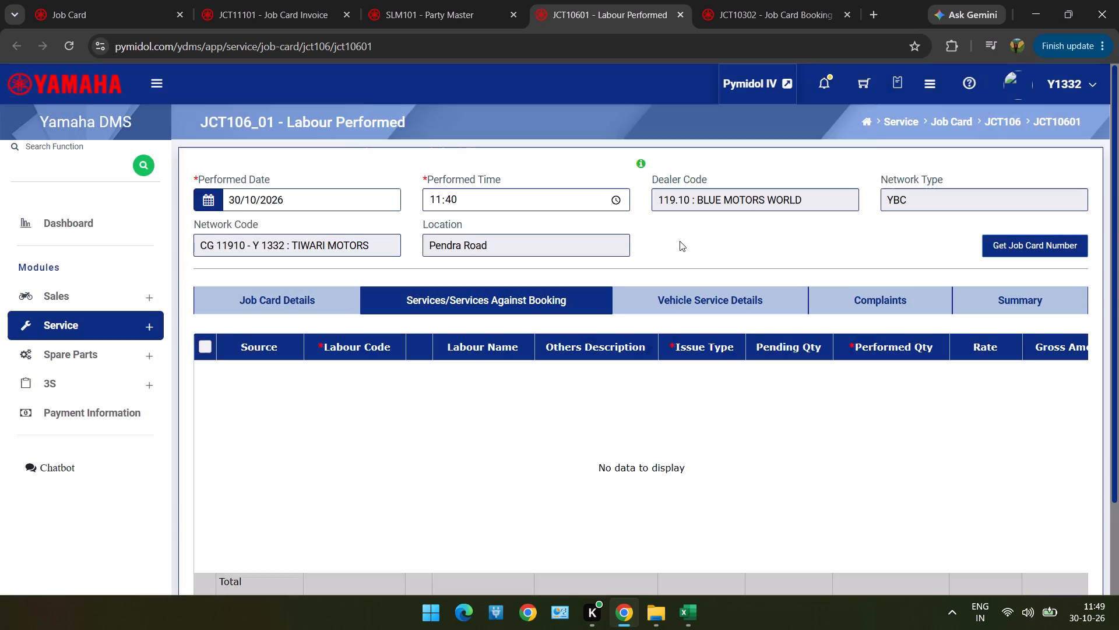
{"action": "scroll", "coordinate": [680, 241], "scroll_direction": "down", "scroll_amount": 2}
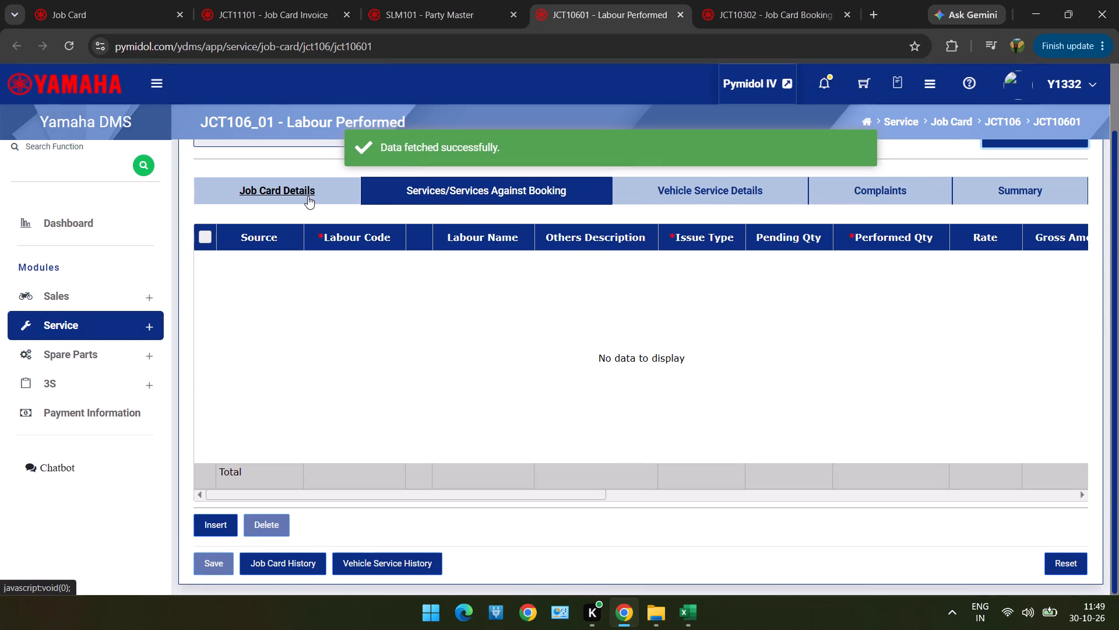
{"action": "left_click", "coordinate": [308, 196]}
{"action": "left_click", "coordinate": [475, 186]}
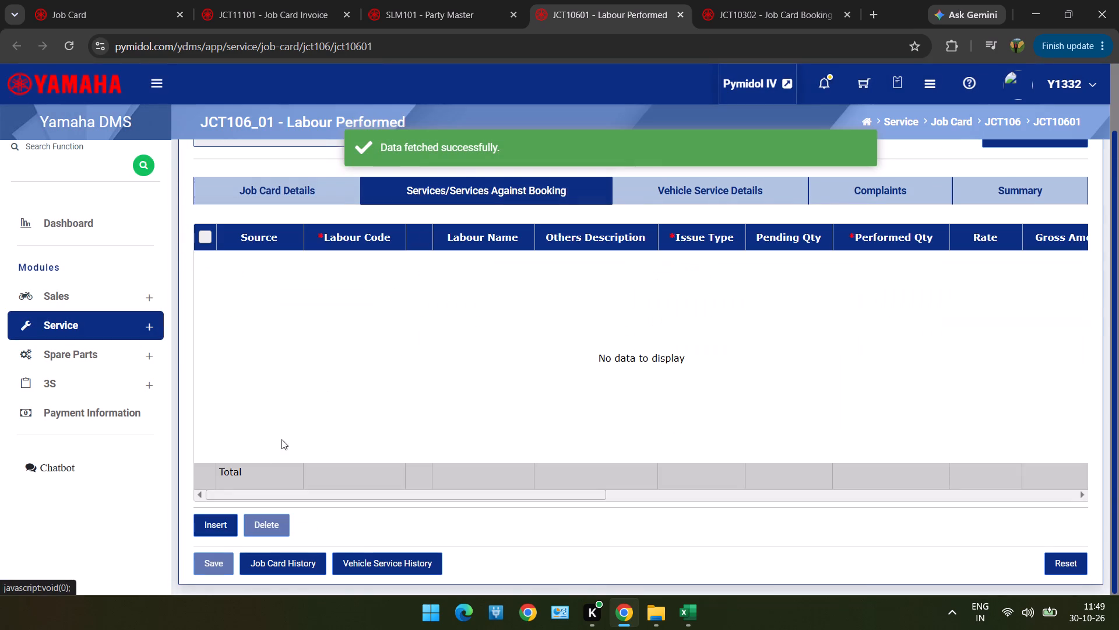
Insert labour 001, Paid Service Including Washing, with issue type FOC, select the line and try to save.
{"action": "left_click", "coordinate": [212, 525]}
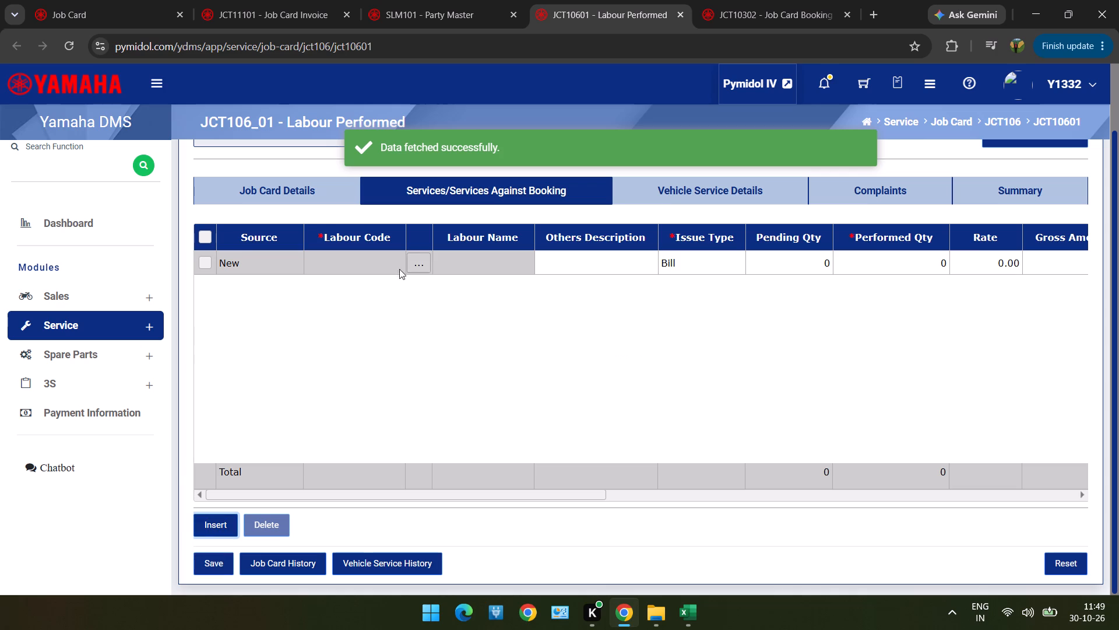
{"action": "left_click", "coordinate": [418, 257]}
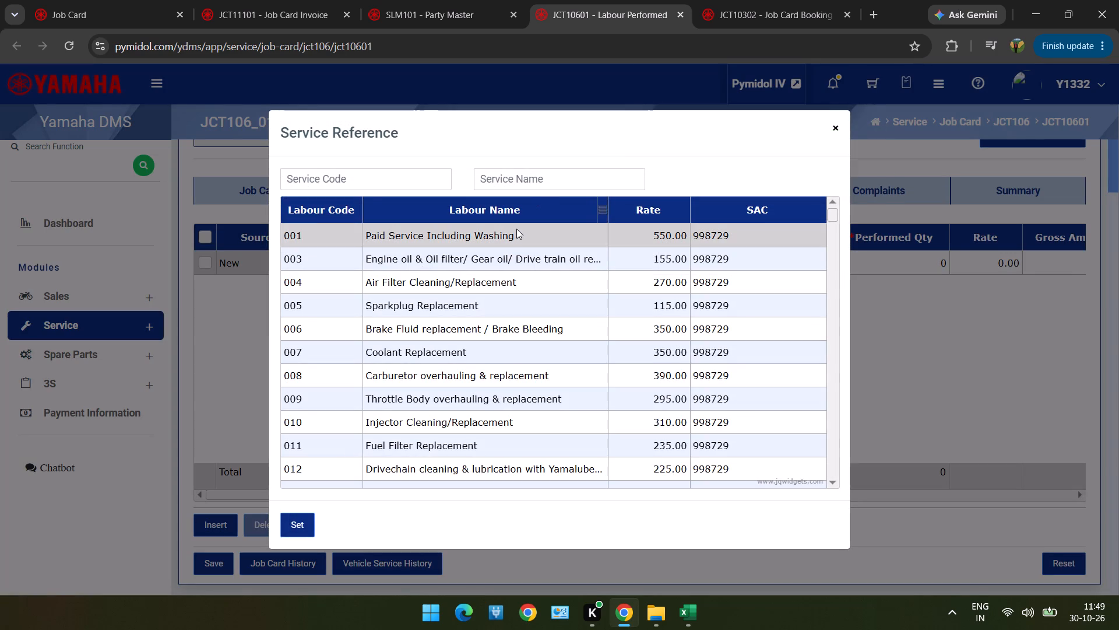
{"action": "double_click", "coordinate": [516, 231]}
{"action": "double_click", "coordinate": [686, 262]}
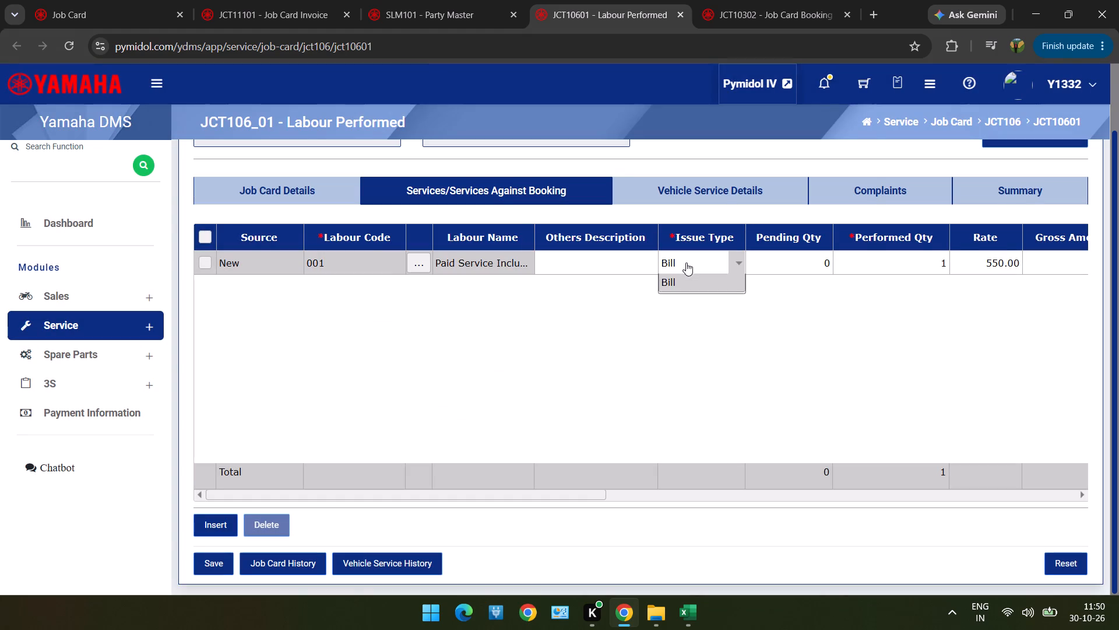
{"action": "left_click", "coordinate": [684, 291]}
{"action": "left_click", "coordinate": [209, 230]}
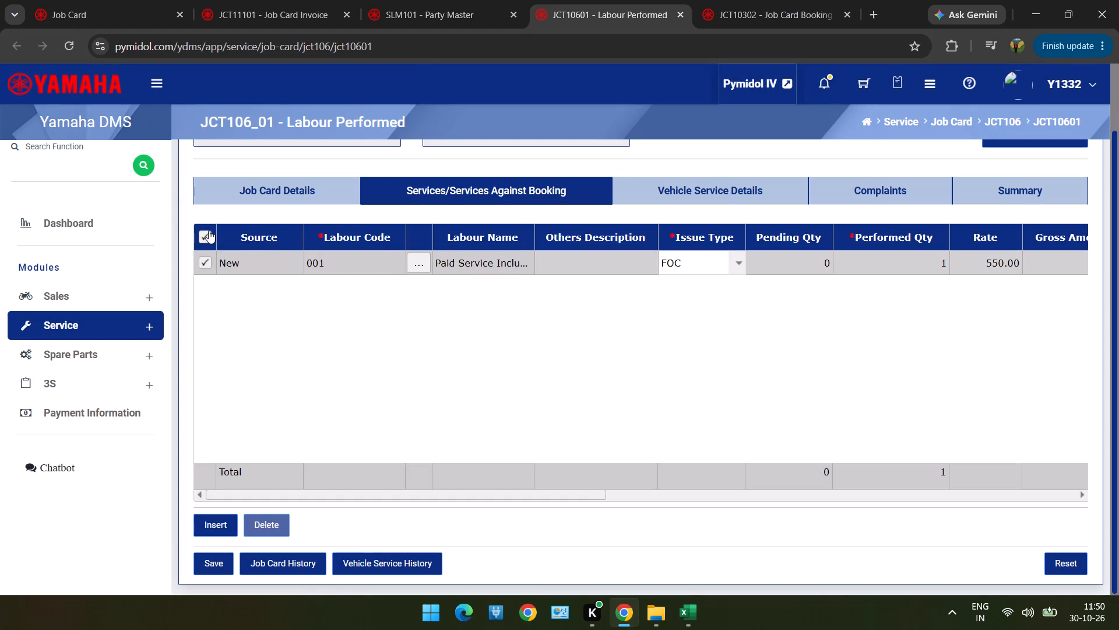
{"action": "left_click", "coordinate": [209, 560]}
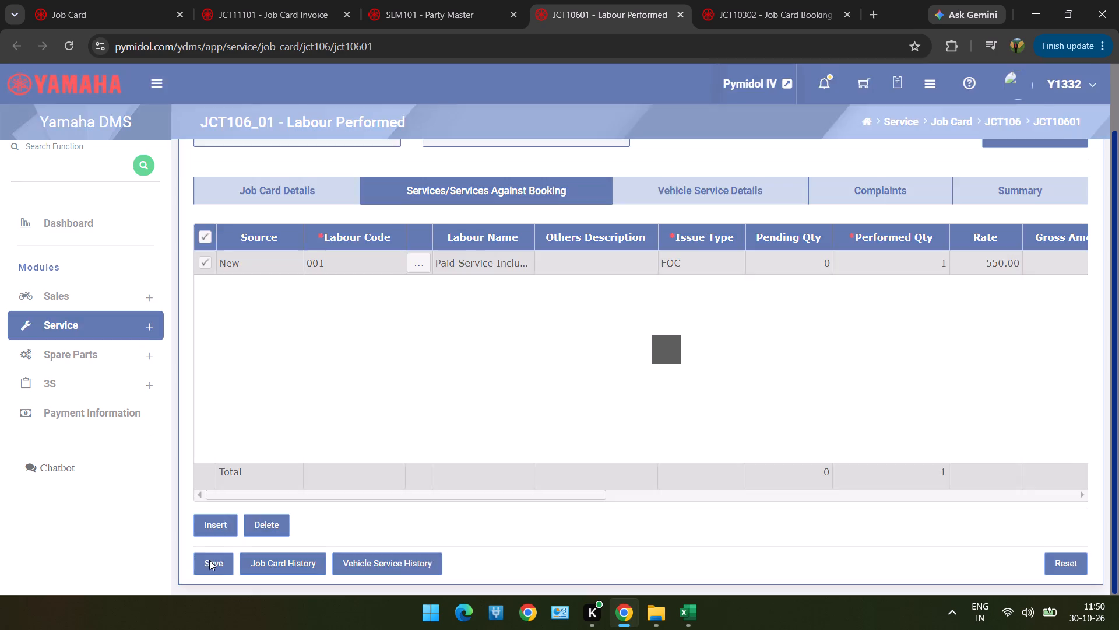
Set the Performed Time to 11:50 and save the performed labour.
{"action": "scroll", "coordinate": [440, 346], "scroll_direction": "up", "scroll_amount": 6}
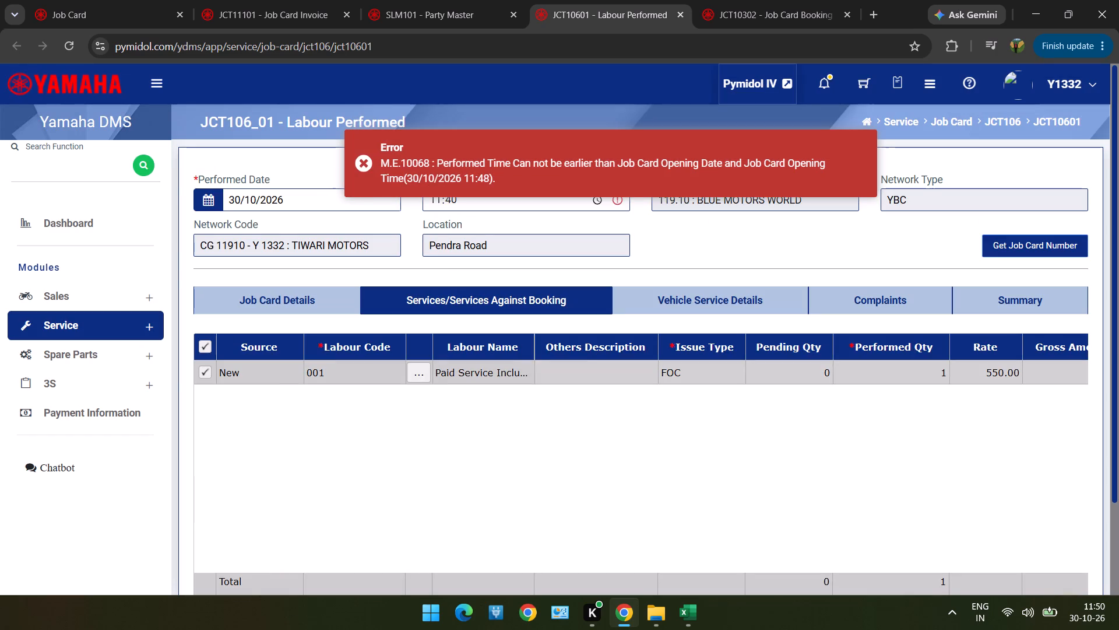
{"action": "left_click", "coordinate": [433, 208]}
{"action": "type", "text": "1150"}
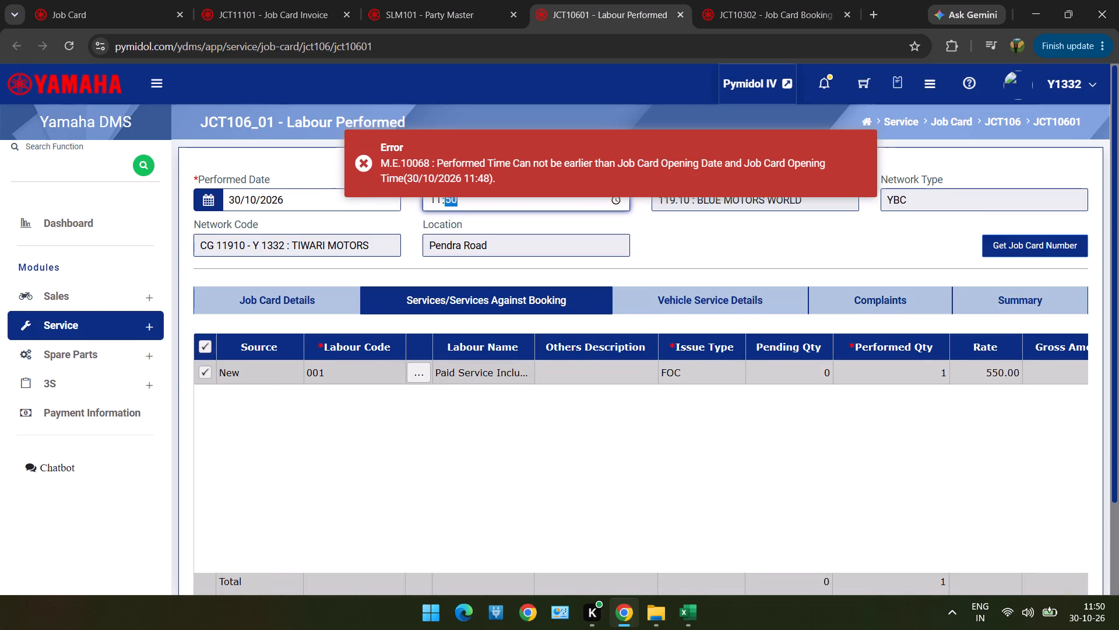
{"action": "scroll", "coordinate": [433, 208], "scroll_direction": "down", "scroll_amount": 3}
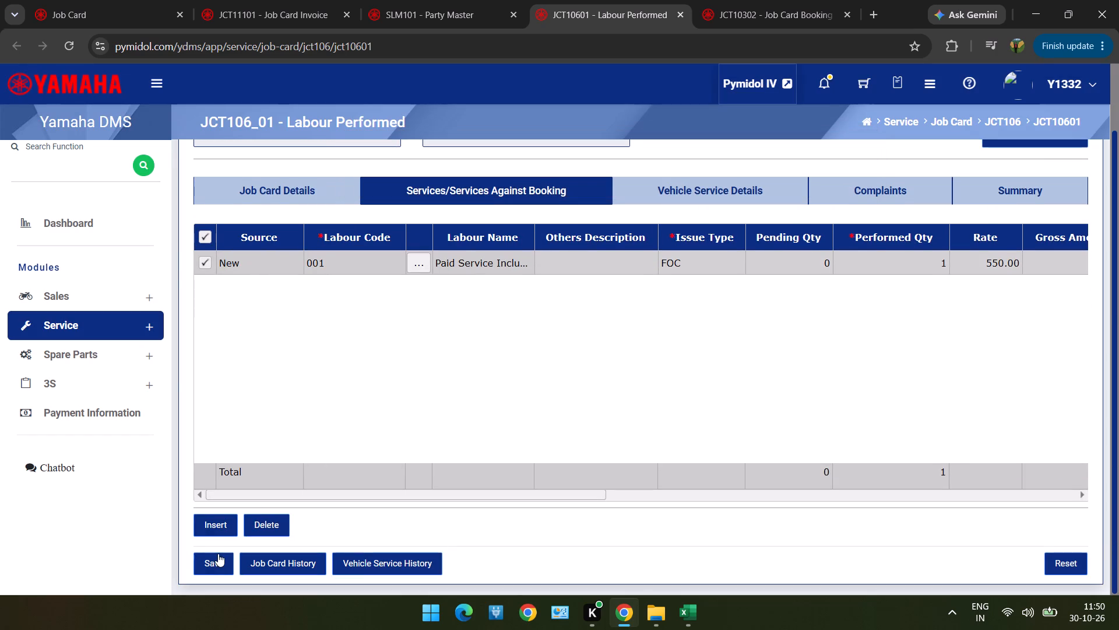
{"action": "left_click", "coordinate": [217, 561]}
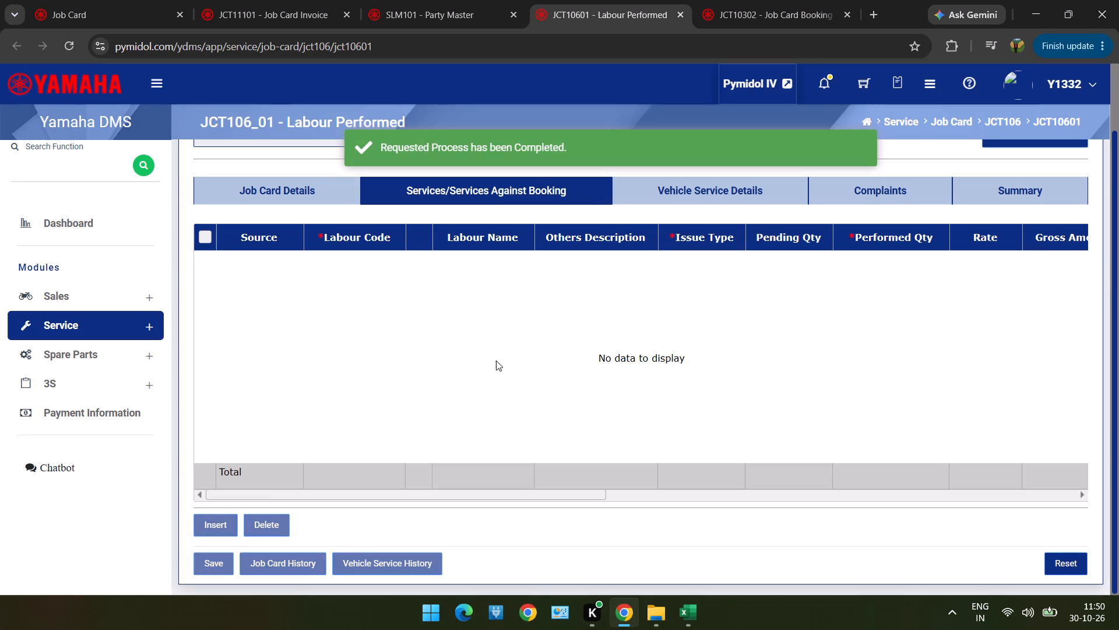
{"action": "scroll", "coordinate": [347, 351], "scroll_direction": "up", "scroll_amount": 3}
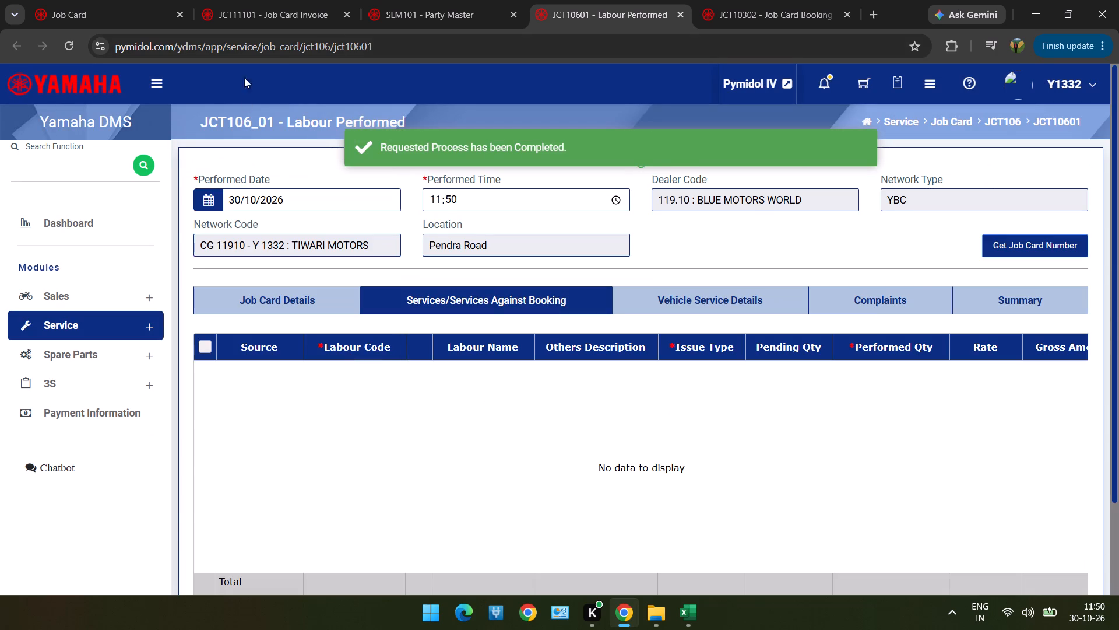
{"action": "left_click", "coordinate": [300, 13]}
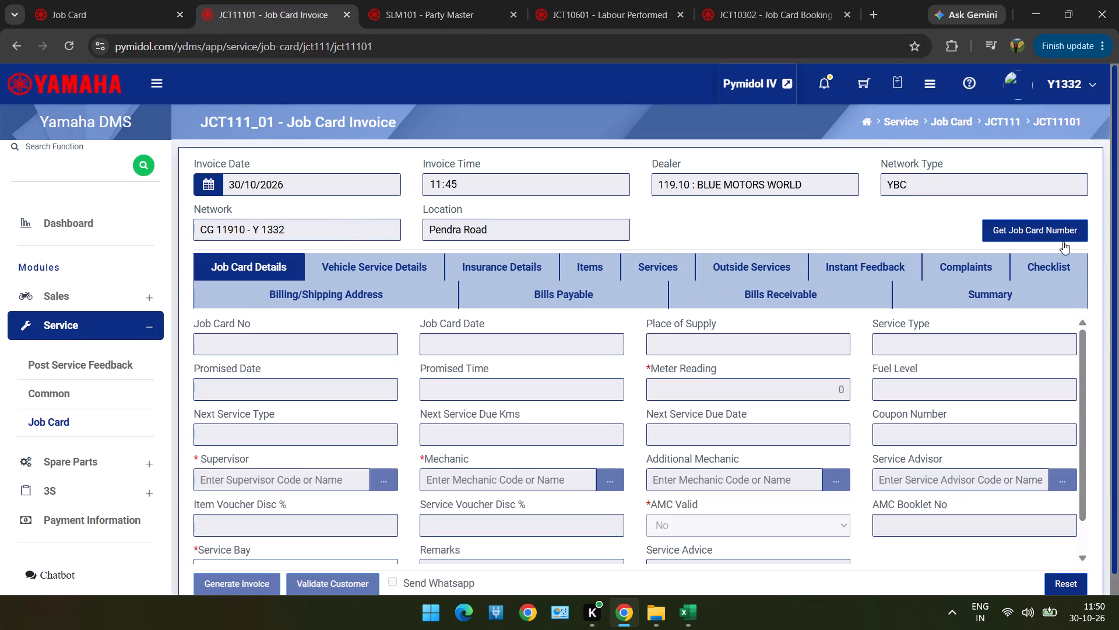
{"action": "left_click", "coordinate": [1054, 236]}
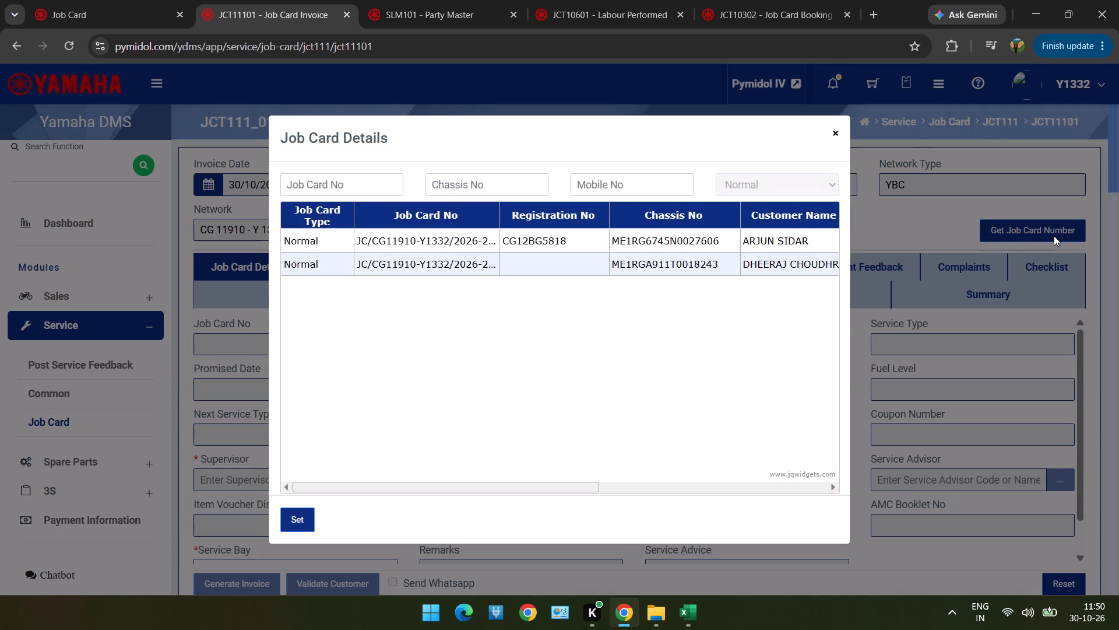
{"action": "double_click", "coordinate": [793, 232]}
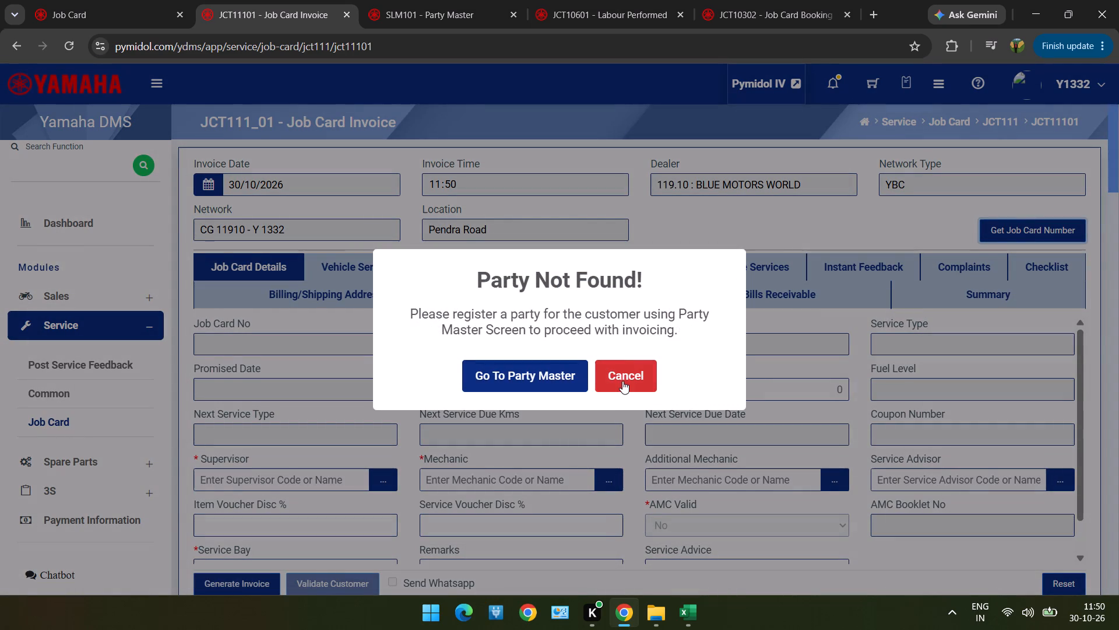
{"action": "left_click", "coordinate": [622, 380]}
Create a new Party Master record and copy the customer name from row 29 of the Excel sheet into Party Name.
{"action": "left_click", "coordinate": [402, 0]}
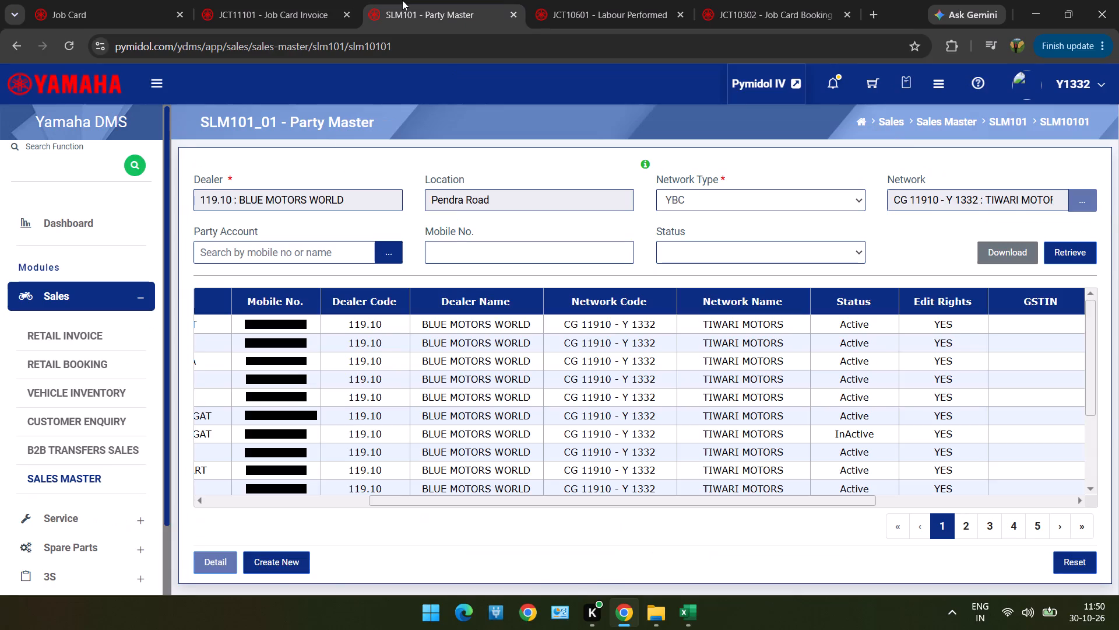
{"action": "key", "text": "alt+Tab"}
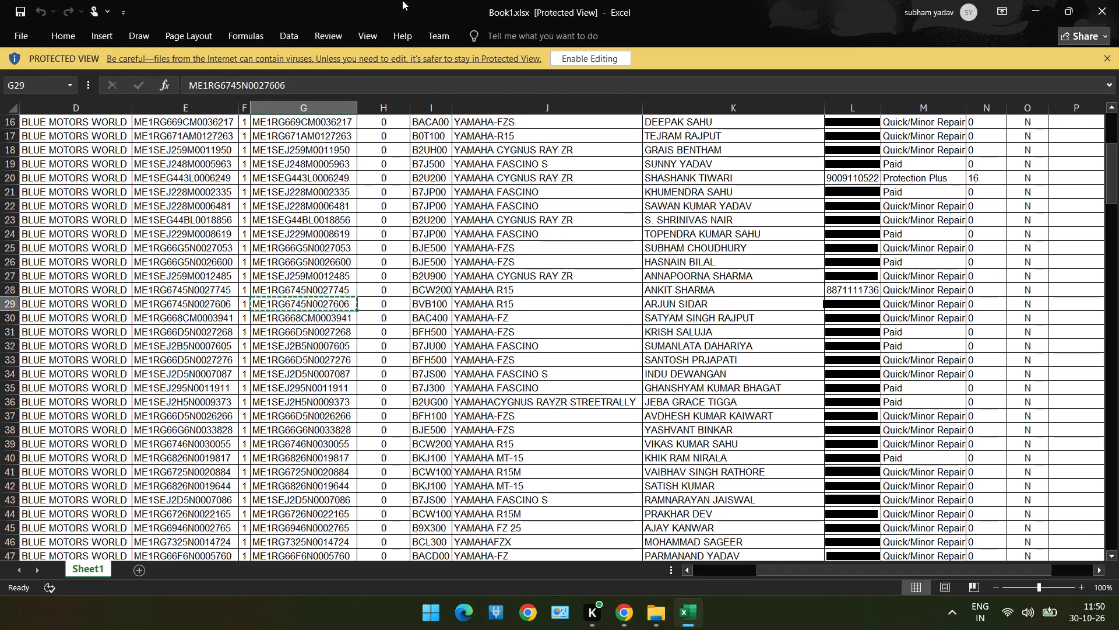
{"action": "key", "text": "Tab"}
{"action": "key", "text": "Tab"}
{"action": "key", "text": "Tab"}
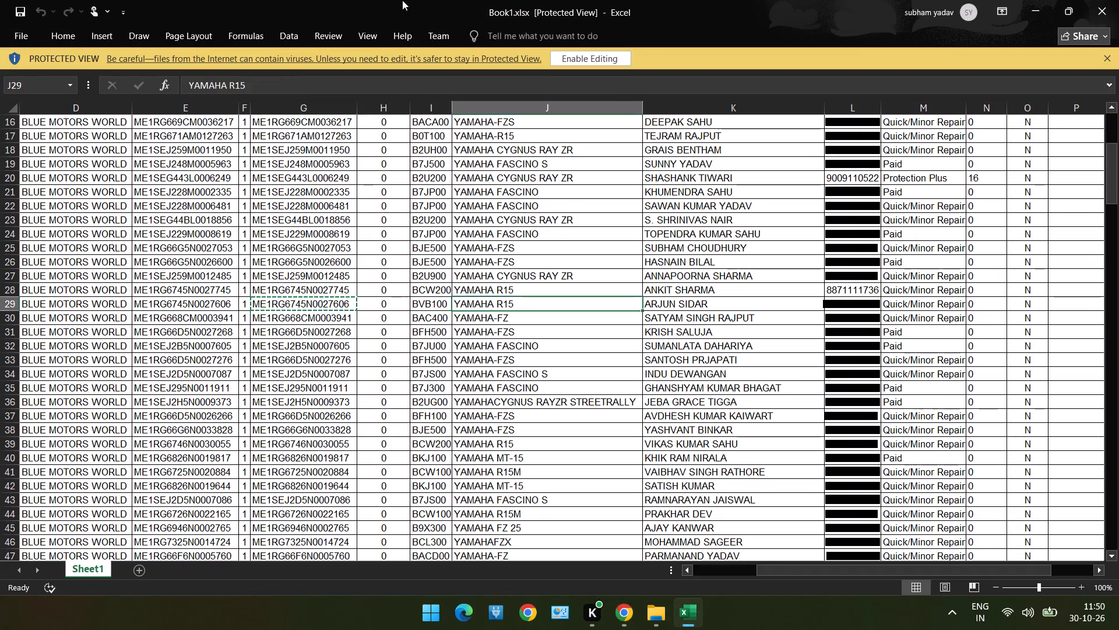
{"action": "key", "text": "Tab"}
{"action": "key", "text": "ctrl+c"}
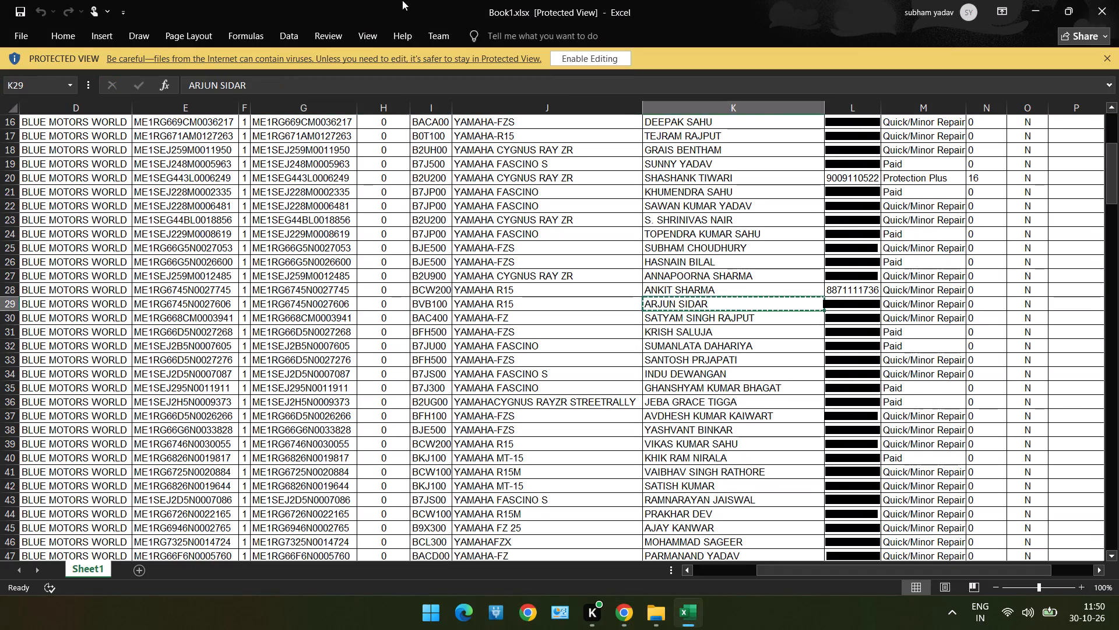
{"action": "key", "text": "alt+Tab"}
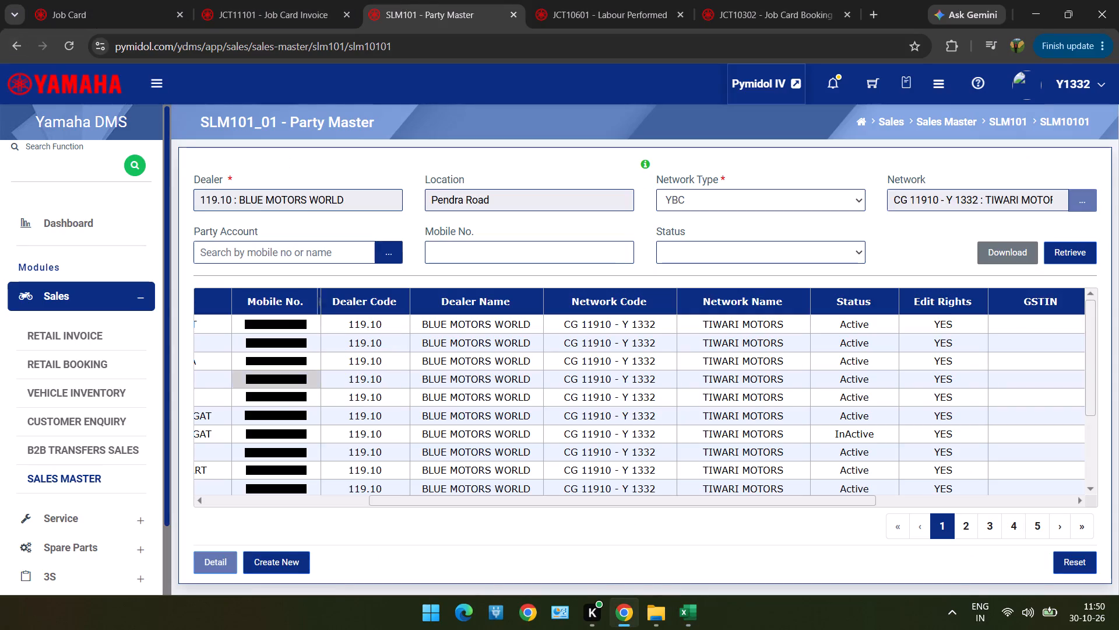
{"action": "left_click", "coordinate": [296, 563]}
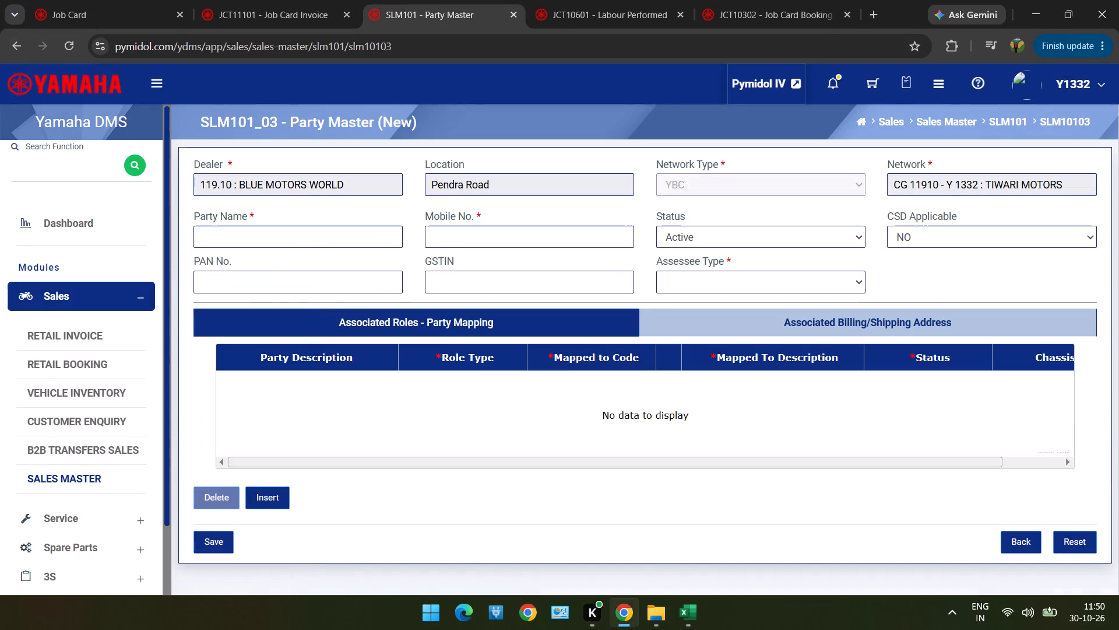
{"action": "left_click", "coordinate": [307, 232]}
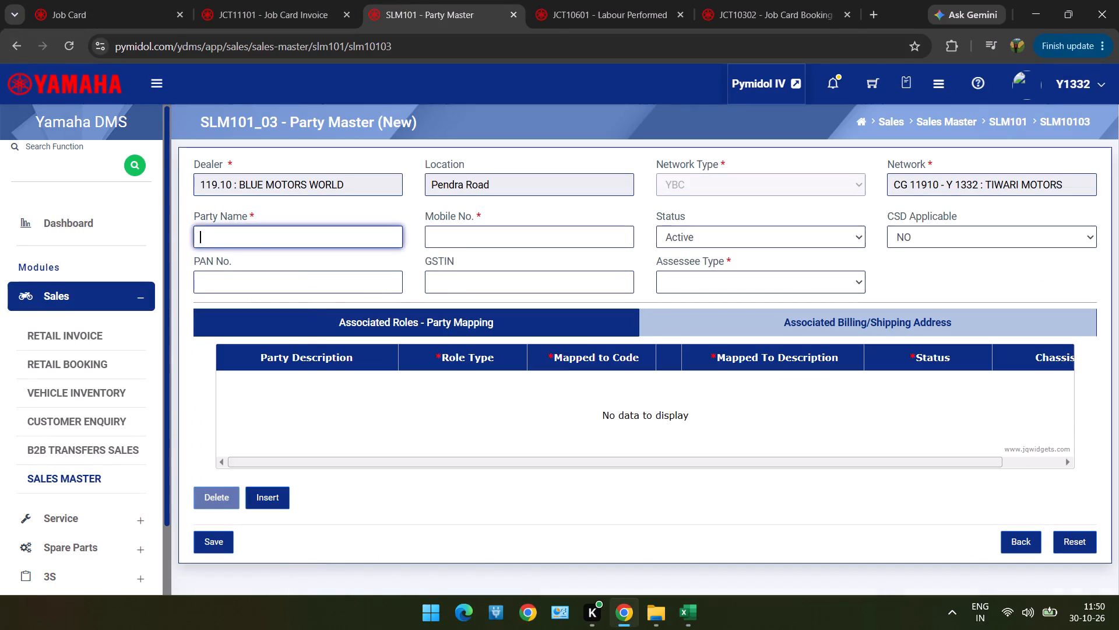
{"action": "key", "text": "ctrl+v"}
Copy the customer's mobile number from row 29 of the Excel sheet into the new party's Mobile No.
{"action": "left_click", "coordinate": [452, 229]}
{"action": "key", "text": "alt+Tab"}
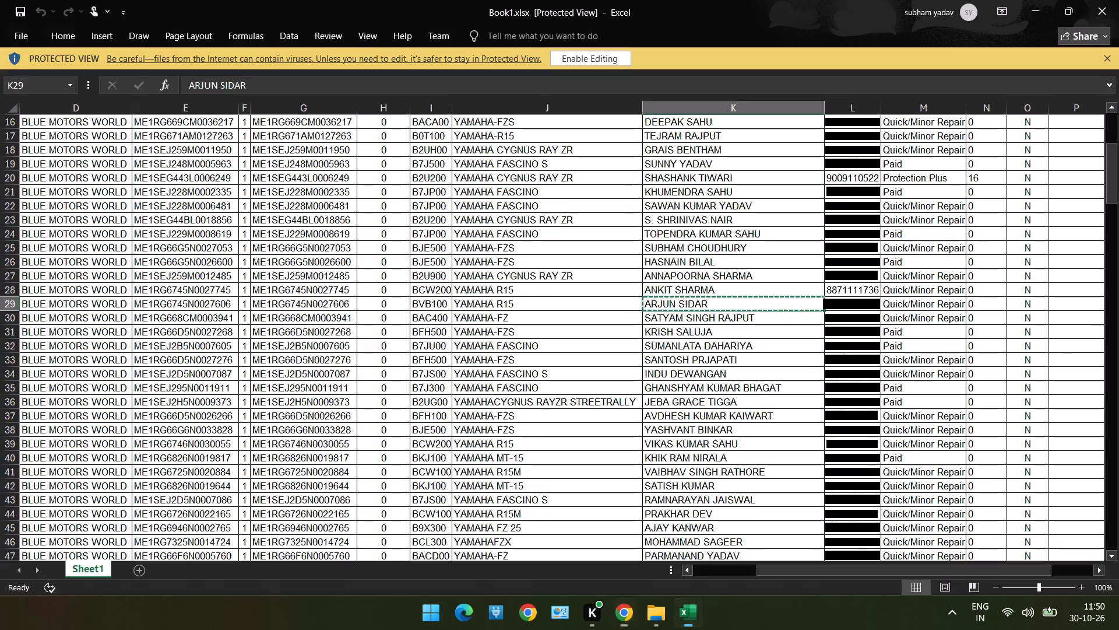
{"action": "key", "text": "Right"}
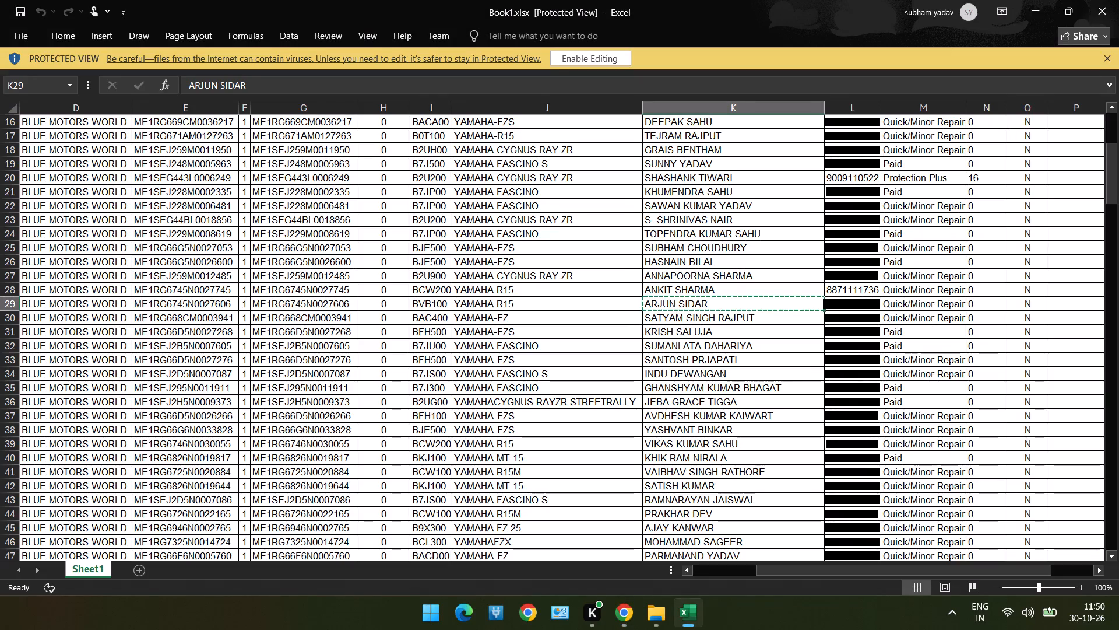
{"action": "key", "text": "ctrl+c"}
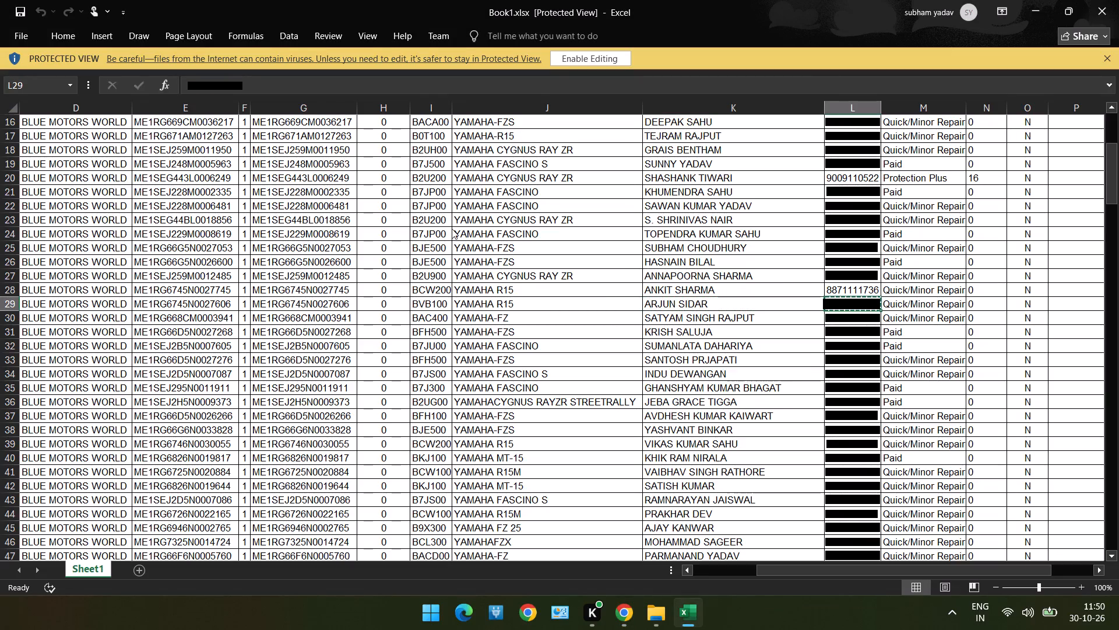
{"action": "key", "text": "alt+Tab"}
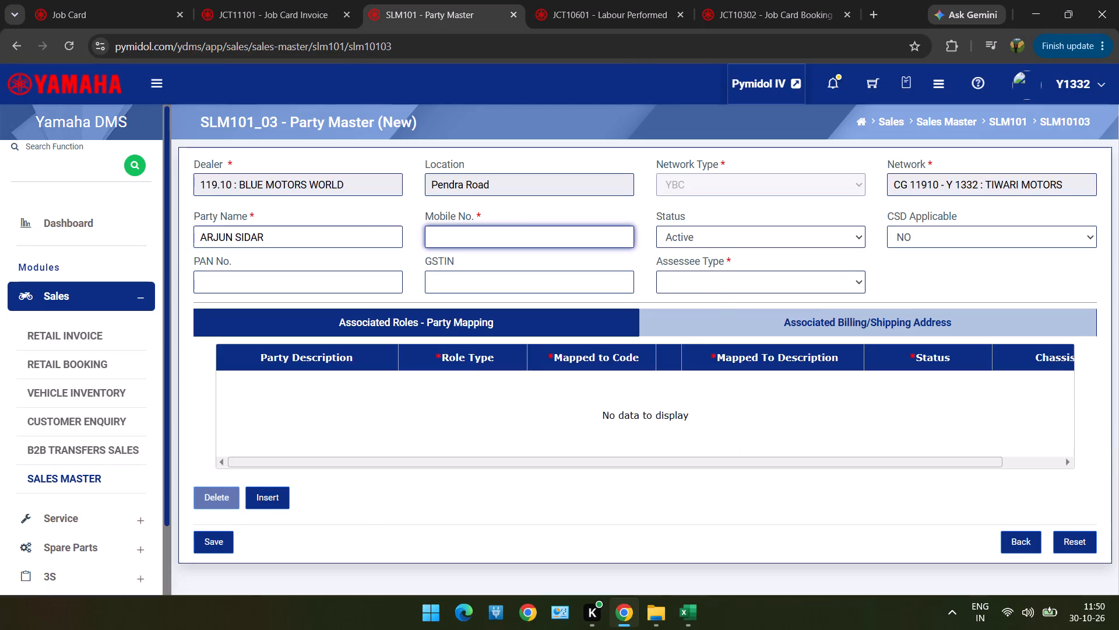
{"action": "key", "text": "ctrl+v"}
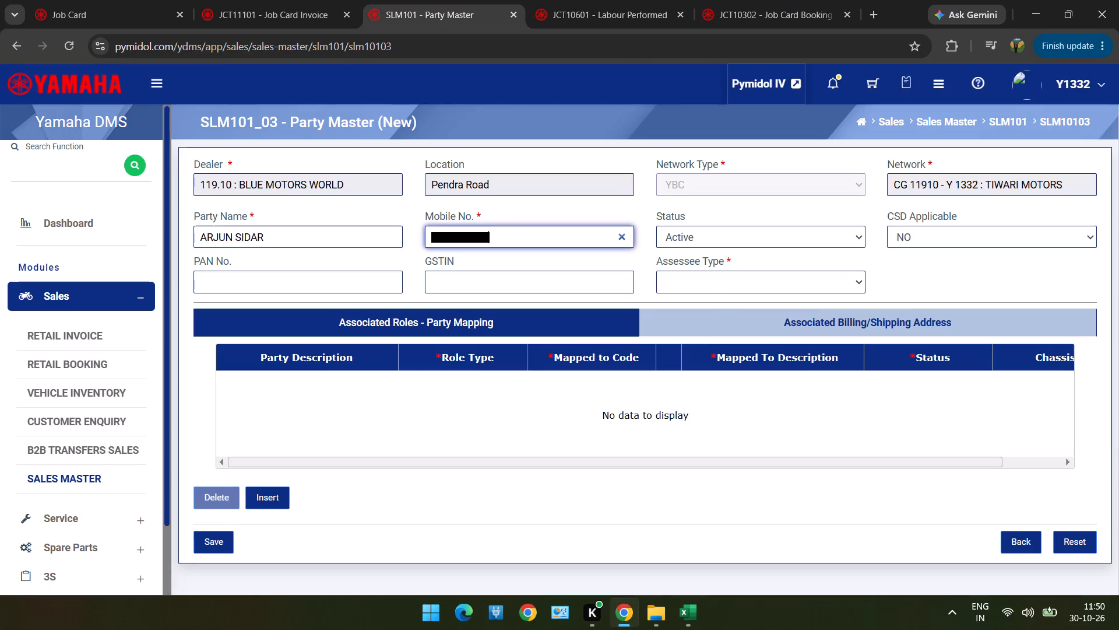
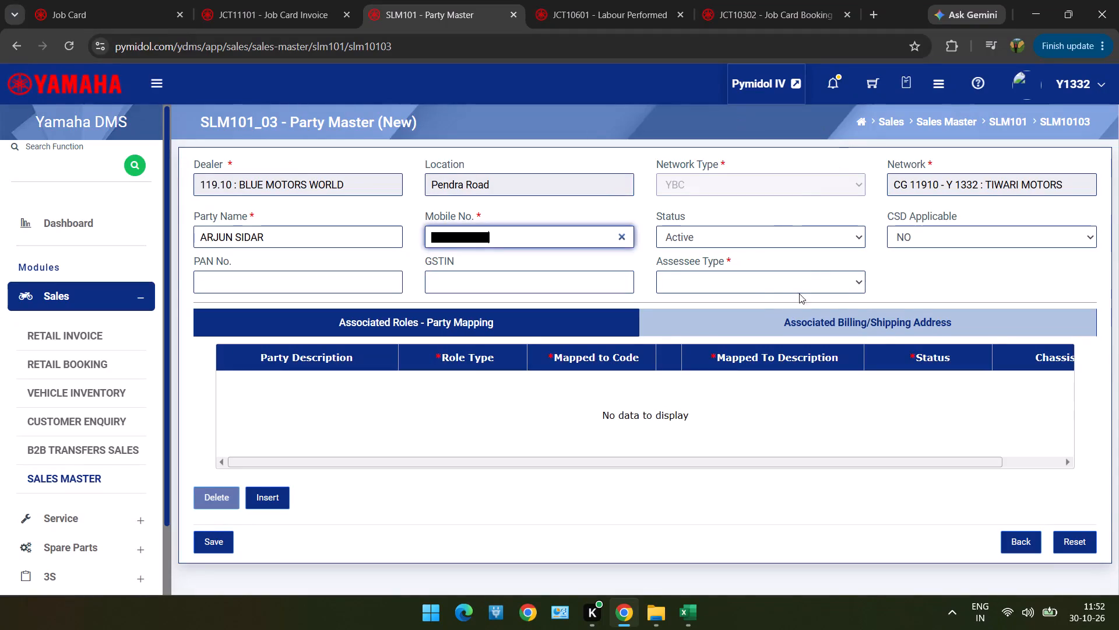
Set the new party's Assessee Type to Unregistered.
{"action": "double_click", "coordinate": [767, 286]}
{"action": "left_click", "coordinate": [767, 286]}
{"action": "left_click", "coordinate": [730, 339]}
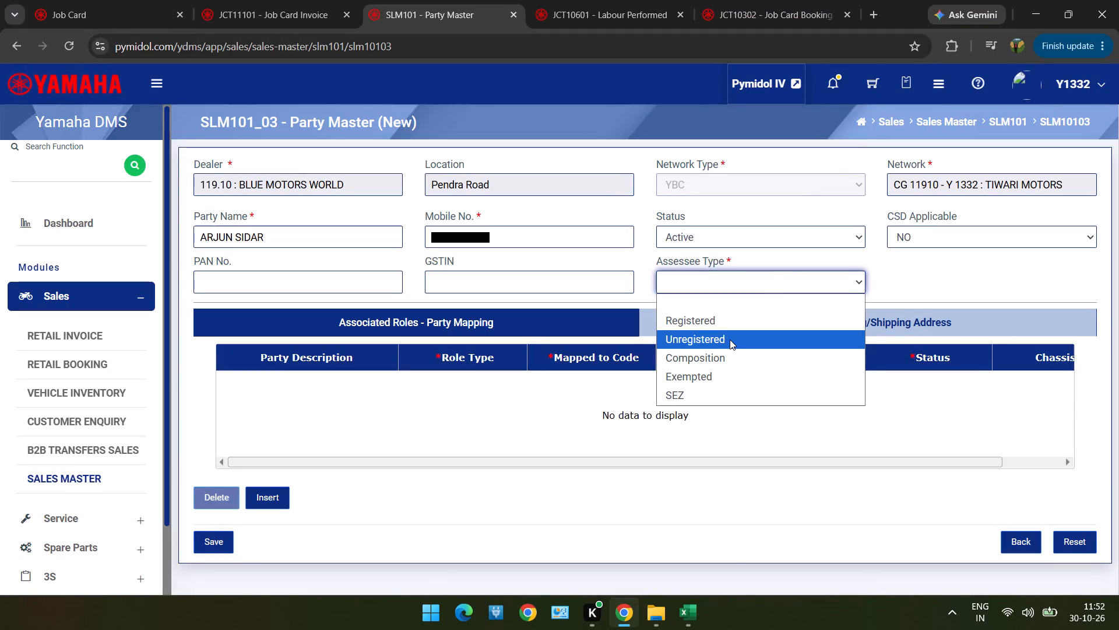
Insert a party mapping with role type Vehicle Retail Customer and map it to the retail customer found by the copied mobile number.
{"action": "left_click", "coordinate": [255, 503]}
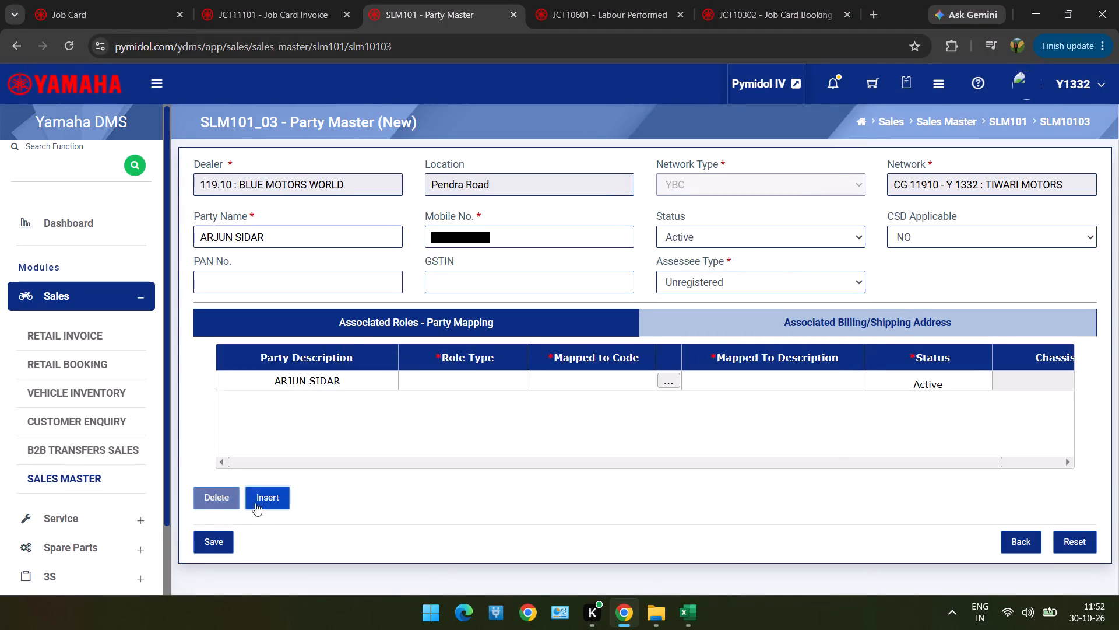
{"action": "double_click", "coordinate": [460, 384]}
{"action": "left_click", "coordinate": [460, 384]}
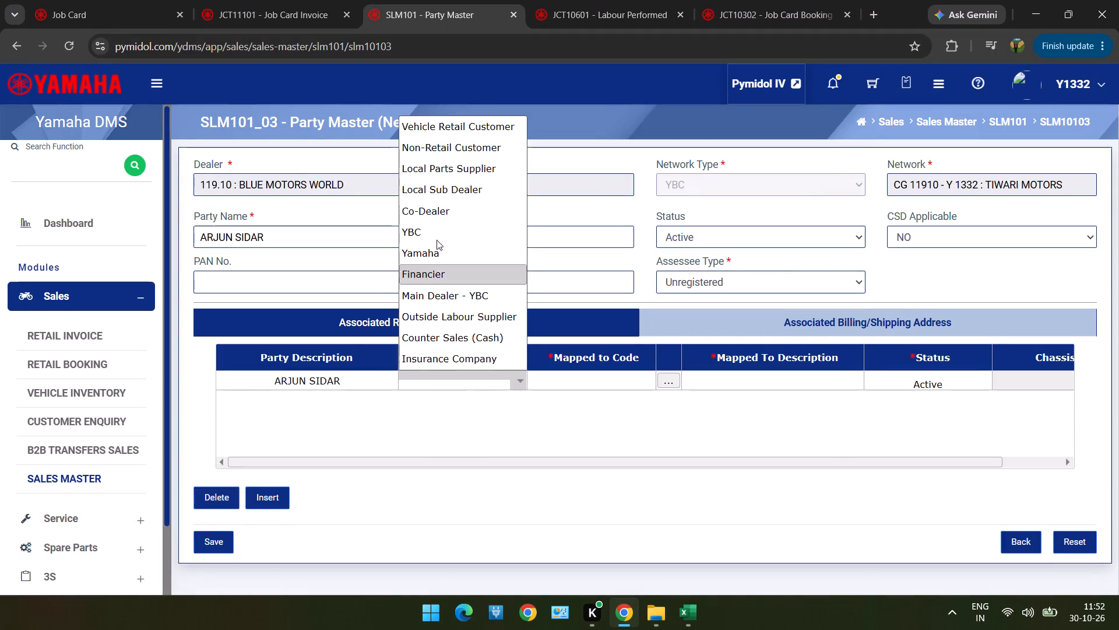
{"action": "left_click", "coordinate": [473, 123]}
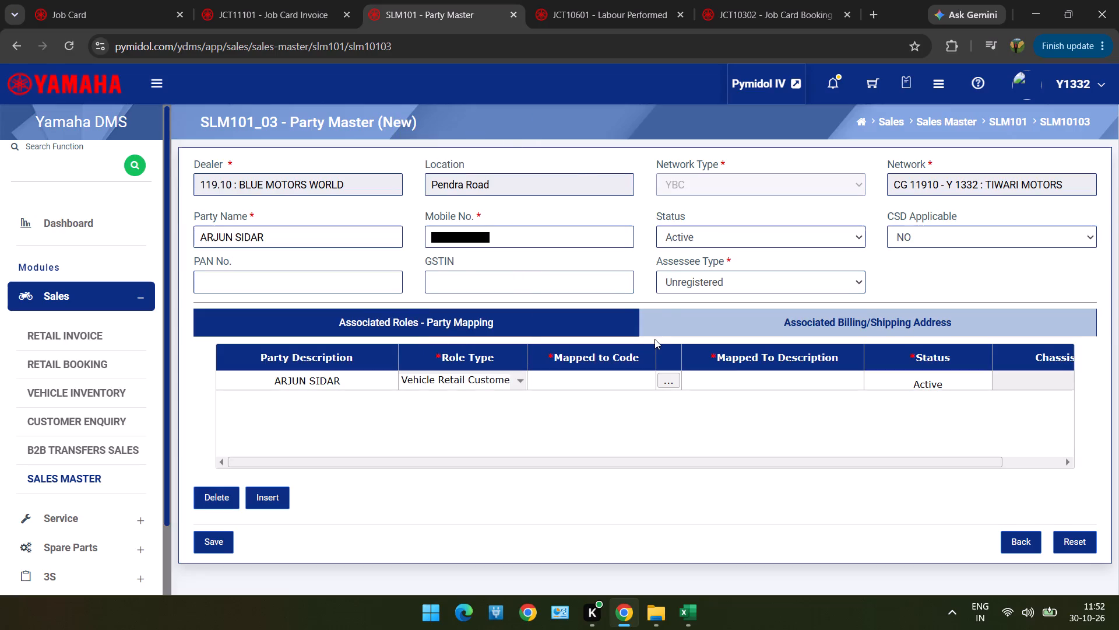
{"action": "left_click", "coordinate": [670, 380]}
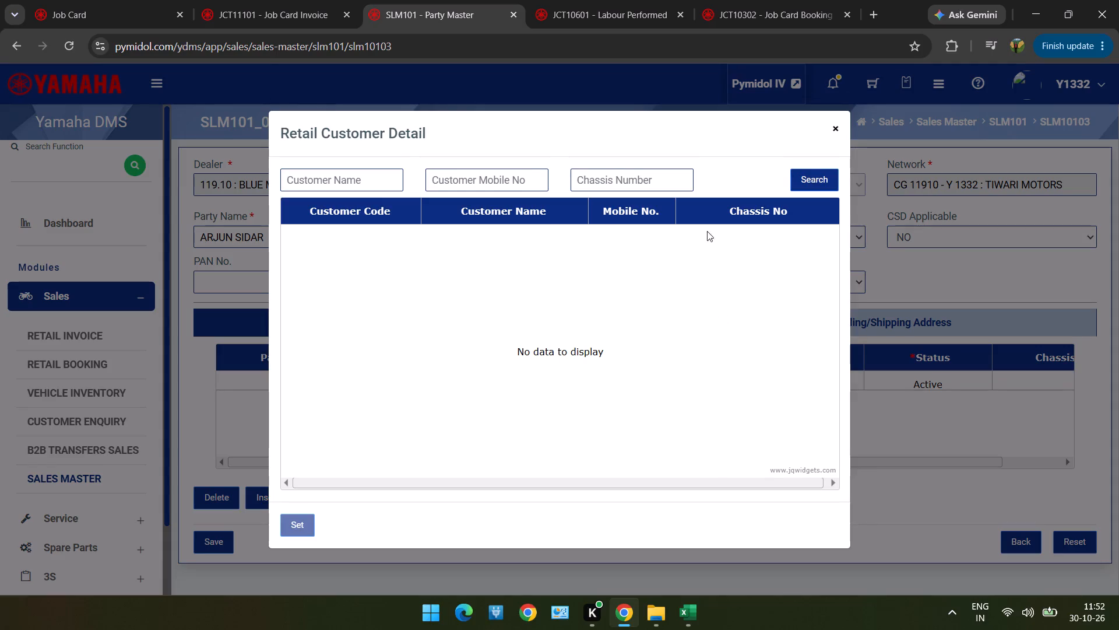
{"action": "double_click", "coordinate": [509, 169]}
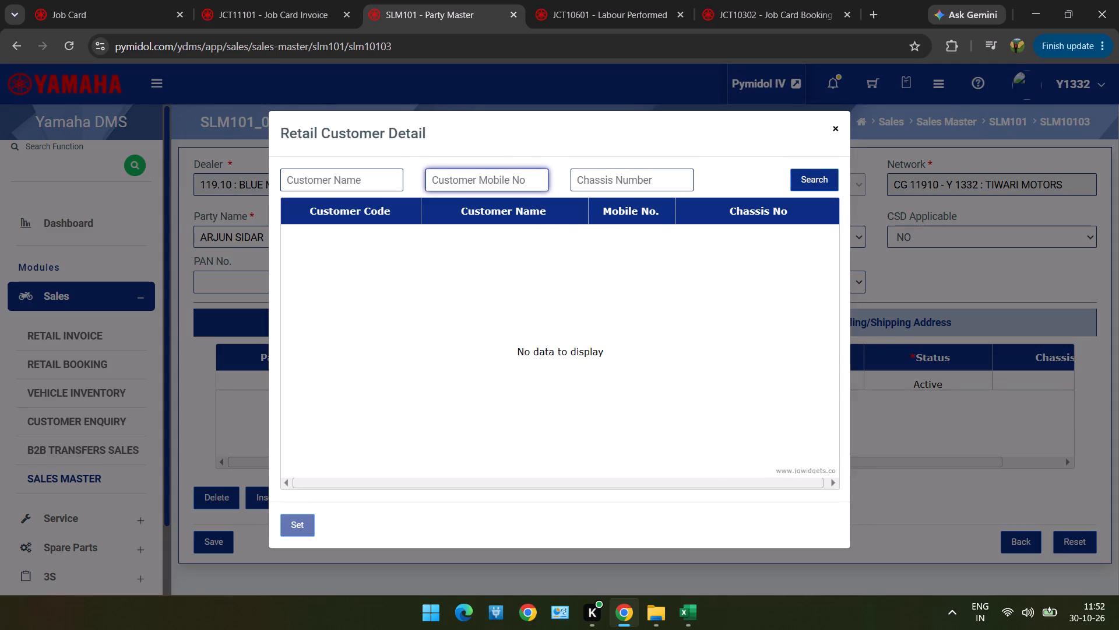
{"action": "key", "text": "ctrl+v"}
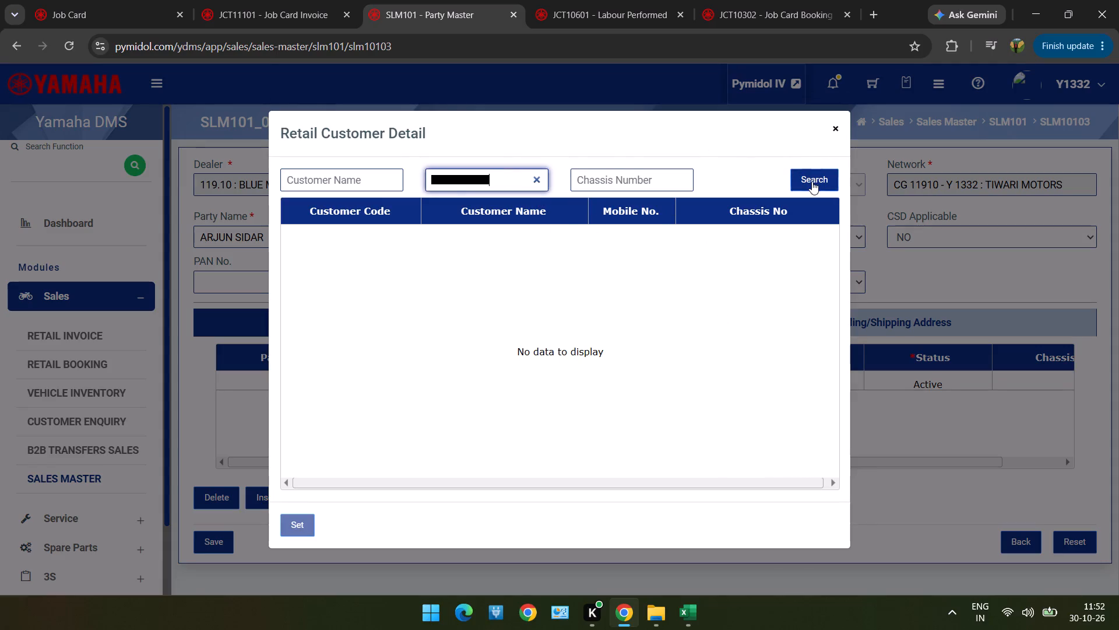
{"action": "left_click", "coordinate": [812, 181]}
{"action": "double_click", "coordinate": [620, 235]}
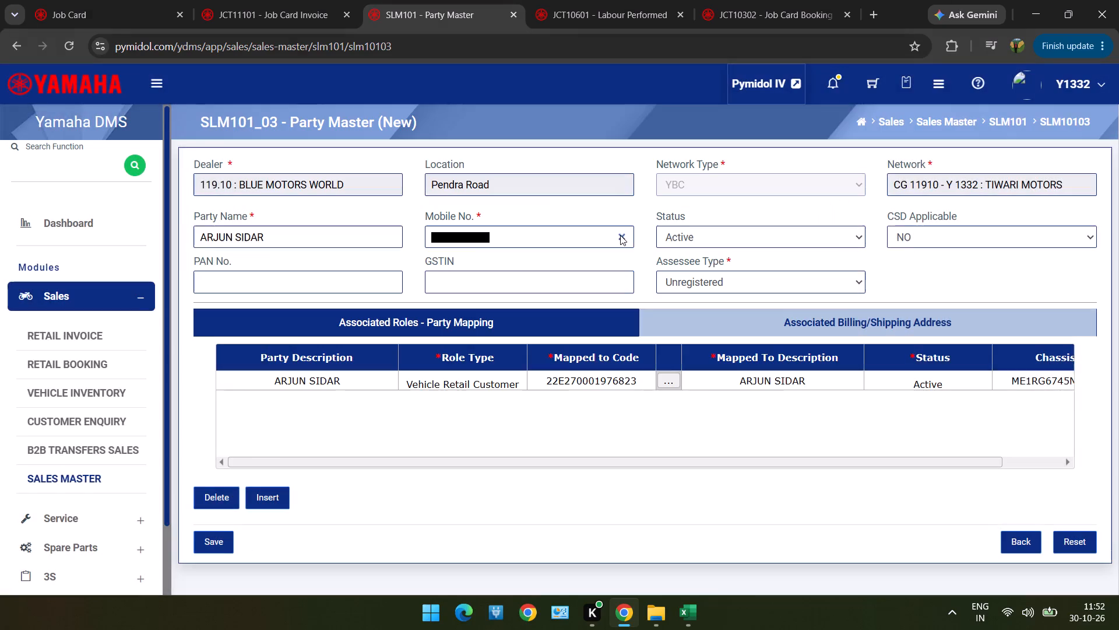
Save the new party record with its mapping to the chassis ending 27606.
{"action": "scroll", "coordinate": [369, 426], "scroll_direction": "down", "scroll_amount": 3}
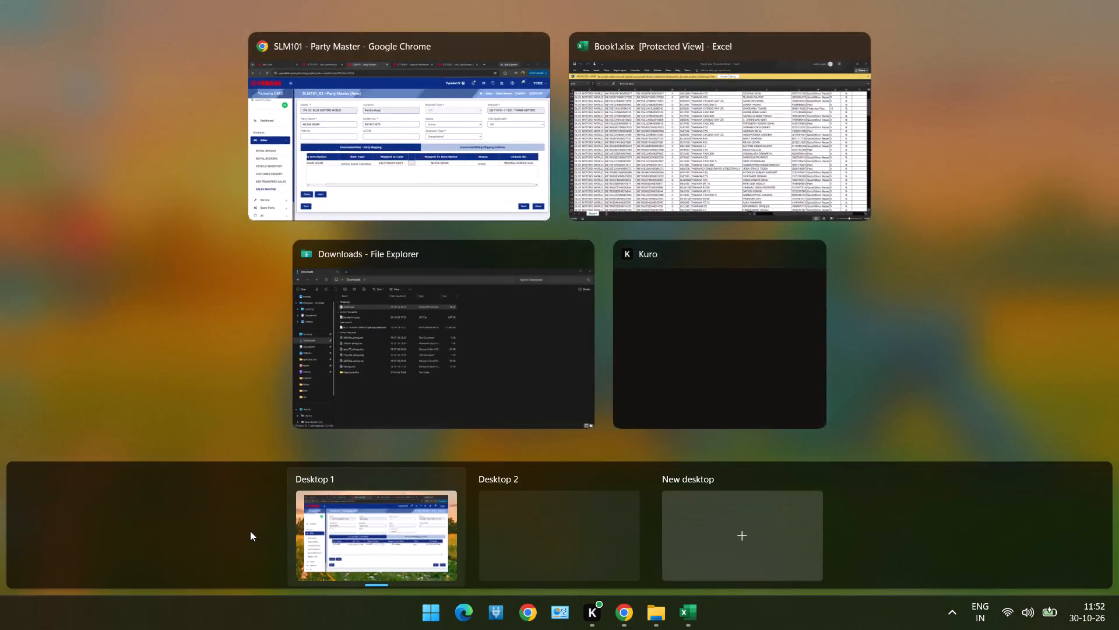
{"action": "left_click", "coordinate": [220, 545]}
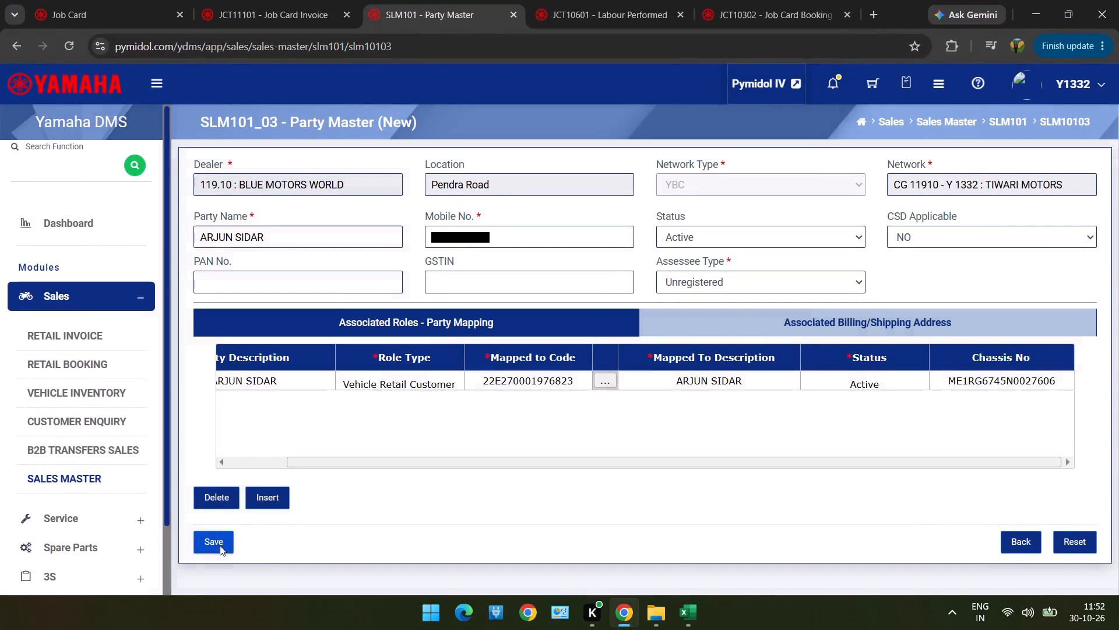
{"action": "left_click", "coordinate": [536, 388]}
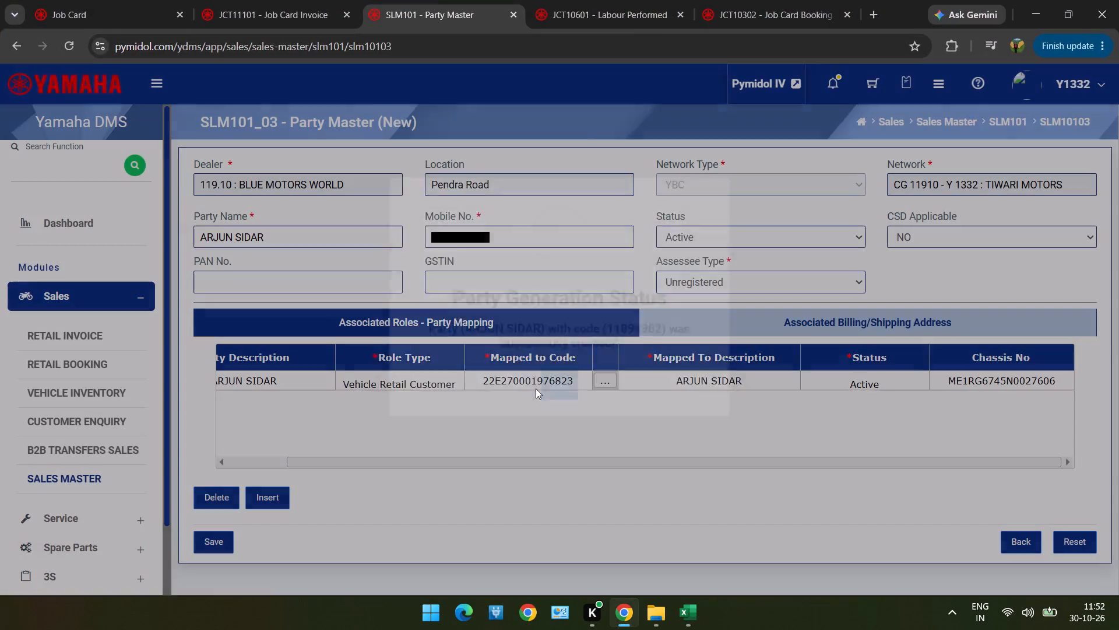
{"action": "left_click", "coordinate": [546, 441]}
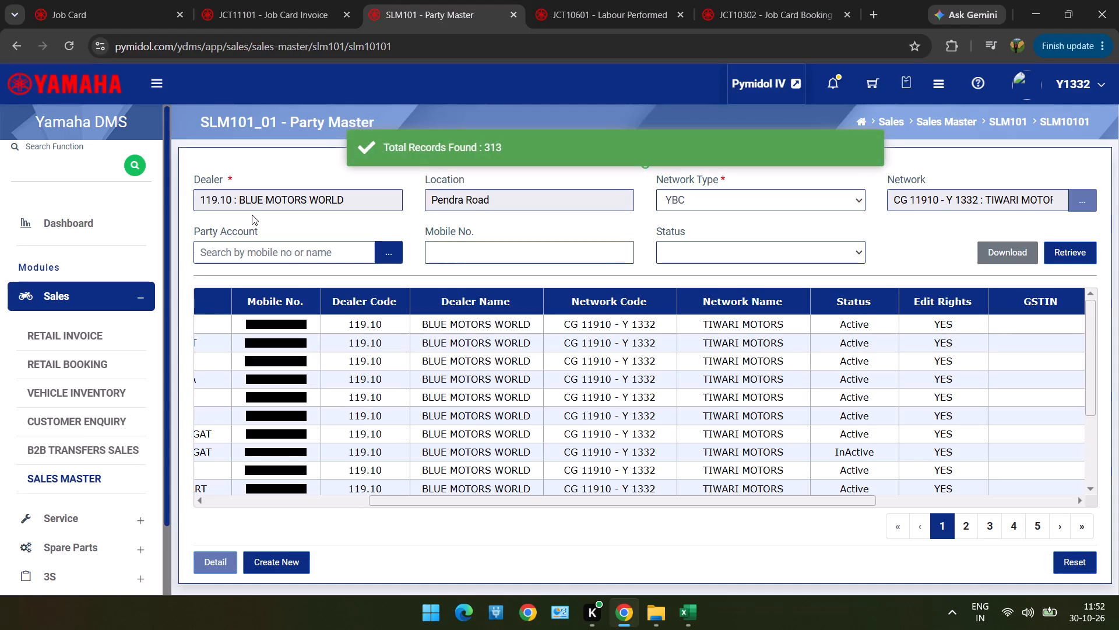
Load the job card with chassis ending 27606 into the Job Card Invoice.
{"action": "left_click", "coordinate": [234, 7]}
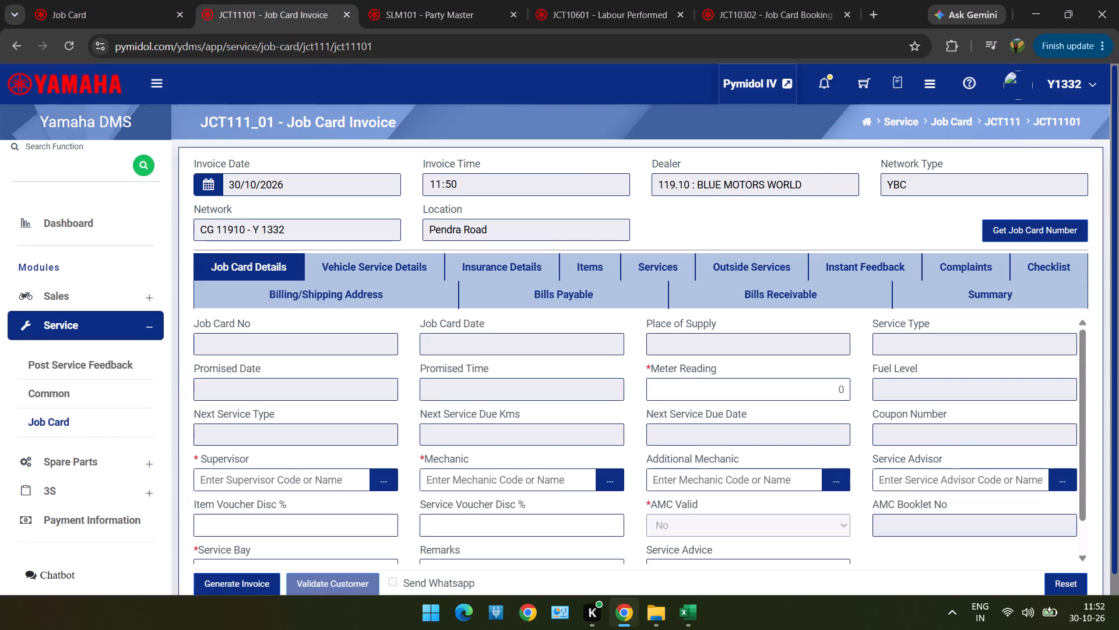
{"action": "left_click", "coordinate": [1027, 230]}
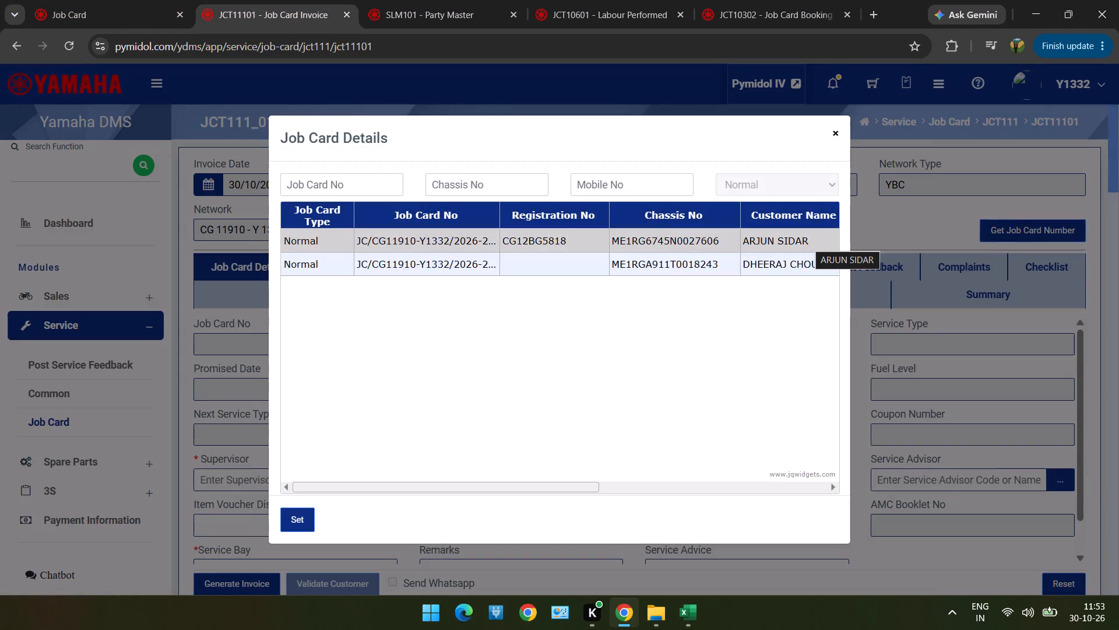
{"action": "double_click", "coordinate": [807, 240]}
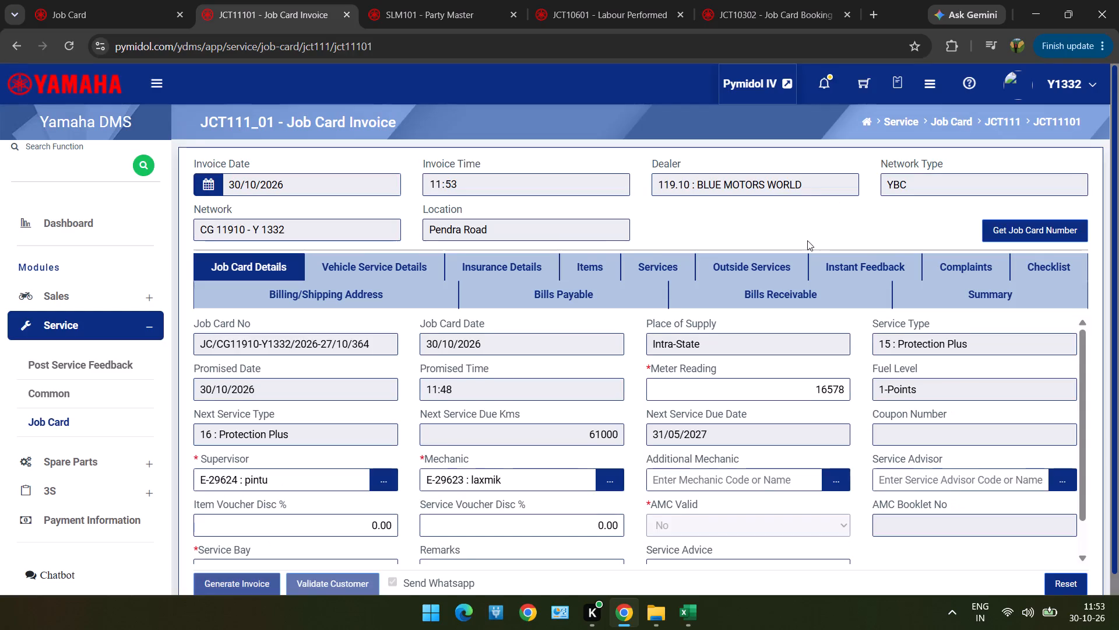
{"action": "scroll", "coordinate": [636, 360], "scroll_direction": "down", "scroll_amount": 2}
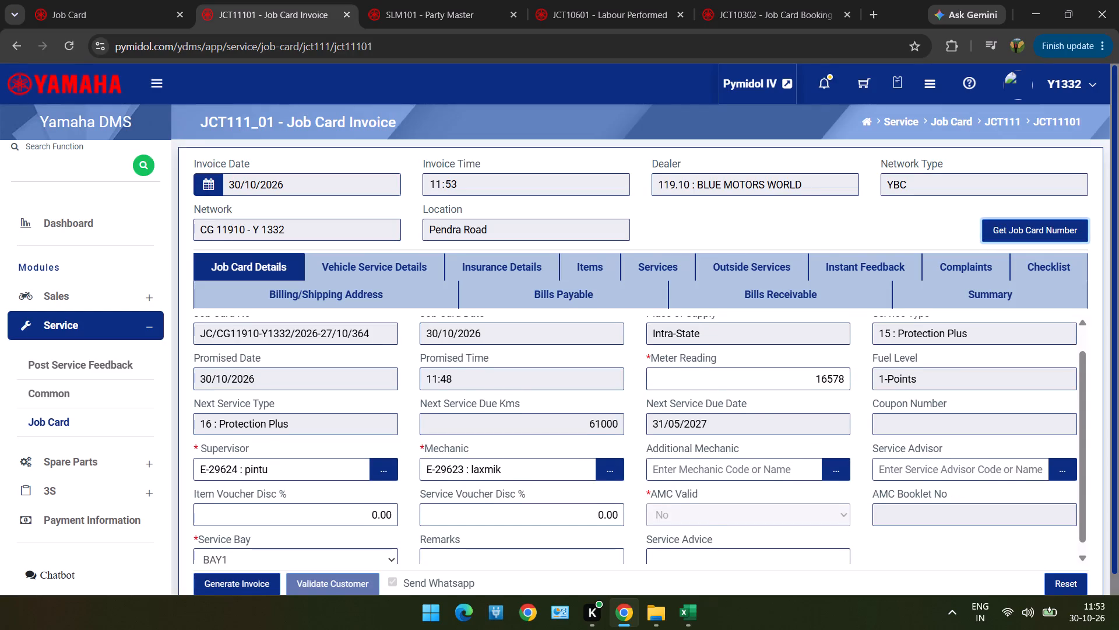
{"action": "left_click", "coordinate": [832, 439]}
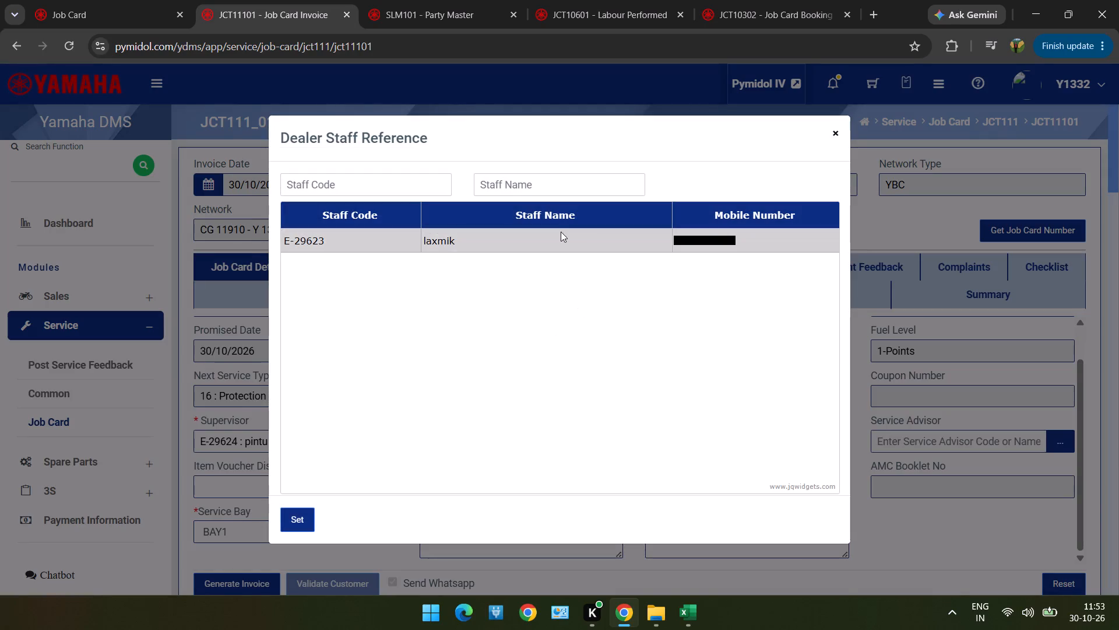
{"action": "double_click", "coordinate": [561, 232]}
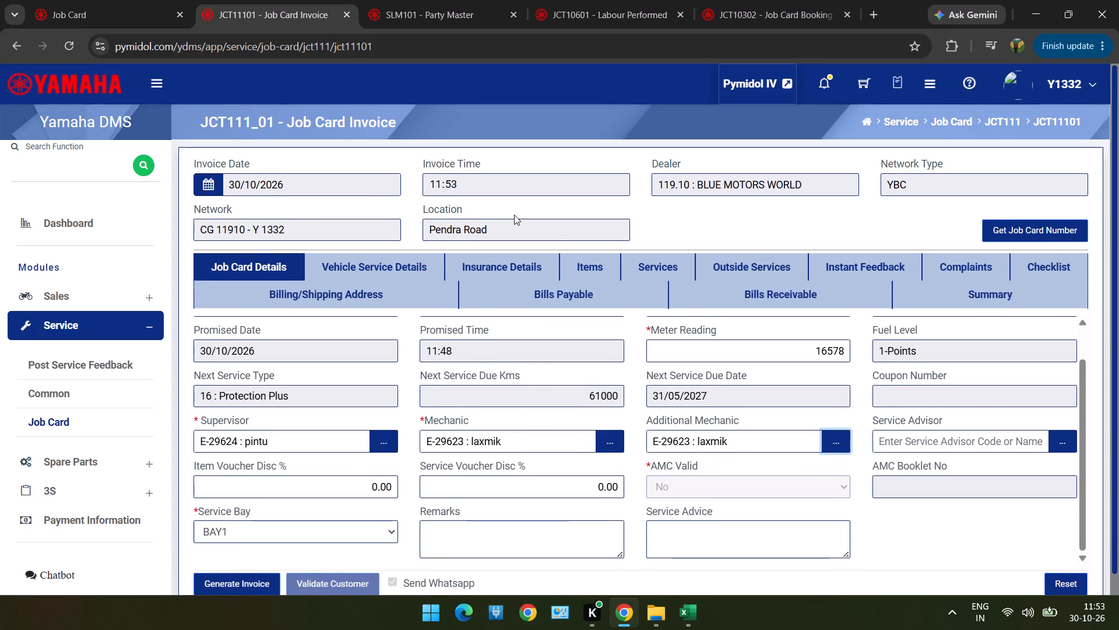
Look through the invoice's Vehicle Service Details, Insurance Details and Items.
{"action": "left_click", "coordinate": [406, 278]}
{"action": "left_click", "coordinate": [525, 261]}
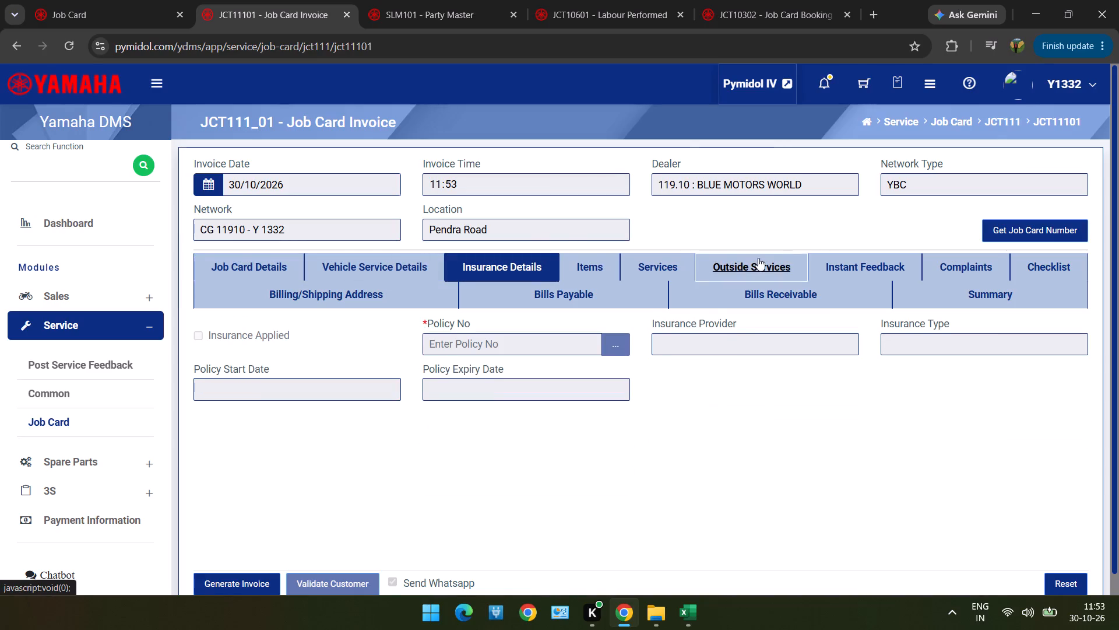
{"action": "left_click", "coordinate": [405, 270]}
{"action": "left_click", "coordinate": [490, 266]}
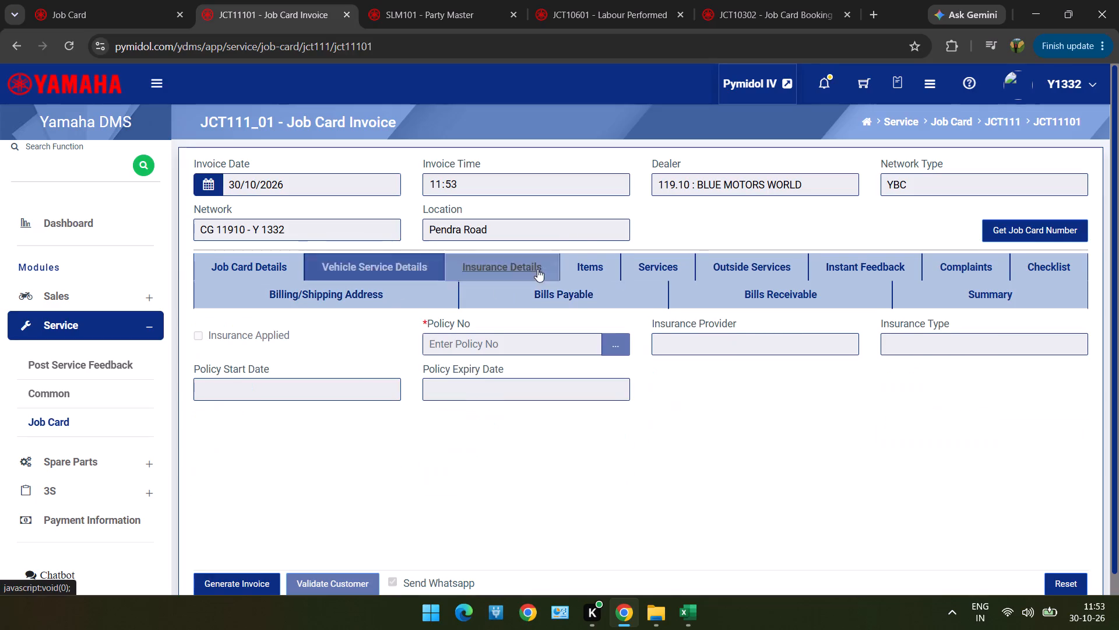
{"action": "left_click", "coordinate": [604, 264]}
{"action": "left_click_drag", "start_coordinate": [745, 261], "coordinate": [898, 268]}
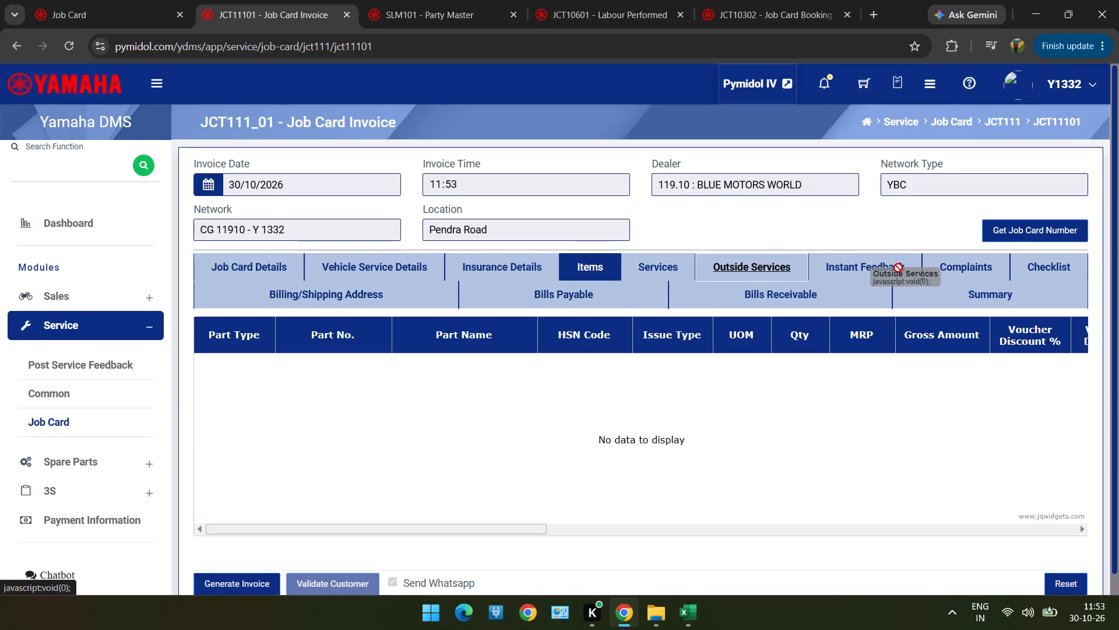
{"action": "left_click_drag", "start_coordinate": [898, 268], "coordinate": [898, 268]}
Answer the Instant Feedback questions: Yes for delivery on time and replaced parts handover, Ok for washing, staff behavior, repair quality and charges.
{"action": "left_click", "coordinate": [898, 268]}
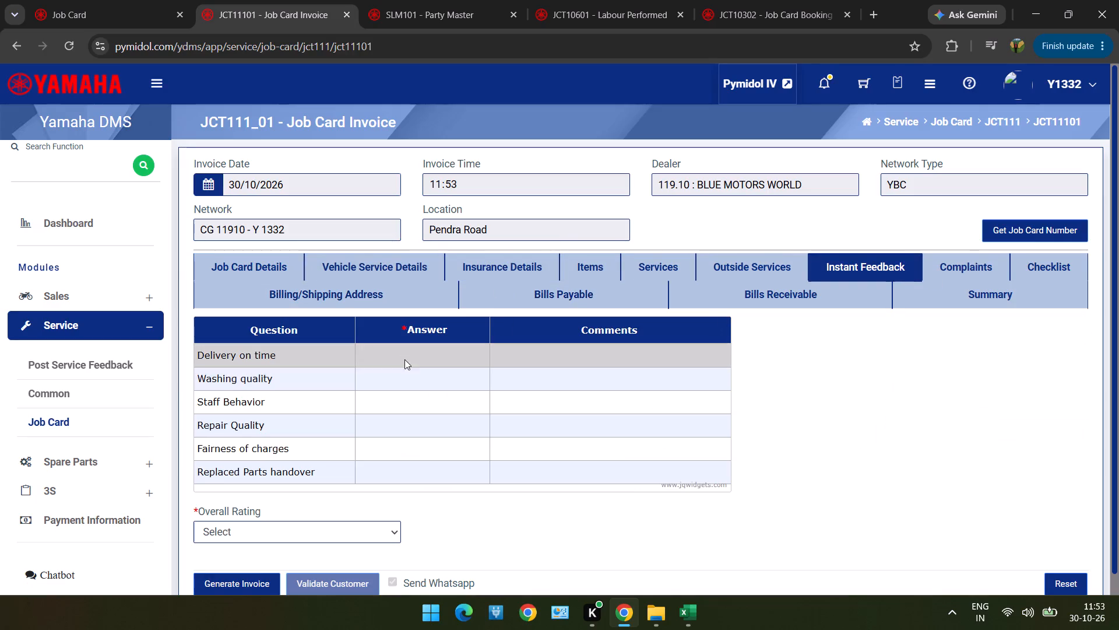
{"action": "double_click", "coordinate": [404, 356]}
{"action": "left_click", "coordinate": [404, 367]}
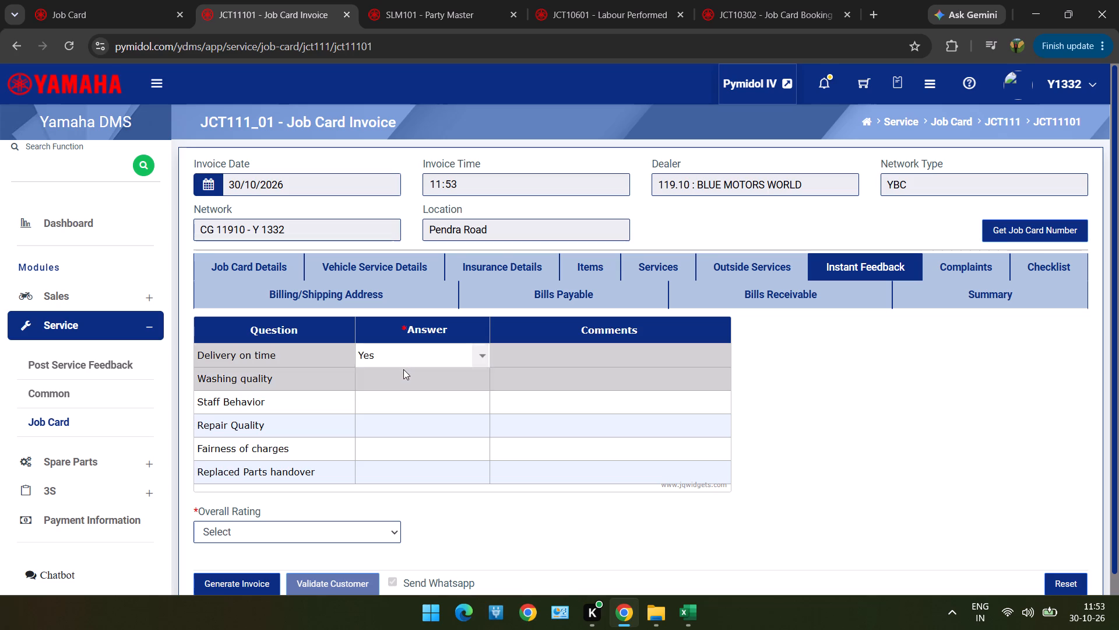
{"action": "double_click", "coordinate": [403, 369]}
{"action": "triple_click", "coordinate": [400, 398]}
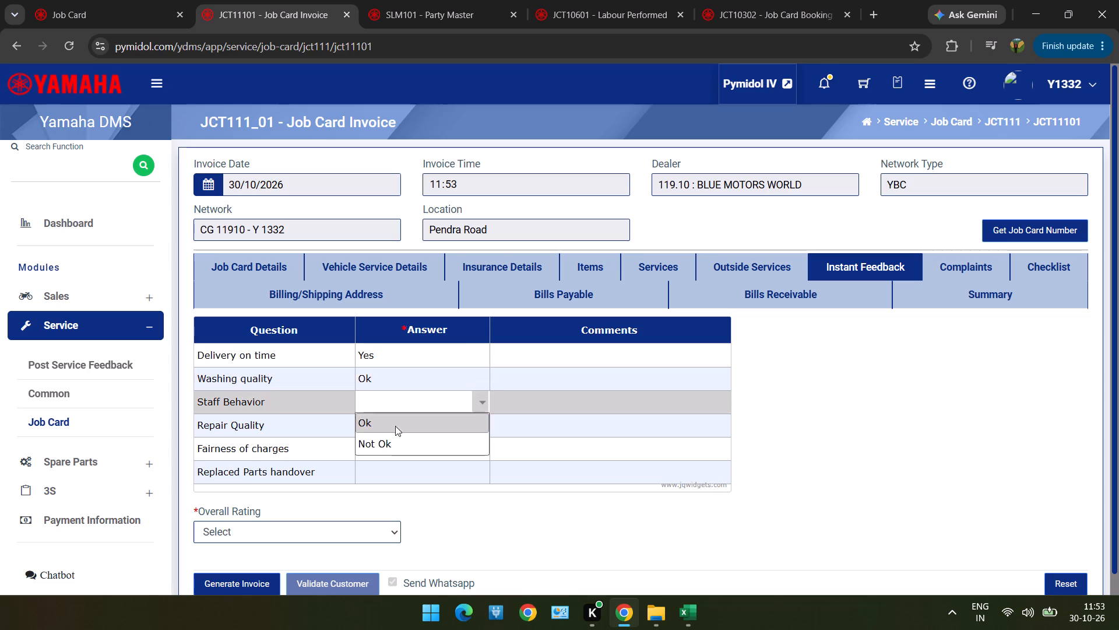
{"action": "left_click", "coordinate": [392, 436]}
{"action": "left_click", "coordinate": [389, 409]}
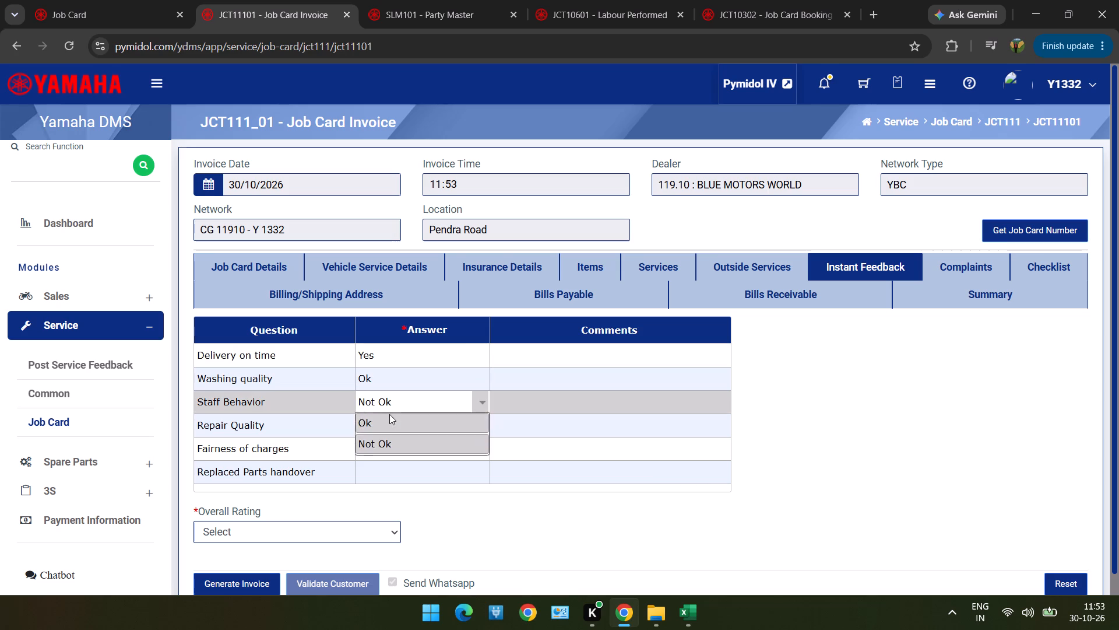
{"action": "left_click", "coordinate": [389, 414]}
{"action": "double_click", "coordinate": [389, 427]}
{"action": "triple_click", "coordinate": [383, 455]}
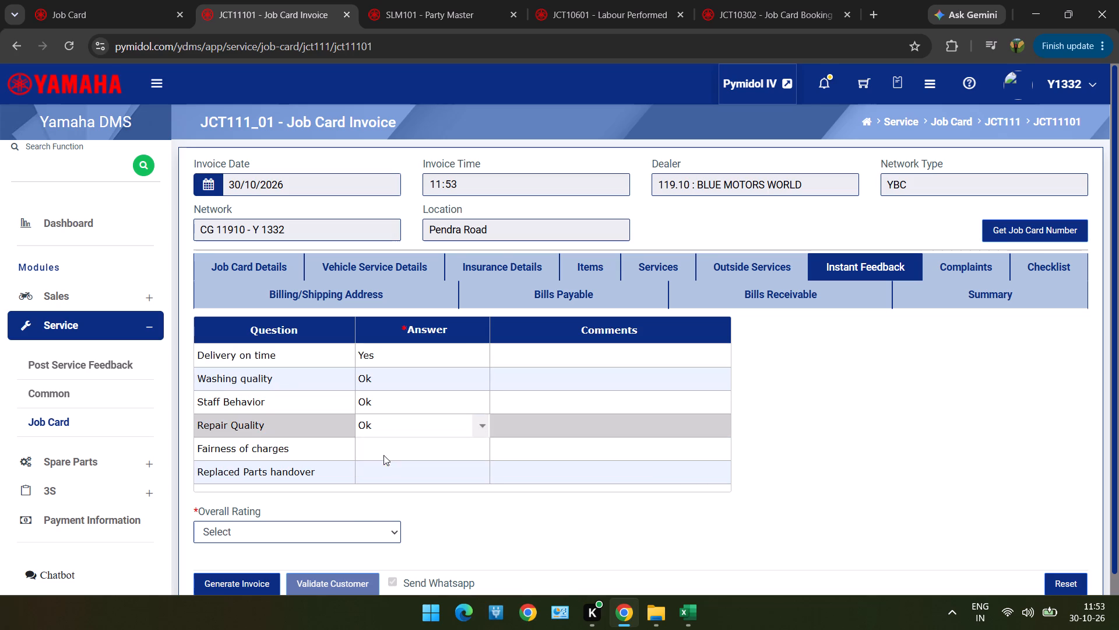
{"action": "left_click", "coordinate": [382, 467]}
{"action": "double_click", "coordinate": [382, 478]}
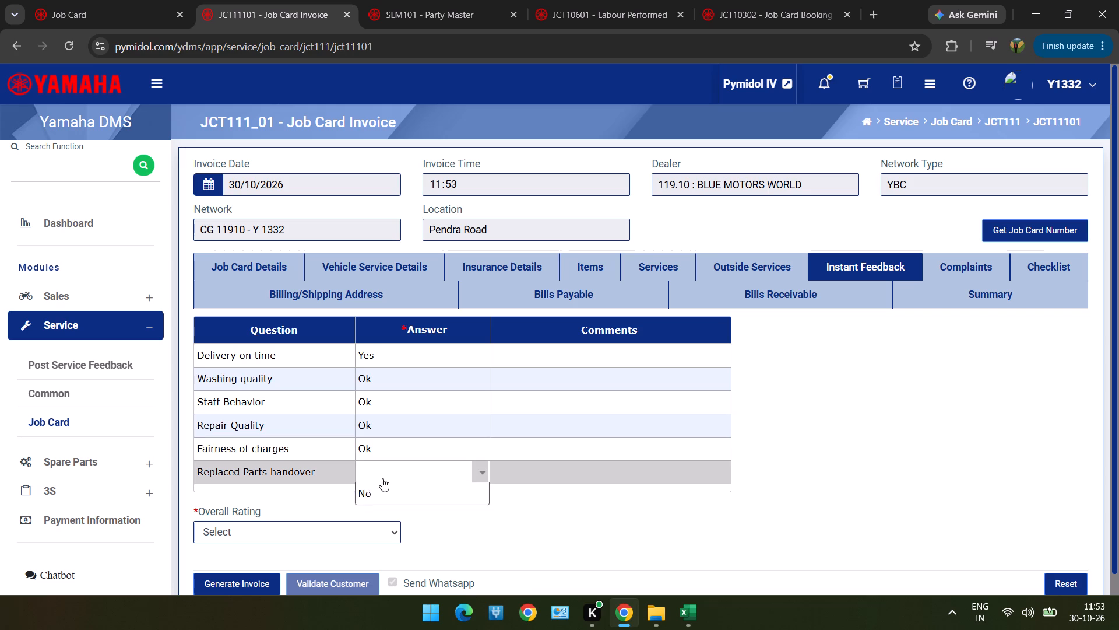
{"action": "left_click", "coordinate": [379, 489]}
{"action": "left_click", "coordinate": [372, 523]}
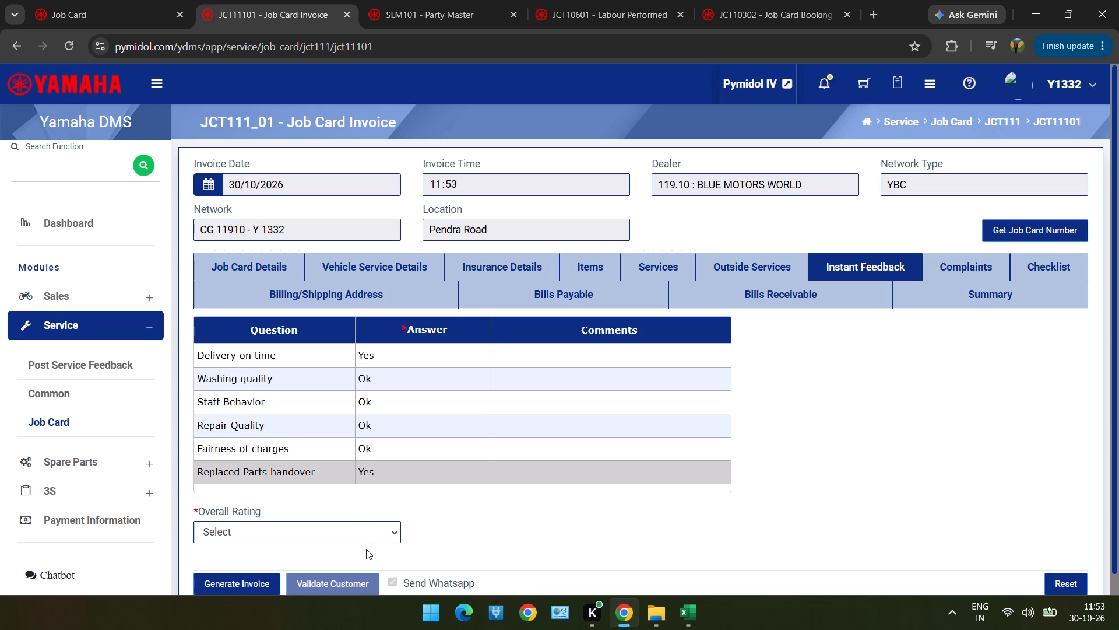
Set the feedback's Overall Rating to Excellent (5).
{"action": "left_click_drag", "start_coordinate": [366, 549], "coordinate": [366, 538]}
{"action": "left_click", "coordinate": [366, 538]}
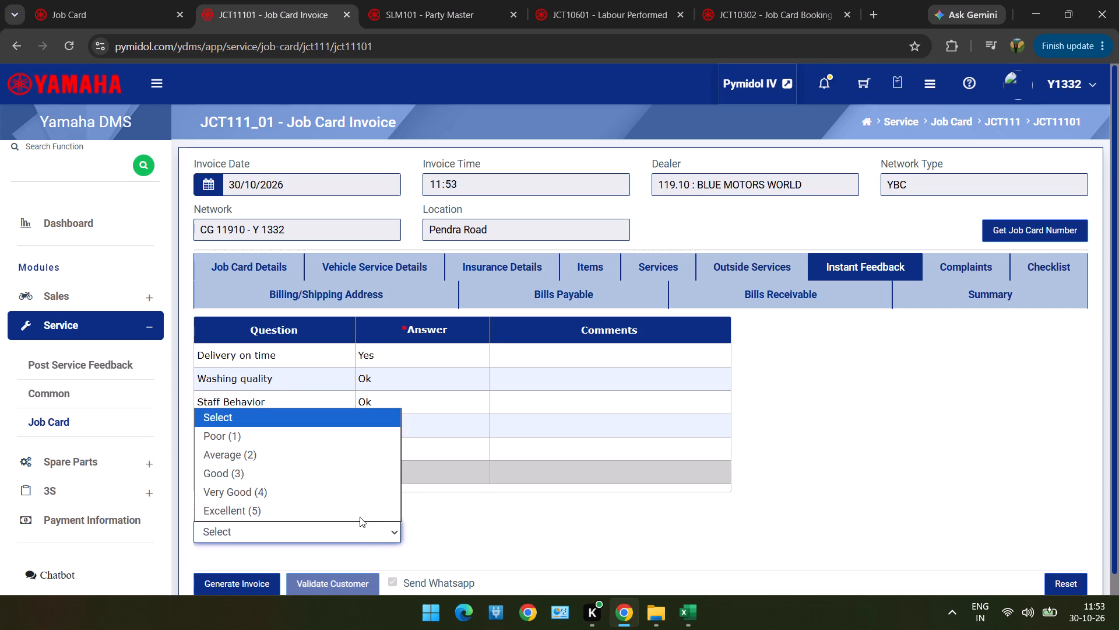
{"action": "left_click", "coordinate": [360, 517]}
Fill in the Resolved answer for the GENERAL SERVICE complaint.
{"action": "left_click", "coordinate": [938, 272]}
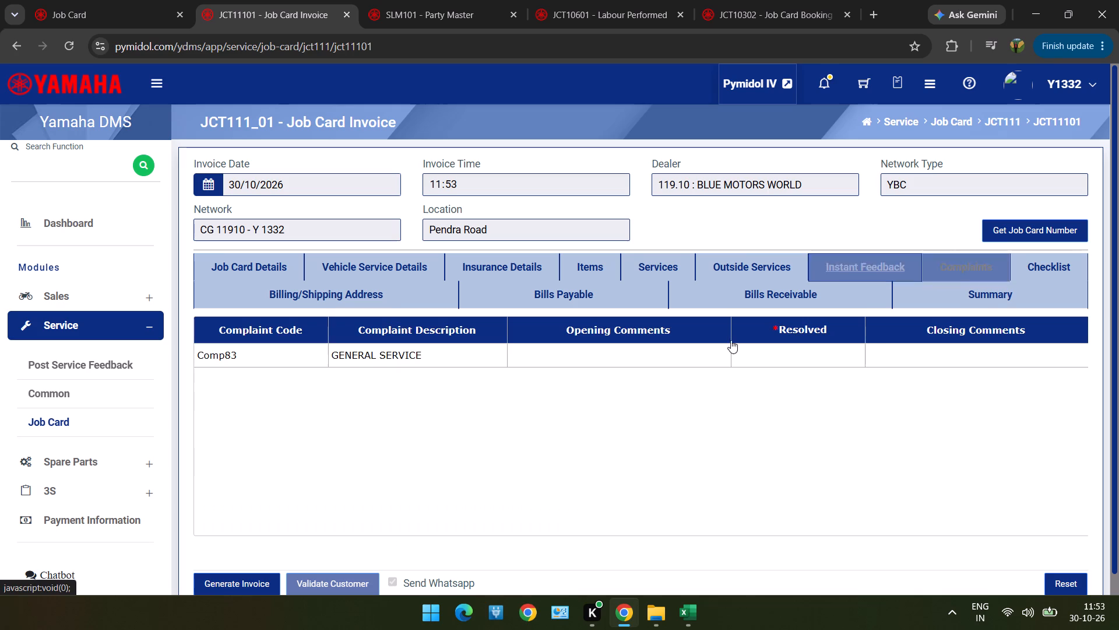
{"action": "double_click", "coordinate": [798, 352]}
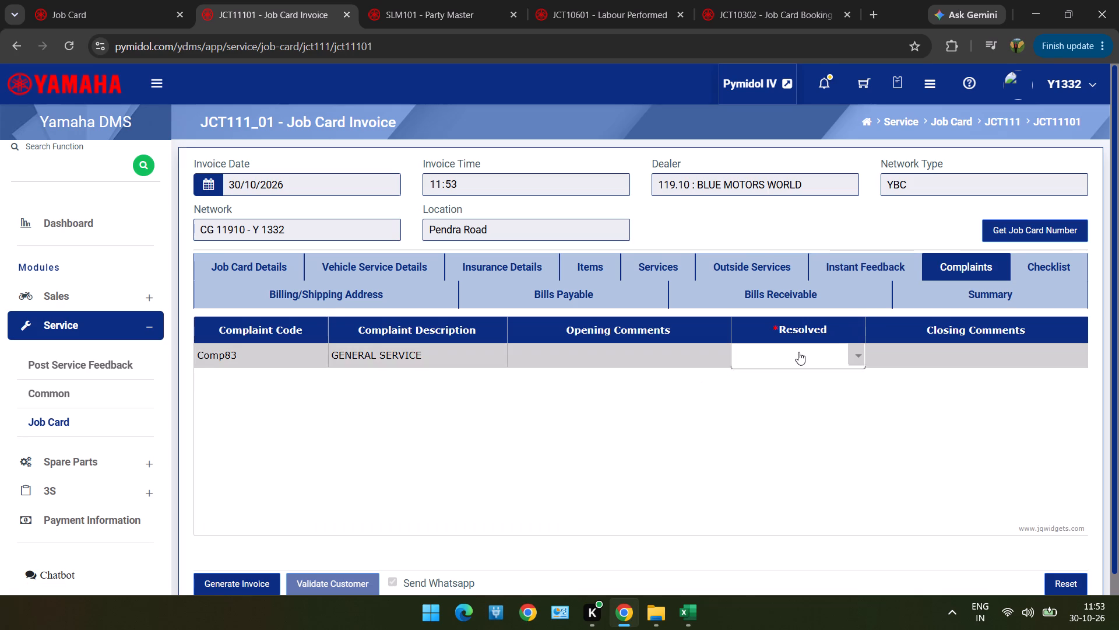
{"action": "left_click_drag", "start_coordinate": [798, 377], "coordinate": [925, 305]}
Set the invoice summary's Division Code to 2355 : SERVICE.
{"action": "left_click", "coordinate": [925, 305]}
{"action": "scroll", "coordinate": [925, 305], "scroll_direction": "down", "scroll_amount": 3}
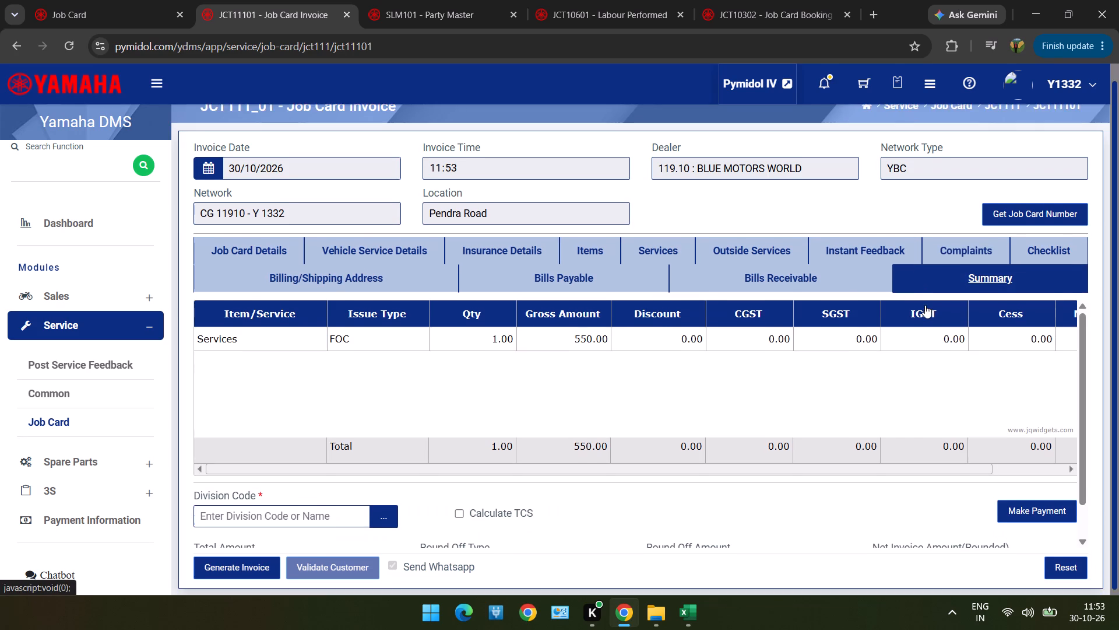
{"action": "scroll", "coordinate": [925, 305], "scroll_direction": "down", "scroll_amount": 1}
{"action": "scroll", "coordinate": [627, 604], "scroll_direction": "down", "scroll_amount": 2}
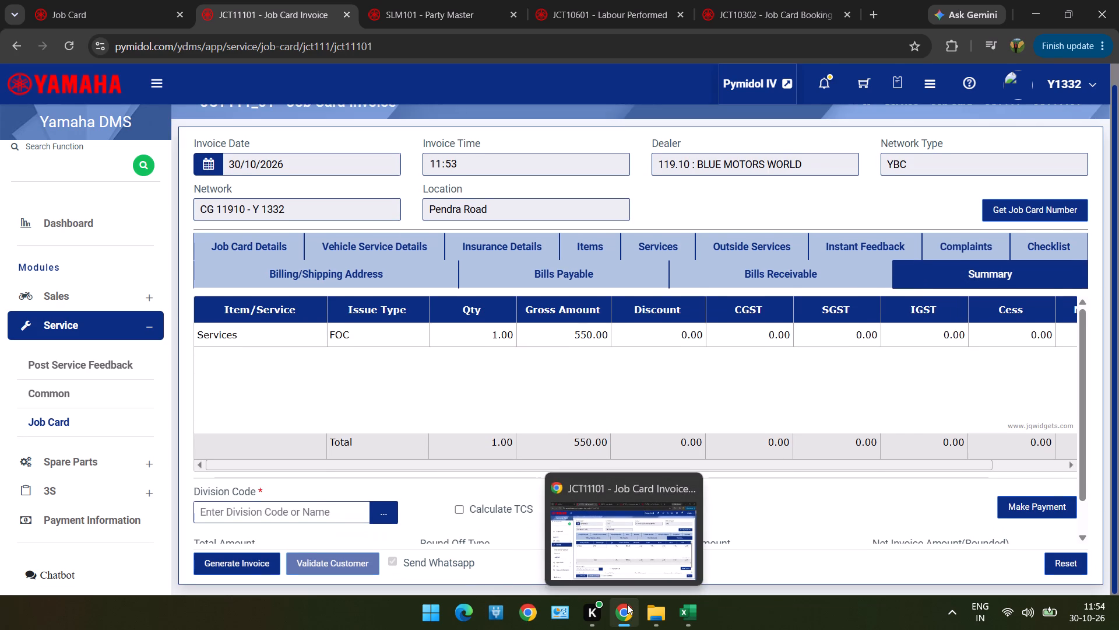
{"action": "scroll", "coordinate": [627, 604], "scroll_direction": "up", "scroll_amount": 4}
{"action": "left_click", "coordinate": [807, 540]}
{"action": "scroll", "coordinate": [807, 540], "scroll_direction": "down", "scroll_amount": 1}
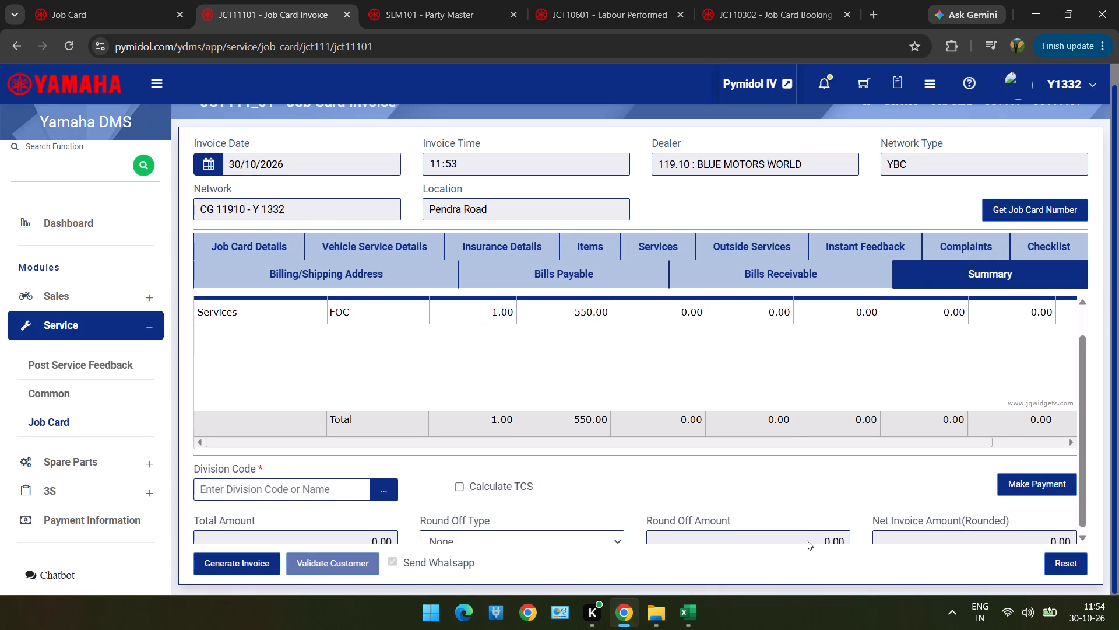
{"action": "scroll", "coordinate": [807, 540], "scroll_direction": "down", "scroll_amount": 1}
{"action": "left_click", "coordinate": [392, 471]}
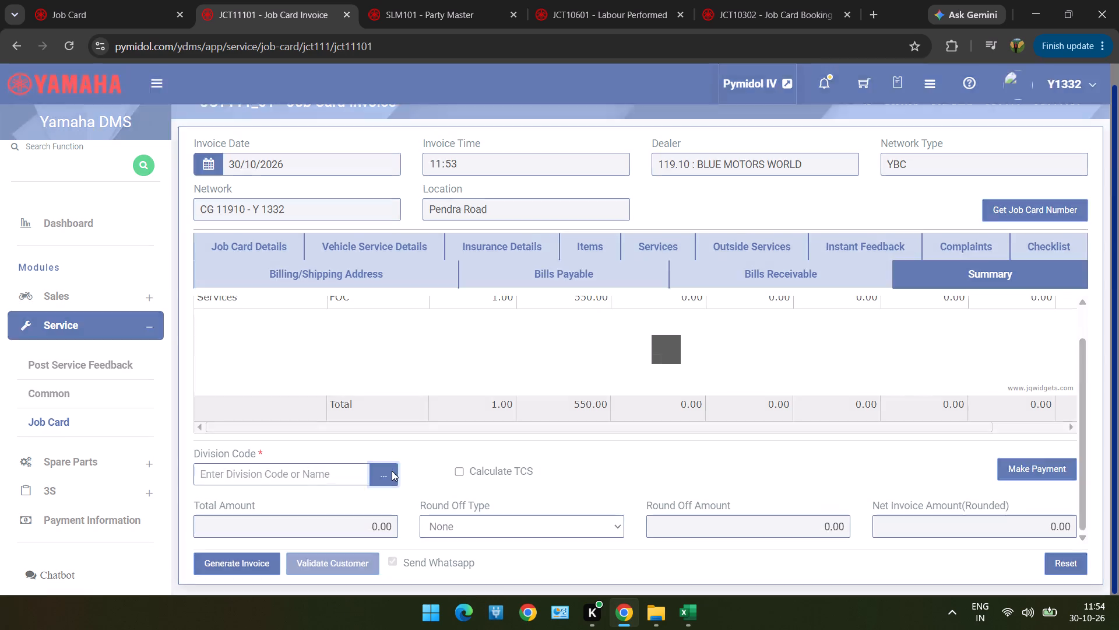
{"action": "double_click", "coordinate": [475, 265]}
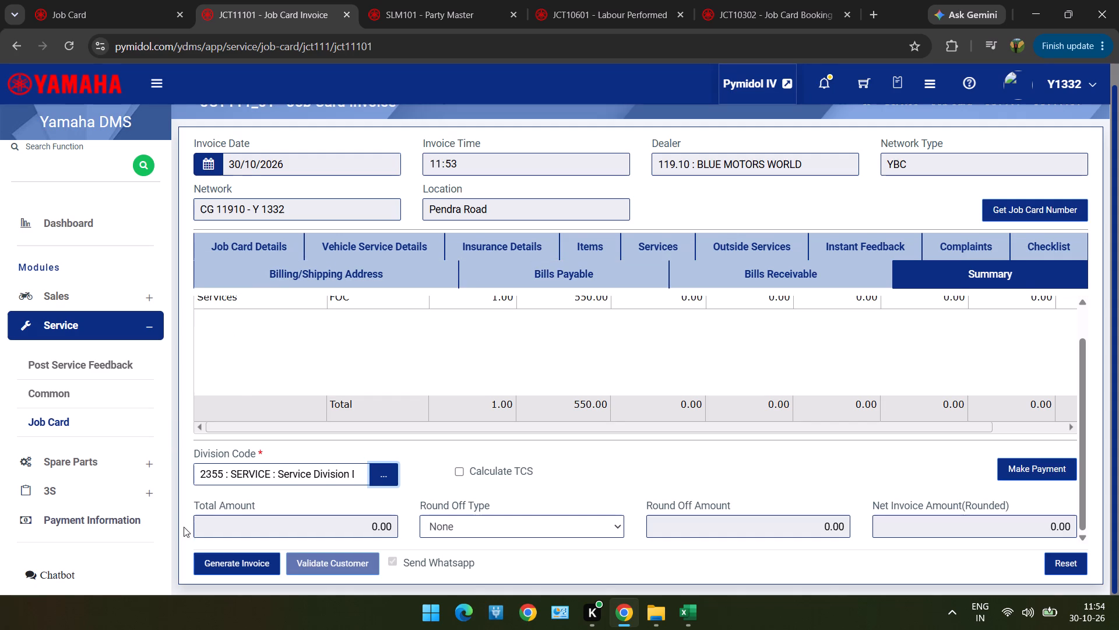
Generate the job card invoice, confirm the party details, and return to the blank Job Card Invoice form.
{"action": "left_click", "coordinate": [223, 558]}
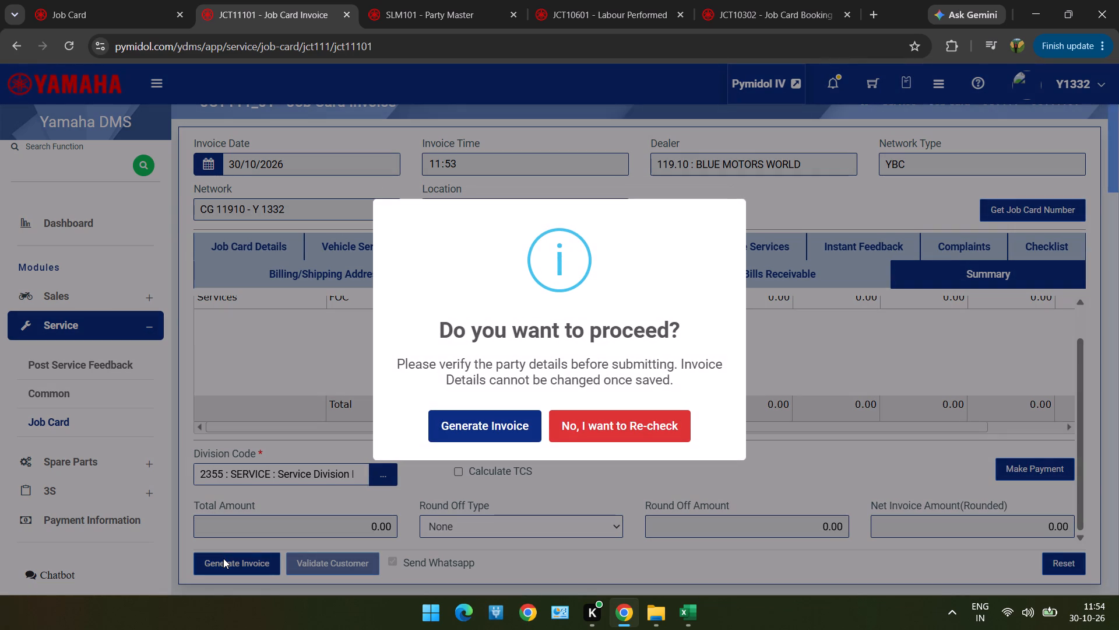
{"action": "left_click", "coordinate": [480, 433]}
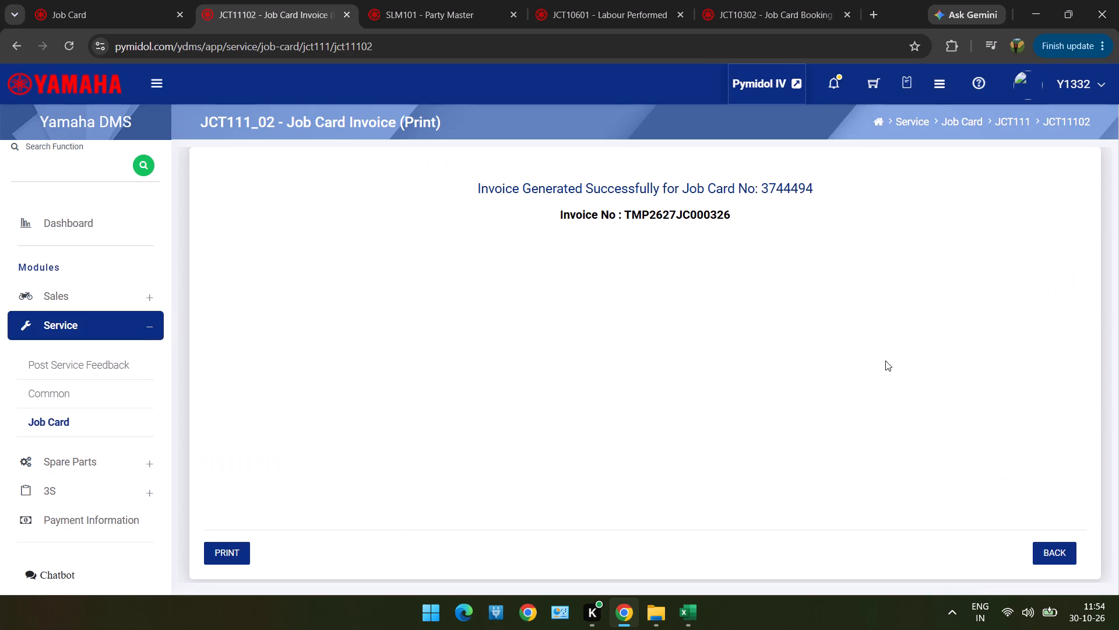
{"action": "left_click", "coordinate": [1048, 549]}
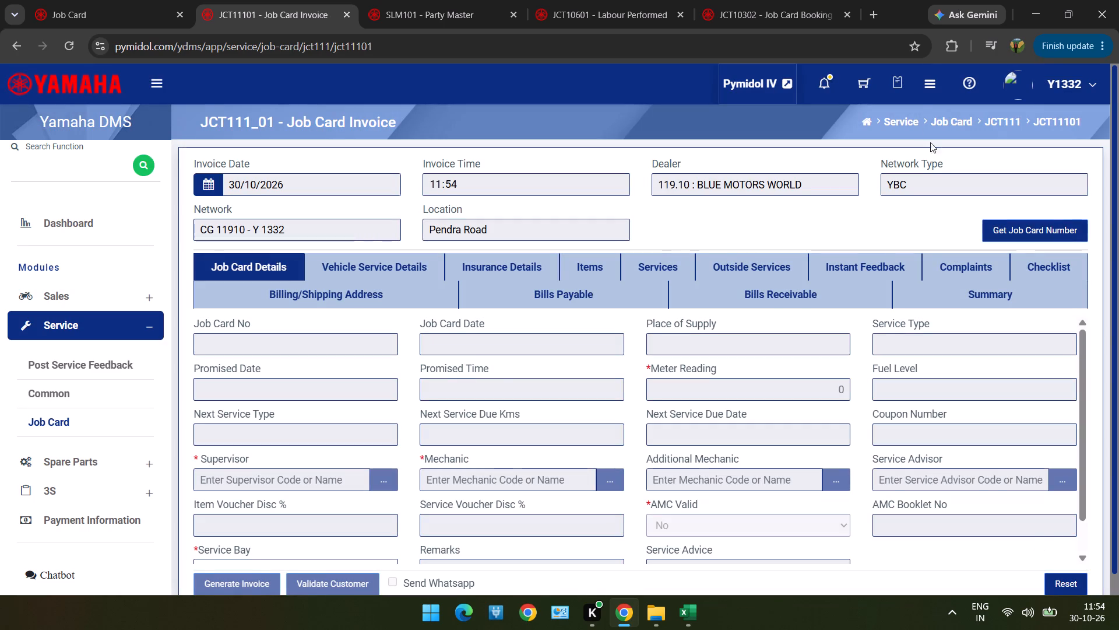
Copy the chassis number from row 28 of the Book1.xlsx vehicle list in Excel.
{"action": "left_click", "coordinate": [794, 0]}
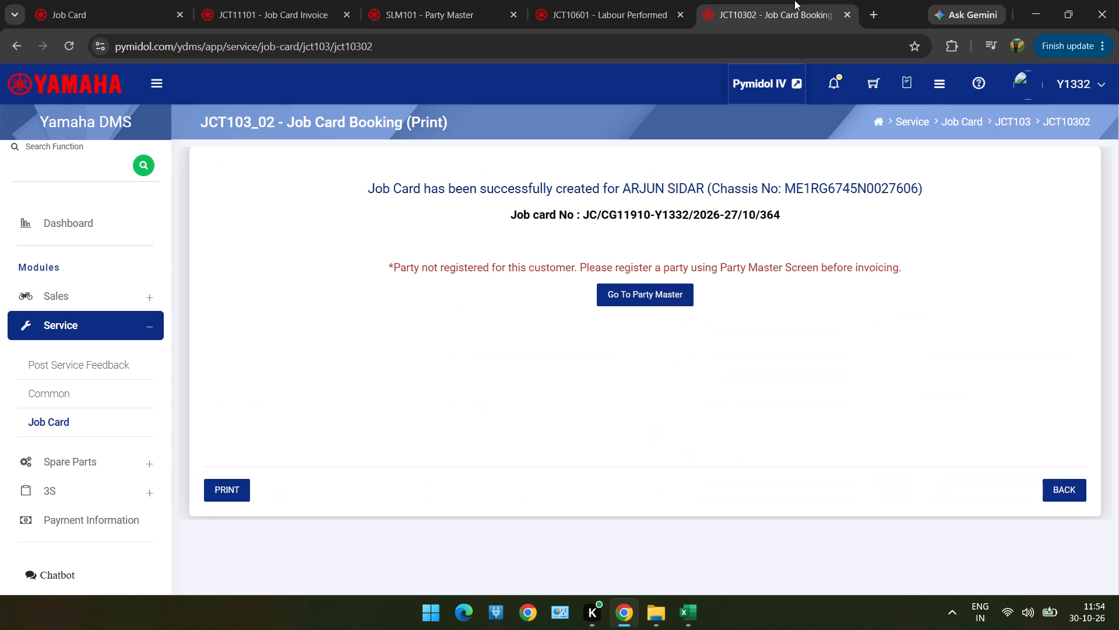
{"action": "key", "text": "alt+Tab"}
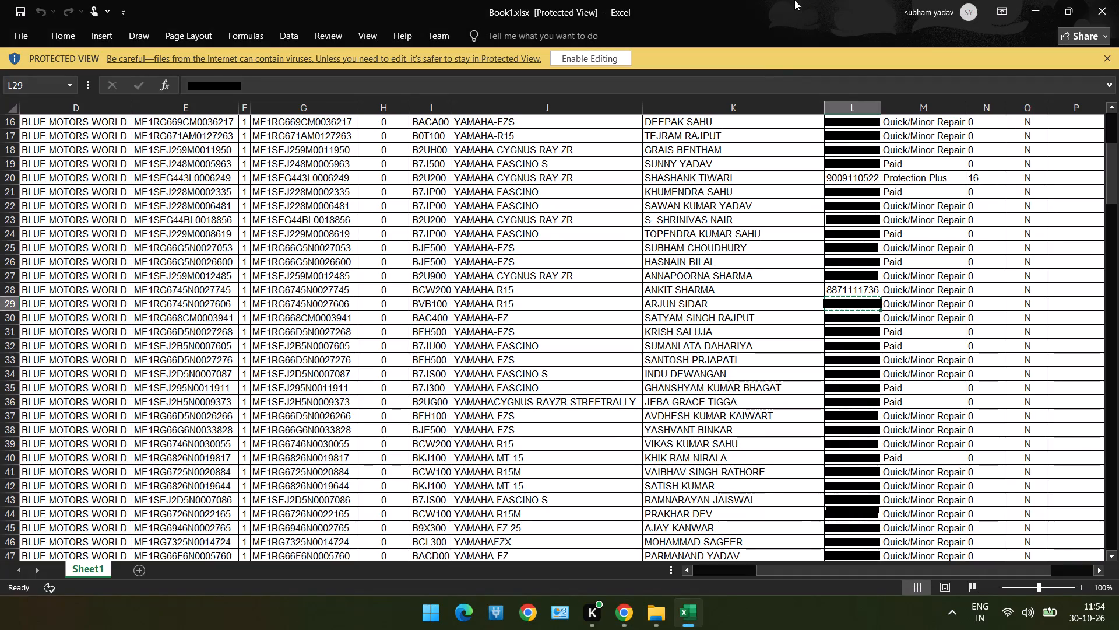
{"action": "key", "text": "Up"}
{"action": "key", "text": "Left"}
{"action": "key", "text": "Left"}
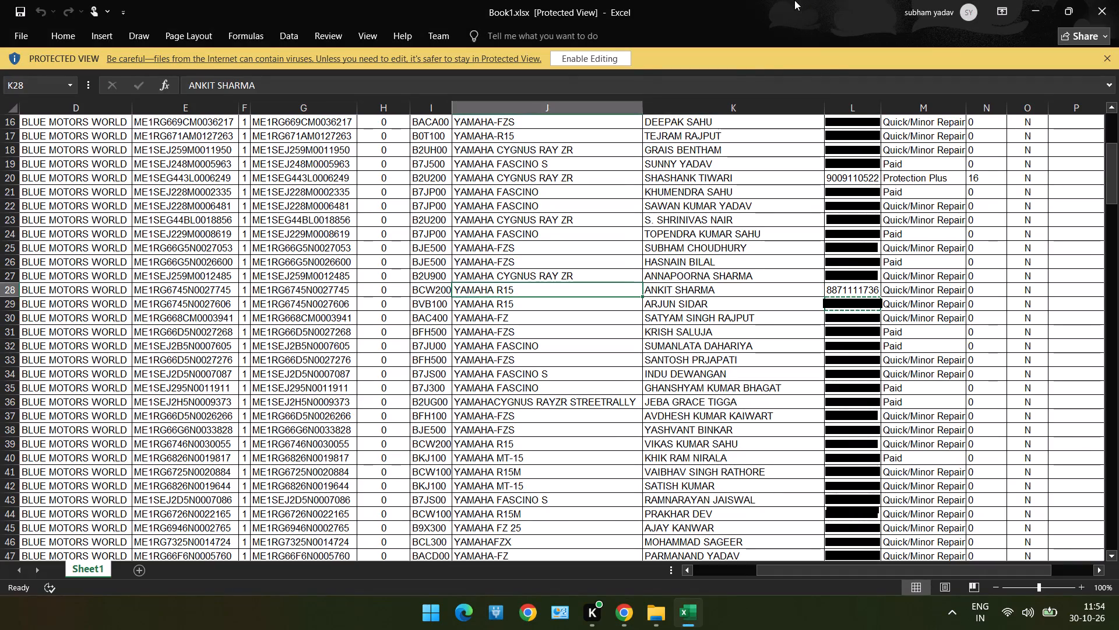
{"action": "key", "text": "Left"}
{"action": "key", "text": "Left"}
{"action": "key", "text": "Left"}
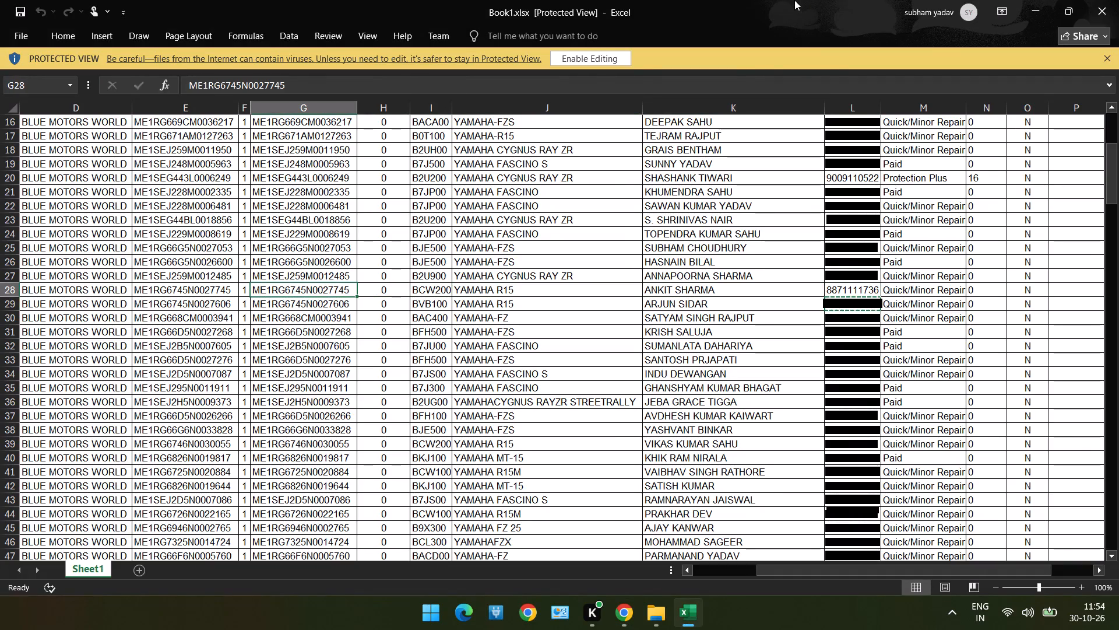
{"action": "key", "text": "ctrl+c"}
Back in Chrome, start a new job card booking and retrieve the customer reference using row 28's chassis number.
{"action": "key", "text": "alt+Tab"}
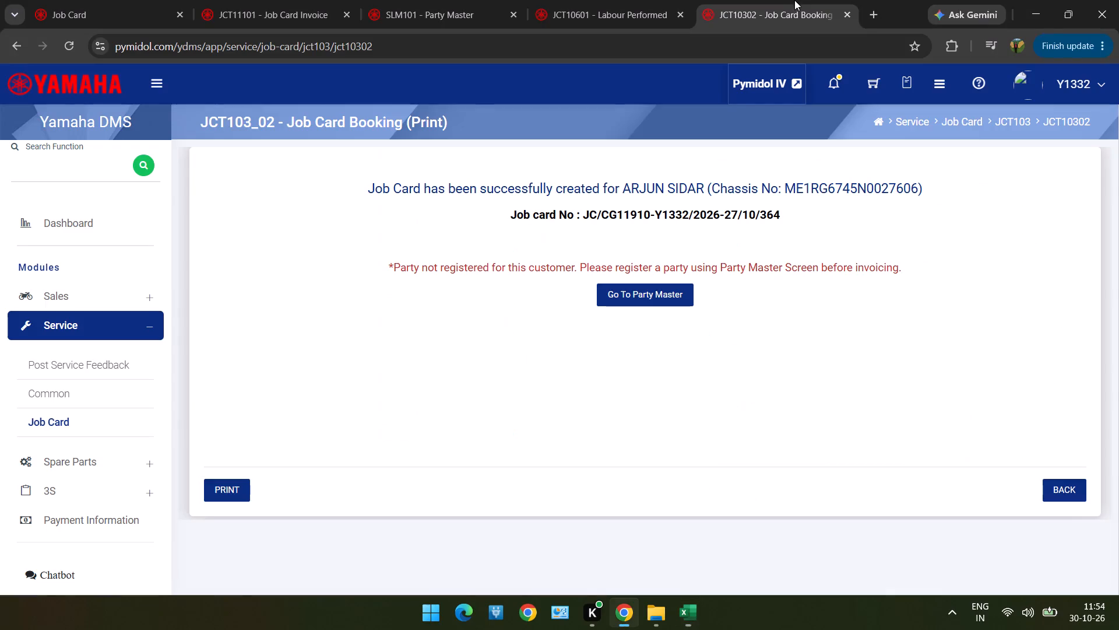
{"action": "left_click", "coordinate": [1059, 485]}
{"action": "left_click", "coordinate": [1002, 222]}
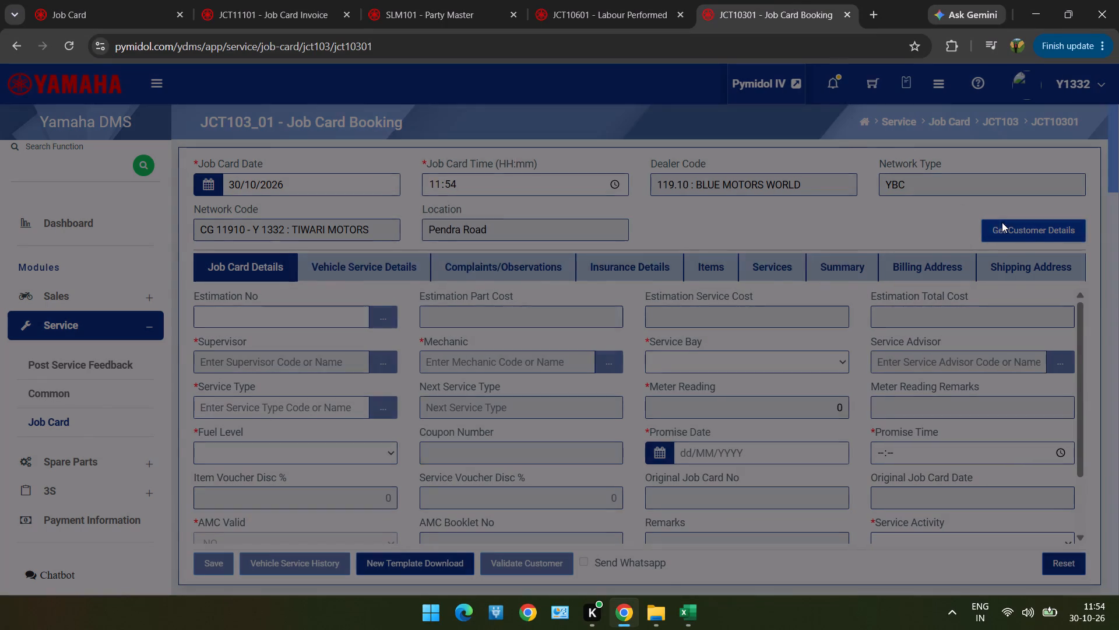
{"action": "left_click", "coordinate": [490, 257]}
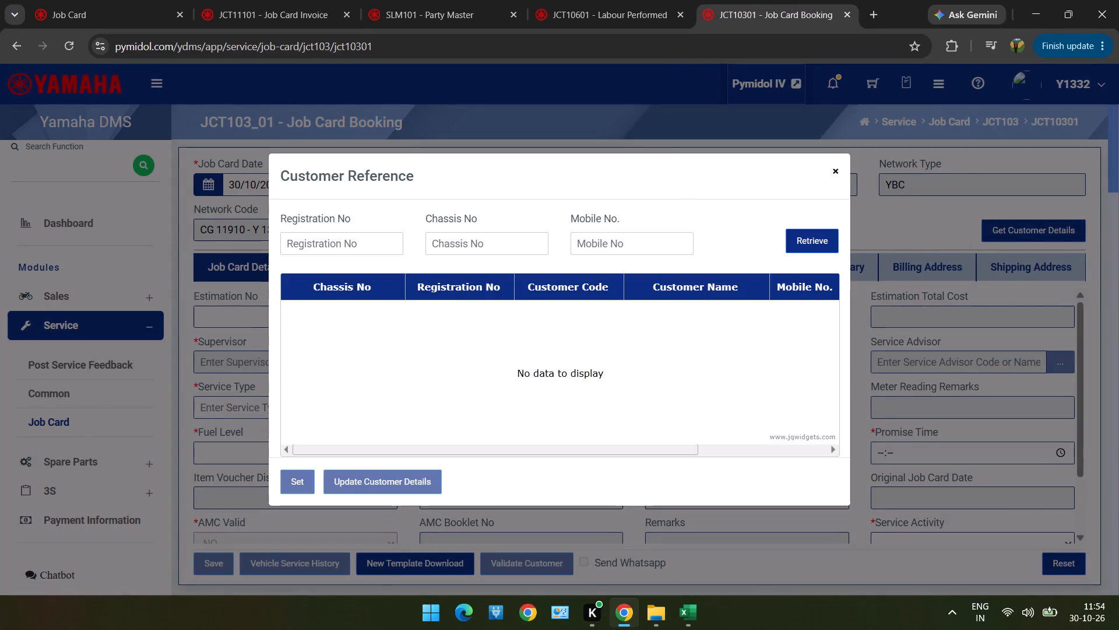
{"action": "left_click", "coordinate": [490, 248]}
{"action": "key", "text": "v"}
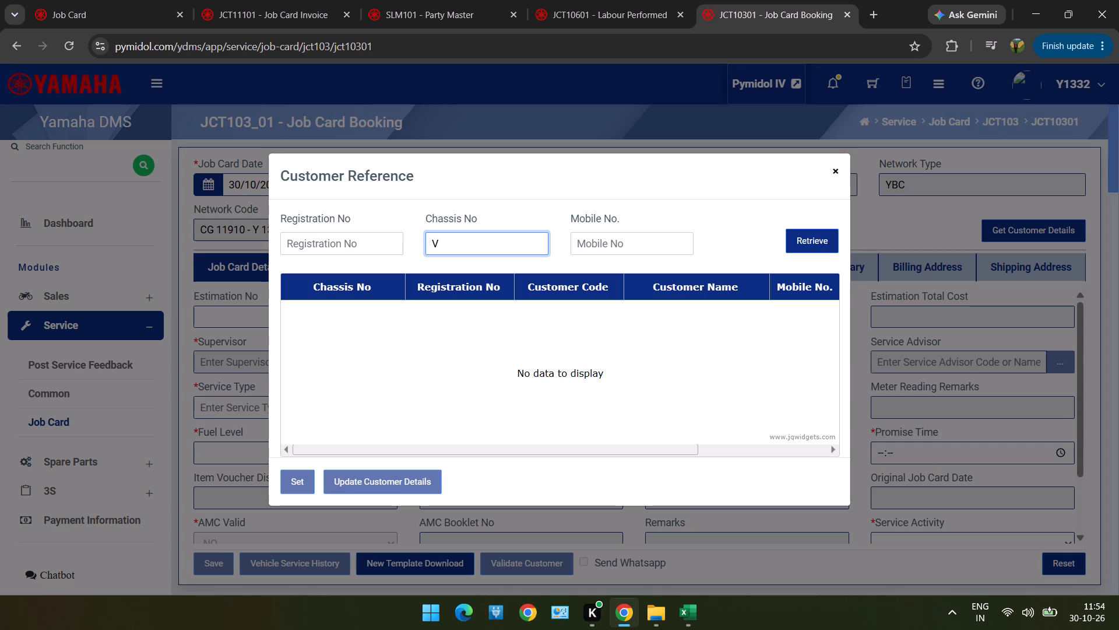
{"action": "key", "text": "BackSpace"}
{"action": "key", "text": "ctrl+v"}
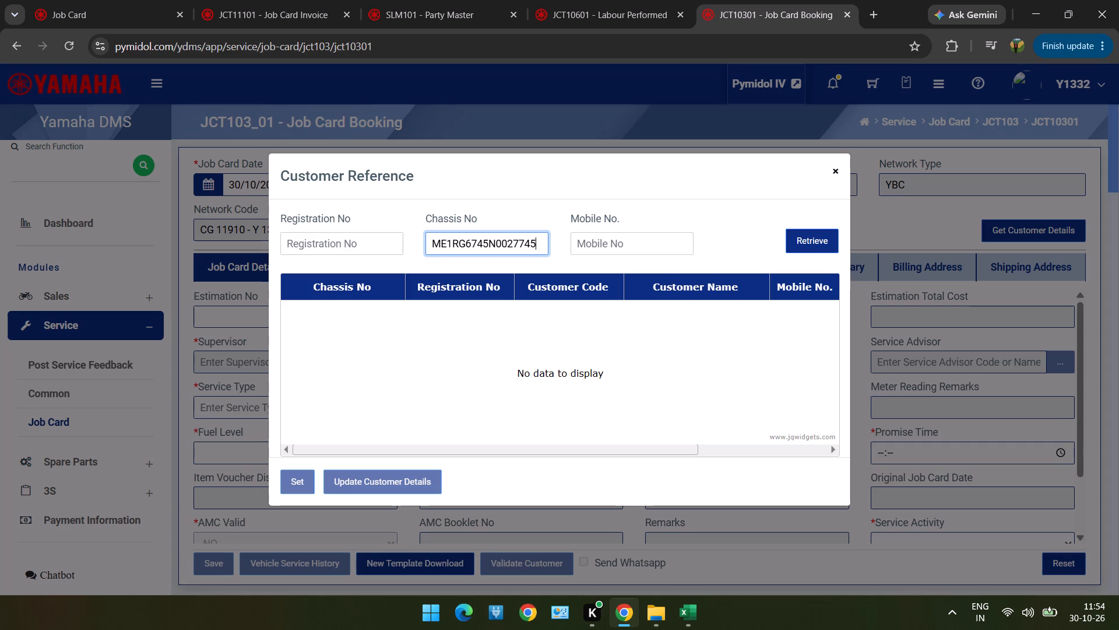
{"action": "left_click", "coordinate": [818, 238]}
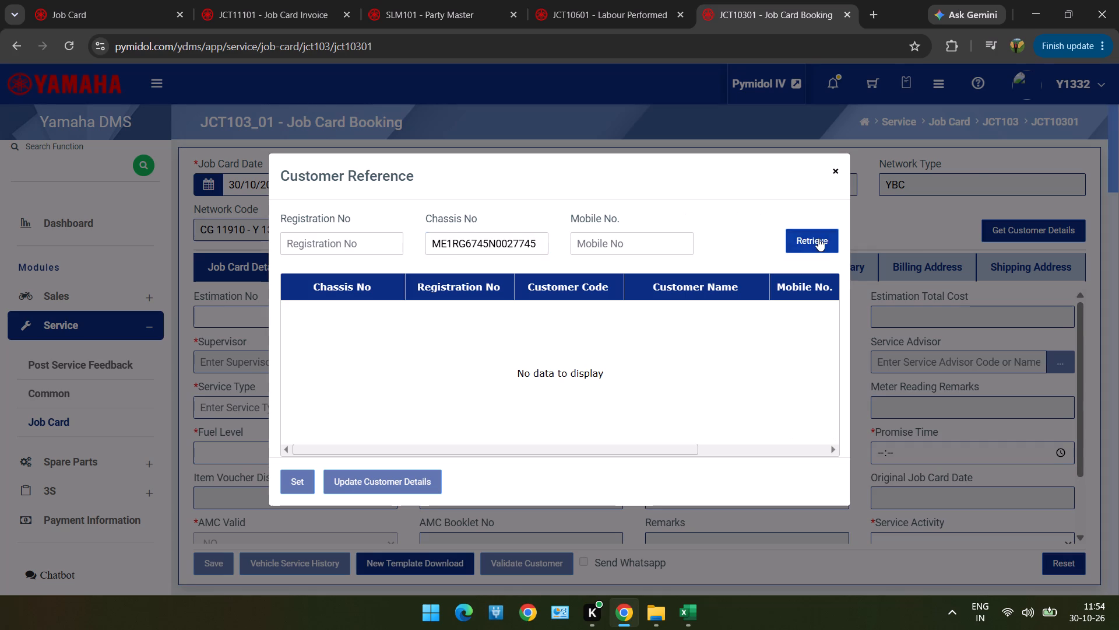
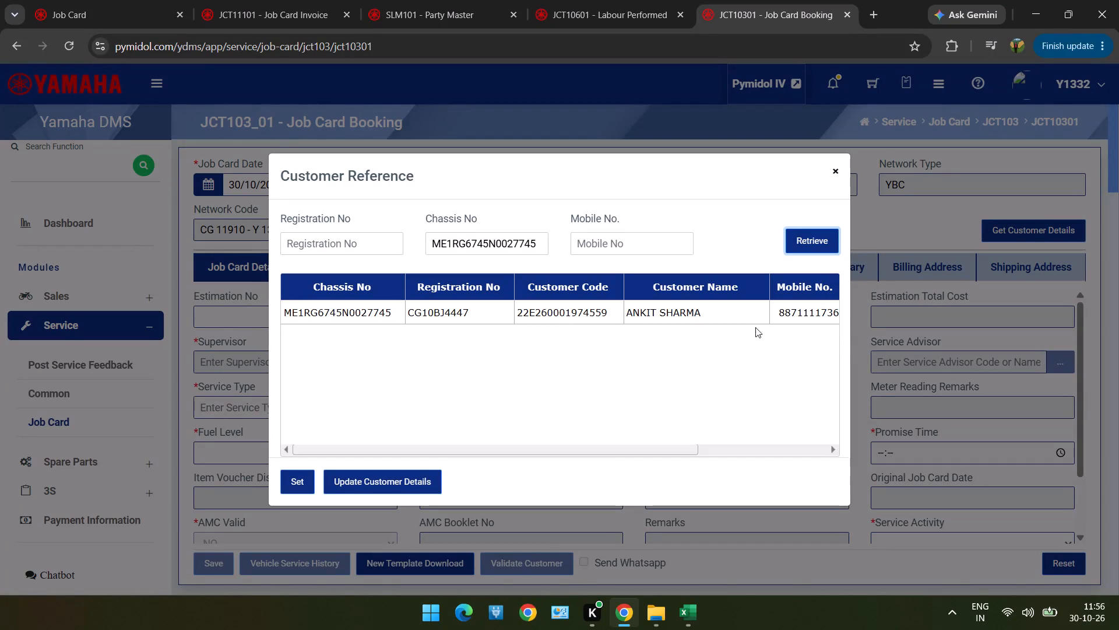
Load the retrieved customer record for row 28's chassis number into the job card booking.
{"action": "double_click", "coordinate": [755, 318]}
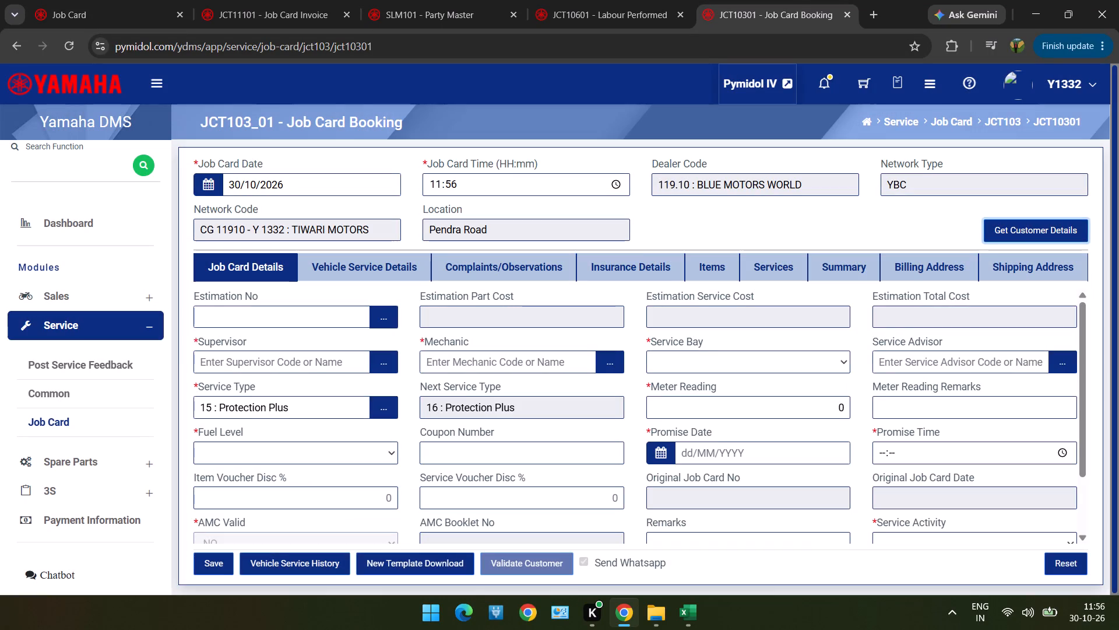
{"action": "left_click", "coordinate": [389, 356]}
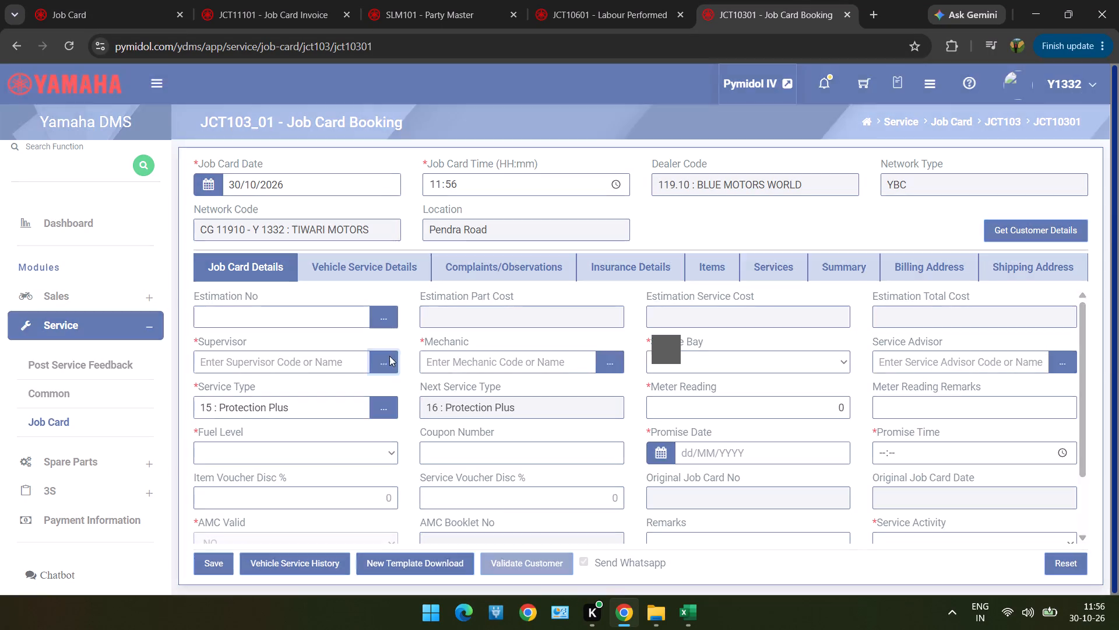
{"action": "double_click", "coordinate": [520, 230]}
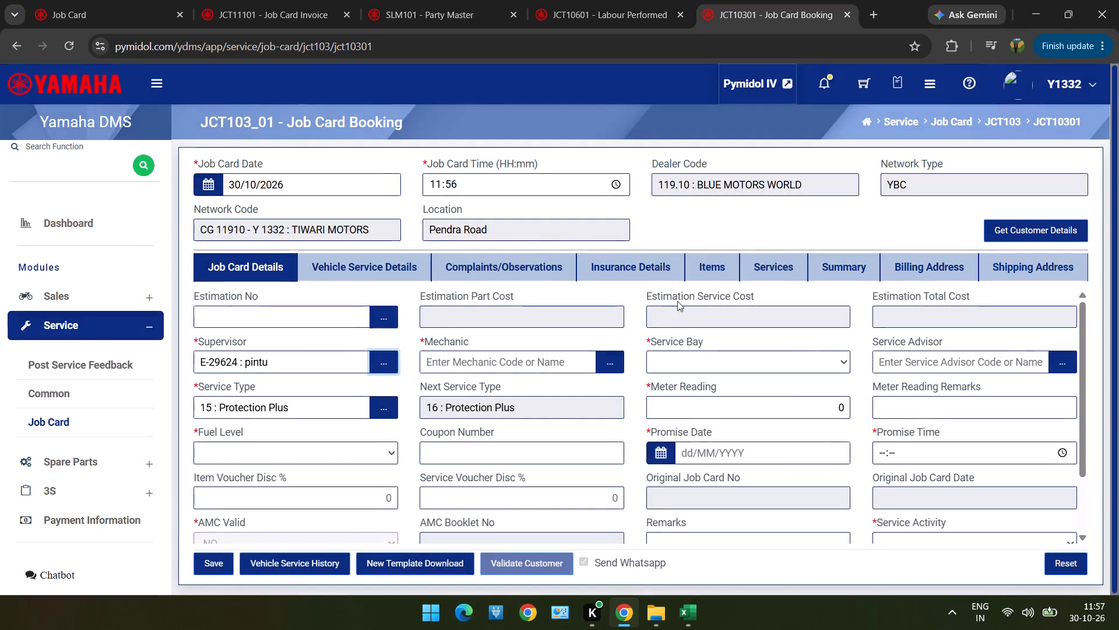
{"action": "left_click", "coordinate": [614, 355]}
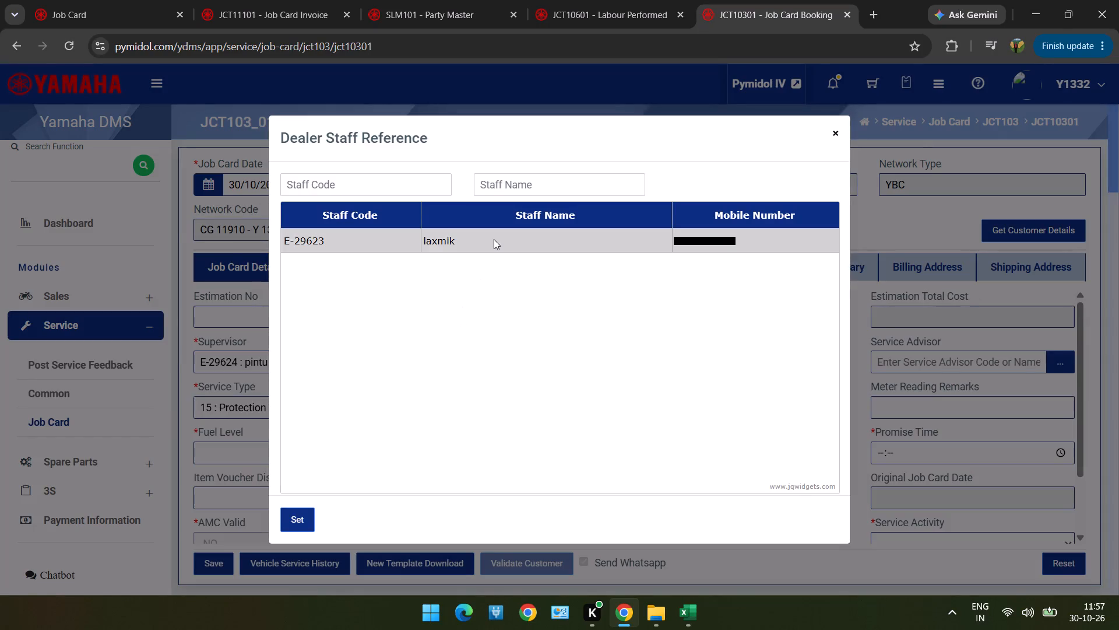
{"action": "double_click", "coordinate": [494, 239]}
{"action": "left_click", "coordinate": [762, 362]}
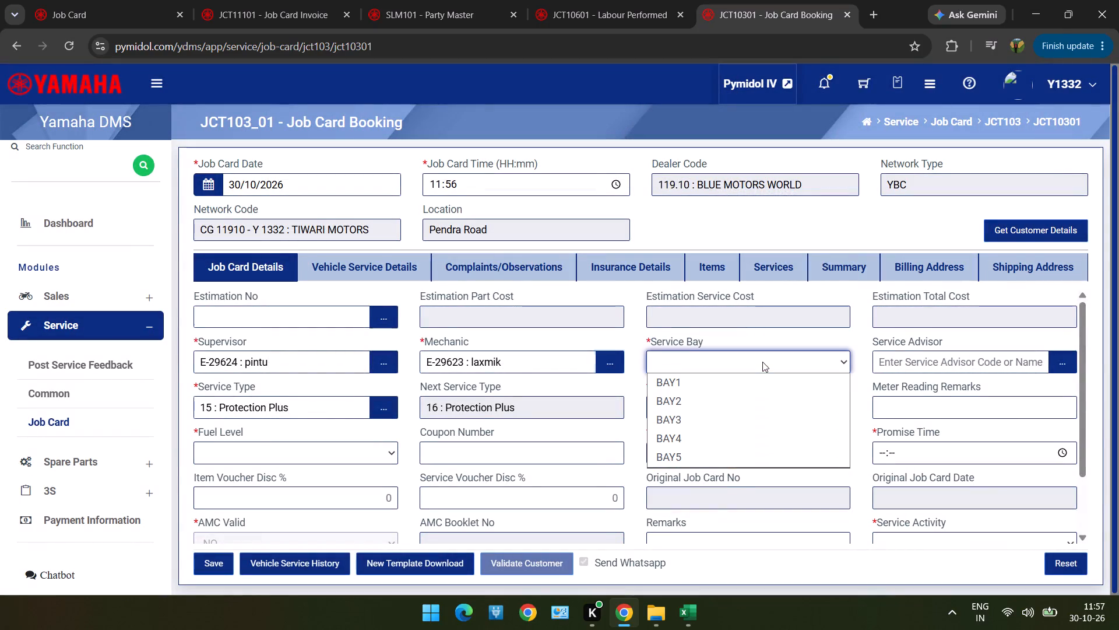
{"action": "left_click", "coordinate": [762, 377]}
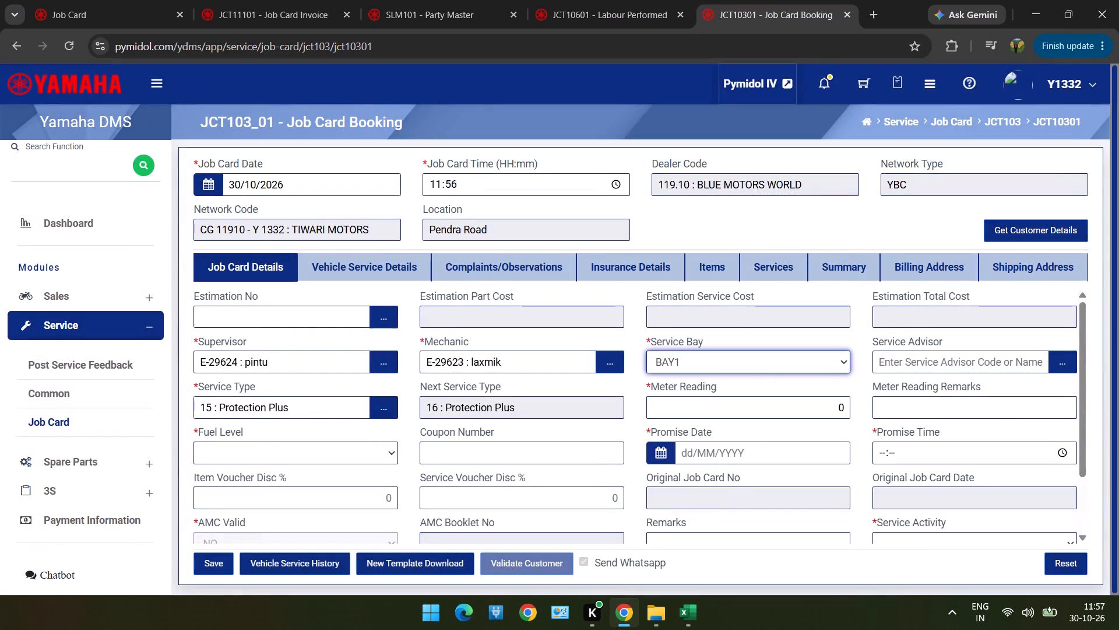
Check the vehicle's service history for past meter readings and set the job card's Meter Reading to 50300.
{"action": "left_click", "coordinate": [342, 569]}
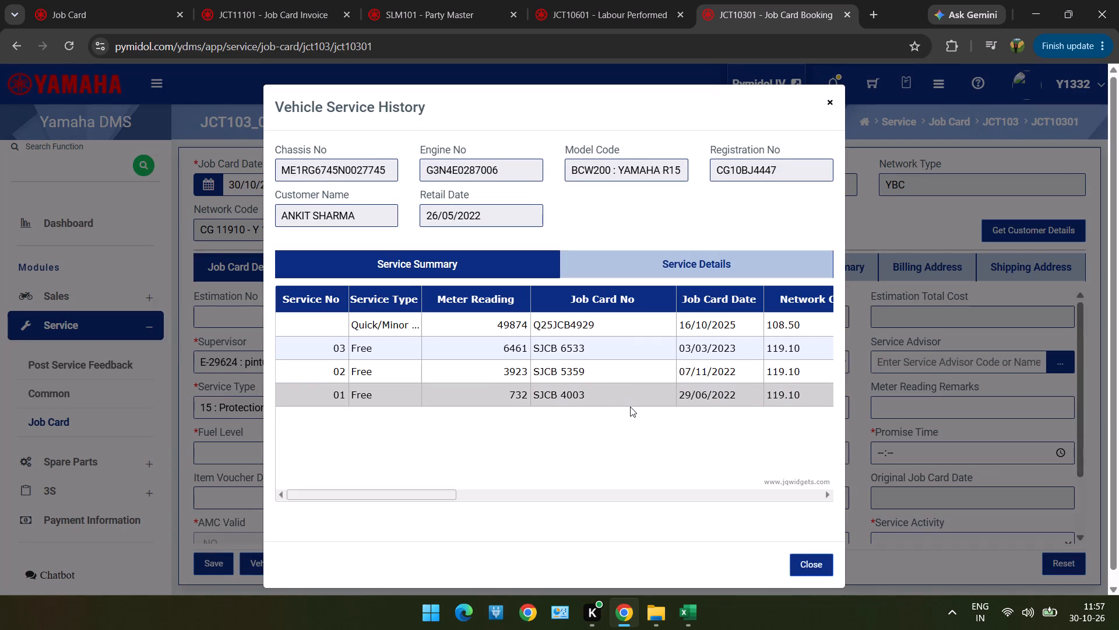
{"action": "left_click", "coordinate": [832, 104]}
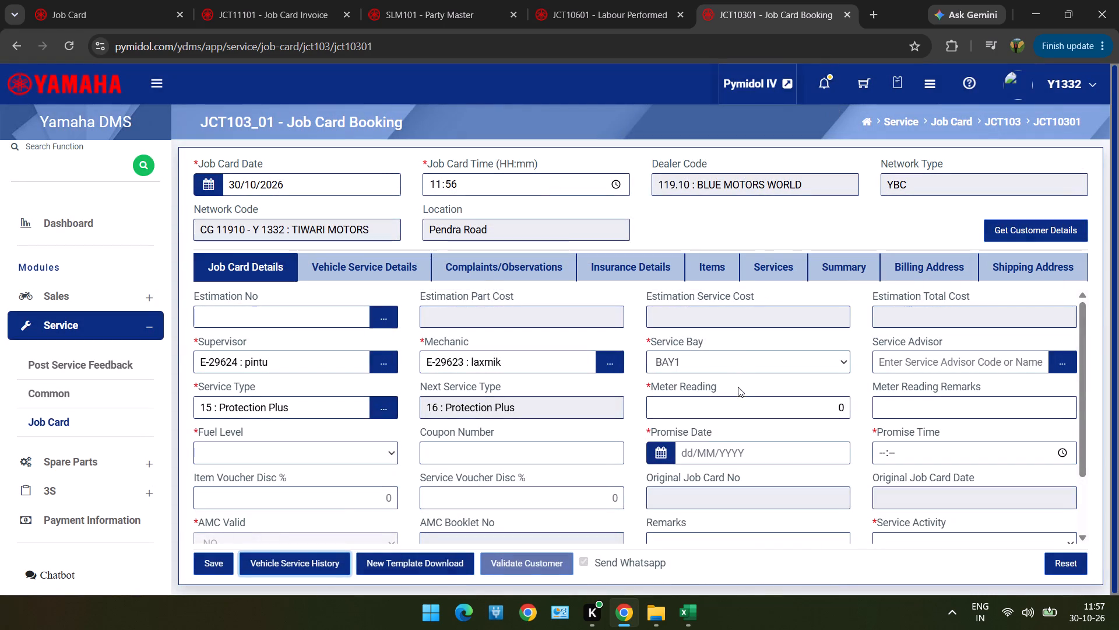
{"action": "left_click", "coordinate": [739, 398]}
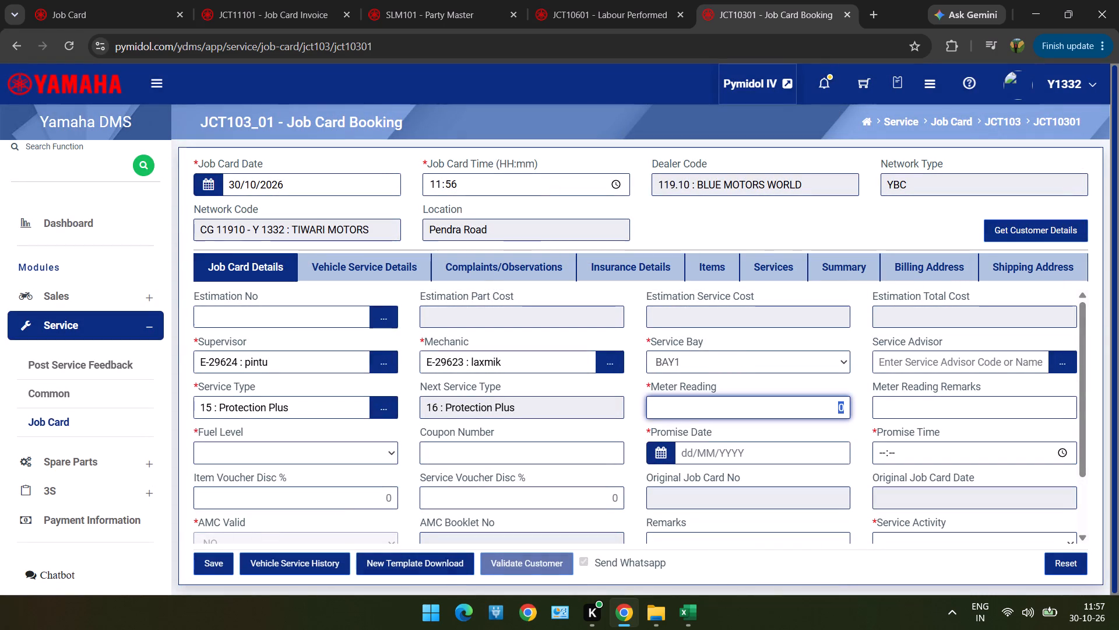
{"action": "type", "text": "50300"}
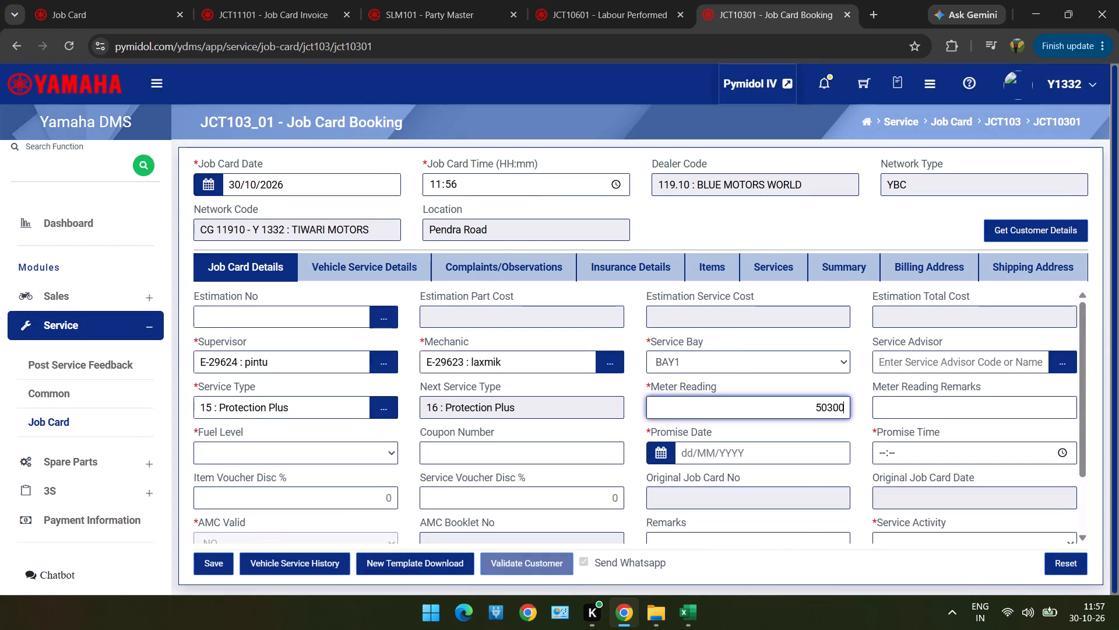
Set Fuel Level to 2-Points, Promise Date to 30/10/2026, Promise Time to 11:57 and Service Activity to Normal Scheme.
{"action": "left_click", "coordinate": [372, 456]}
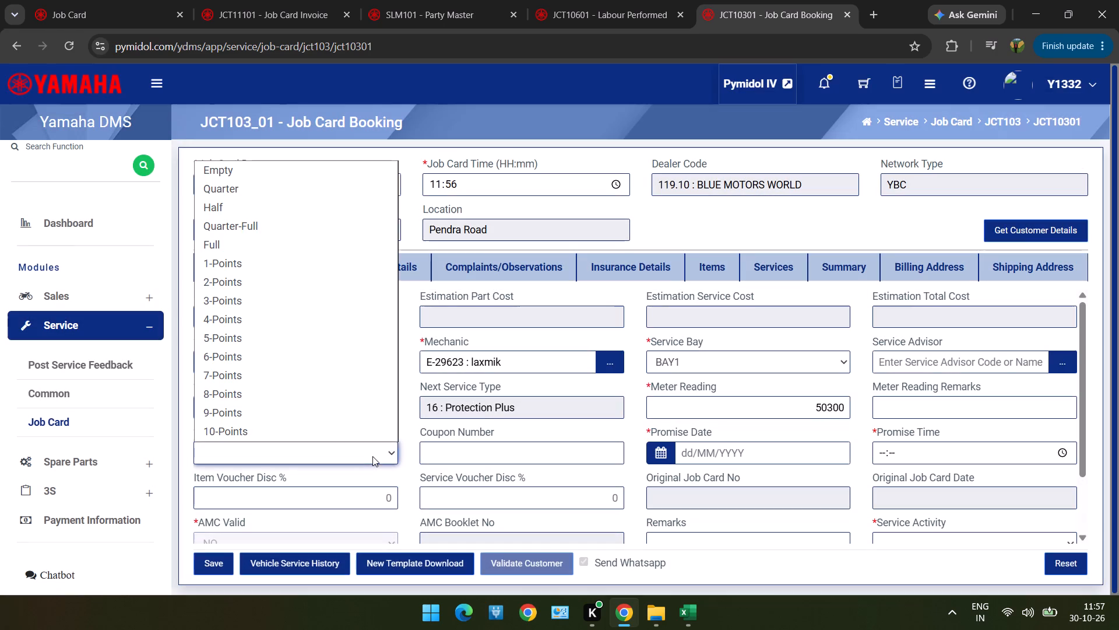
{"action": "left_click", "coordinate": [353, 273]}
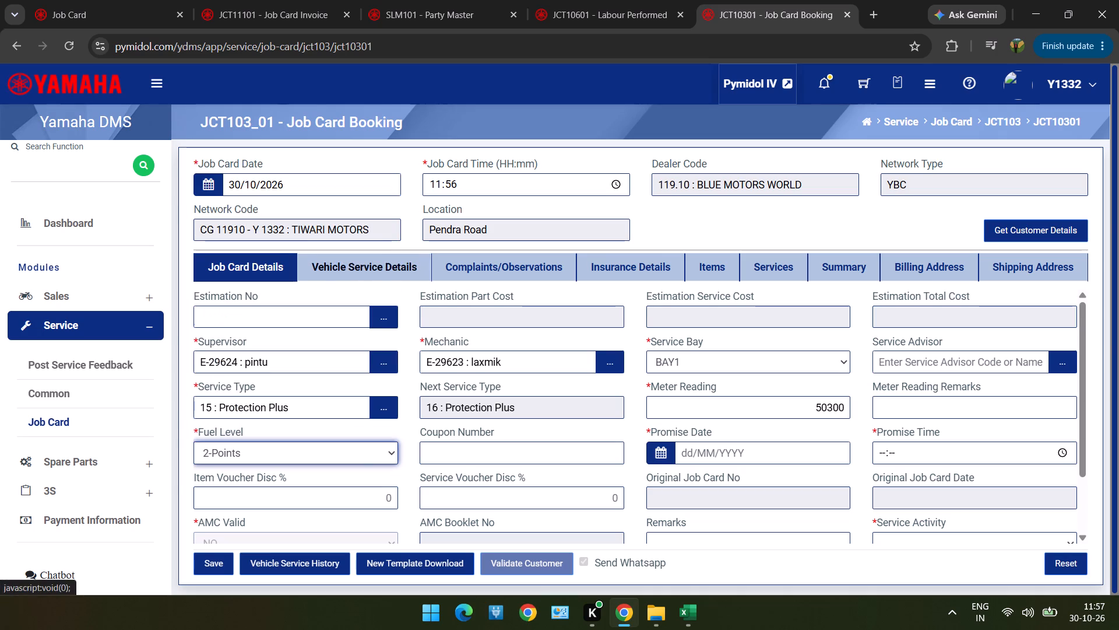
{"action": "left_click", "coordinate": [685, 453]}
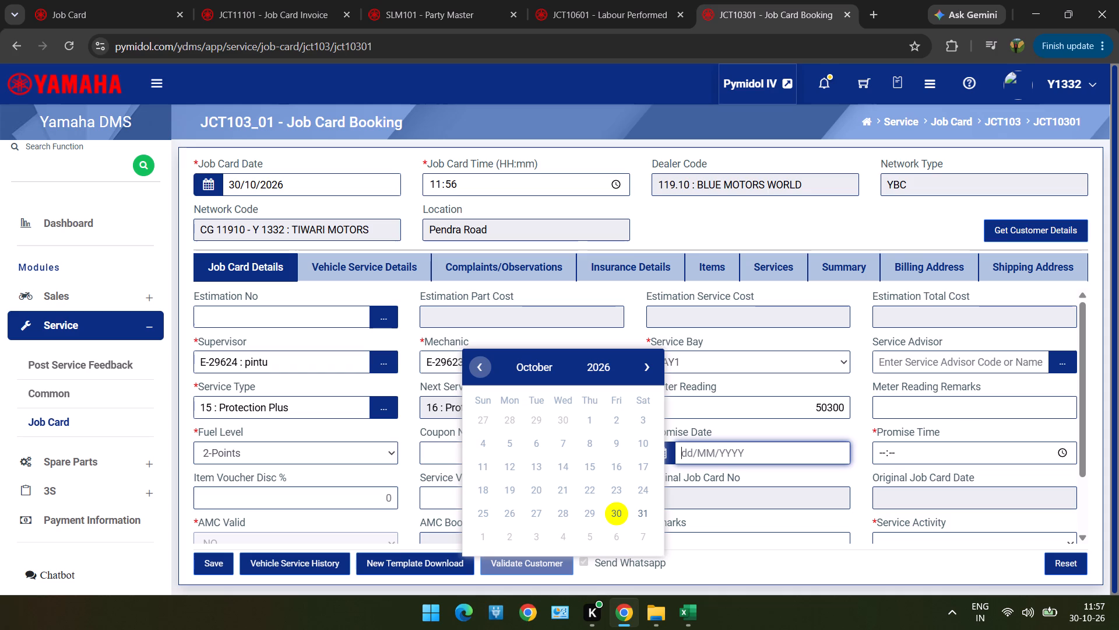
{"action": "left_click", "coordinate": [620, 513]}
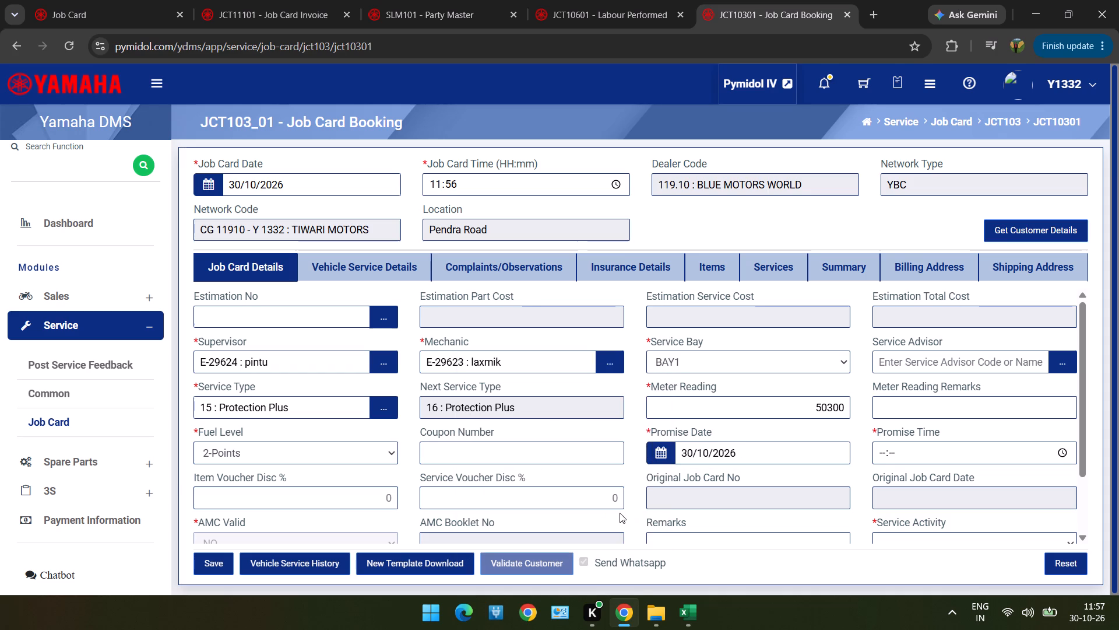
{"action": "left_click", "coordinate": [882, 459]}
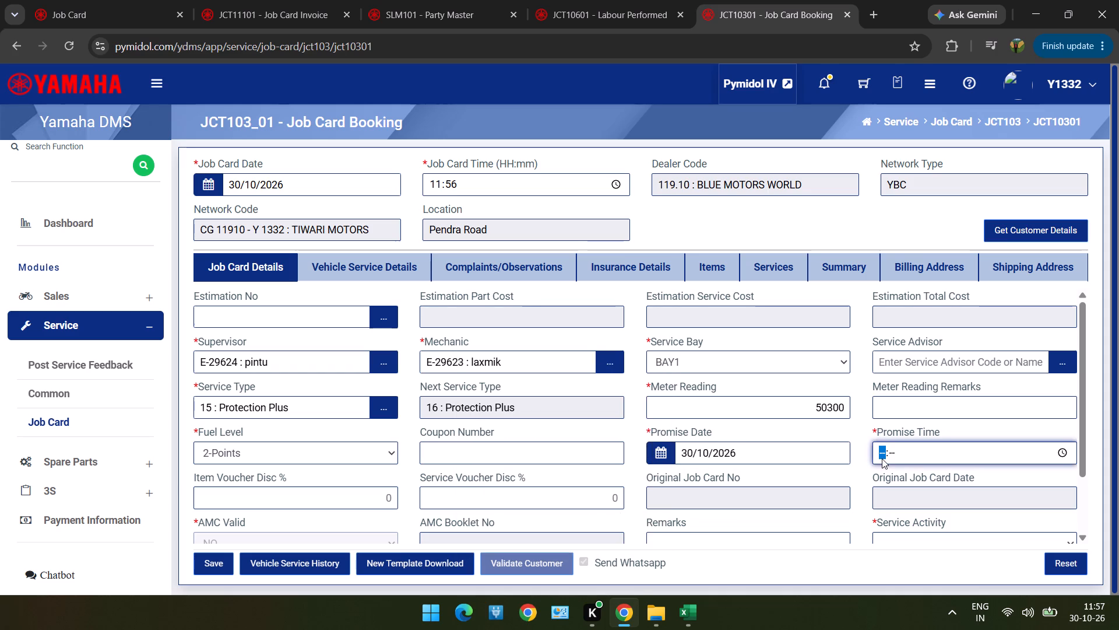
{"action": "type", "text": "1157"}
{"action": "scroll", "coordinate": [882, 459], "scroll_direction": "down", "scroll_amount": 2}
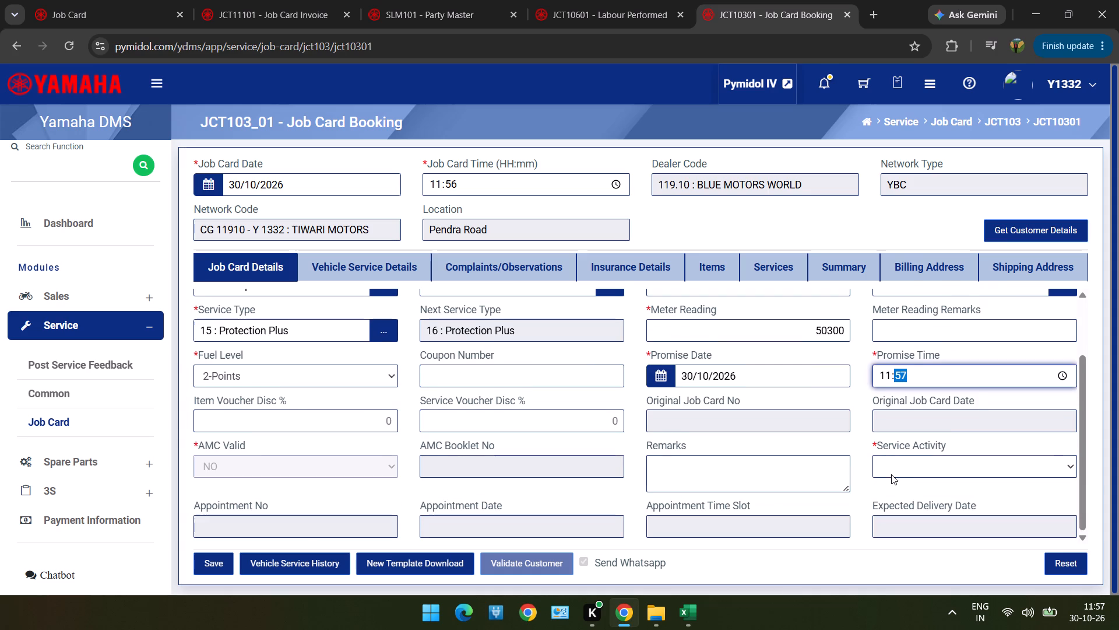
{"action": "left_click", "coordinate": [891, 474]}
{"action": "left_click", "coordinate": [889, 488]}
Open the job card's Complaints/Observations section.
{"action": "scroll", "coordinate": [889, 488], "scroll_direction": "up", "scroll_amount": 2}
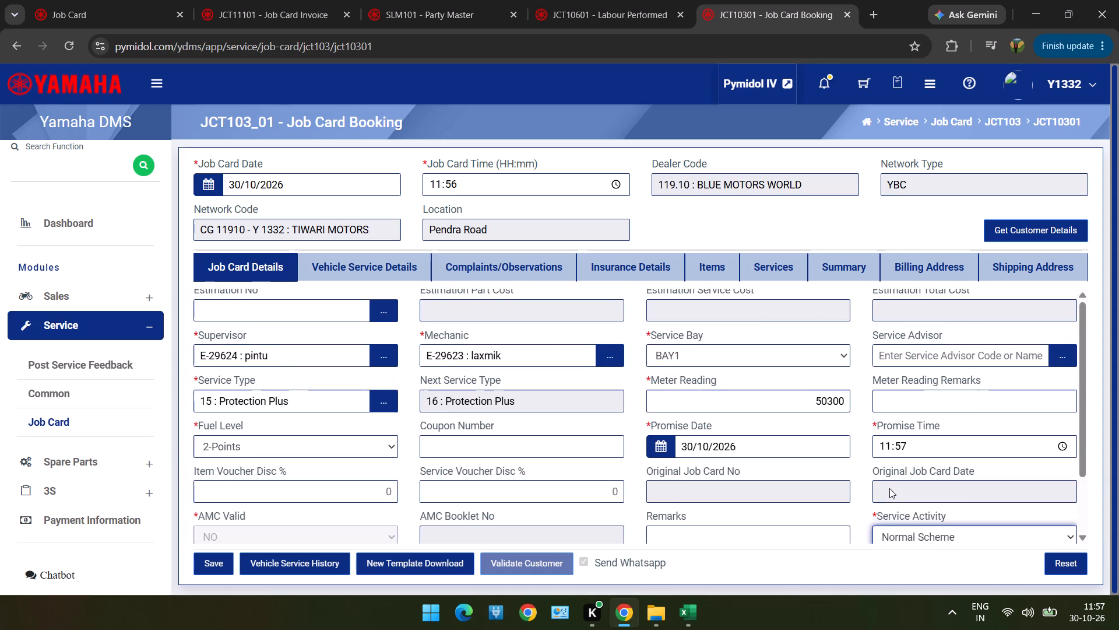
{"action": "scroll", "coordinate": [889, 488], "scroll_direction": "up", "scroll_amount": 2}
{"action": "left_click", "coordinate": [533, 267]}
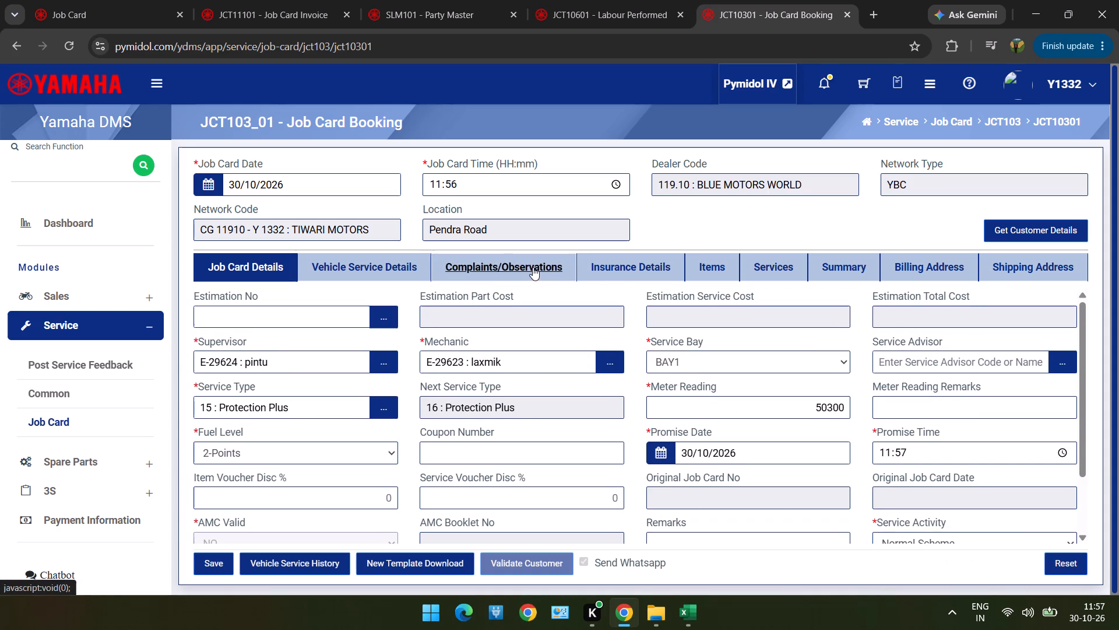
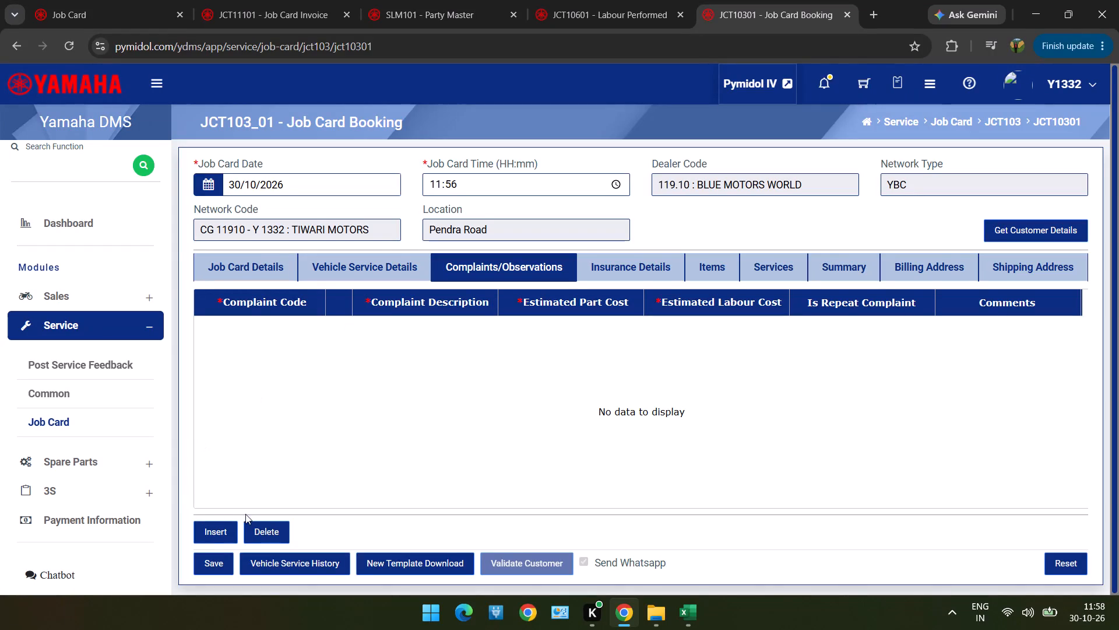
Add a complaint row to the job card and open its complaint reference list, sorted by Complaint Code.
{"action": "left_click", "coordinate": [217, 535]}
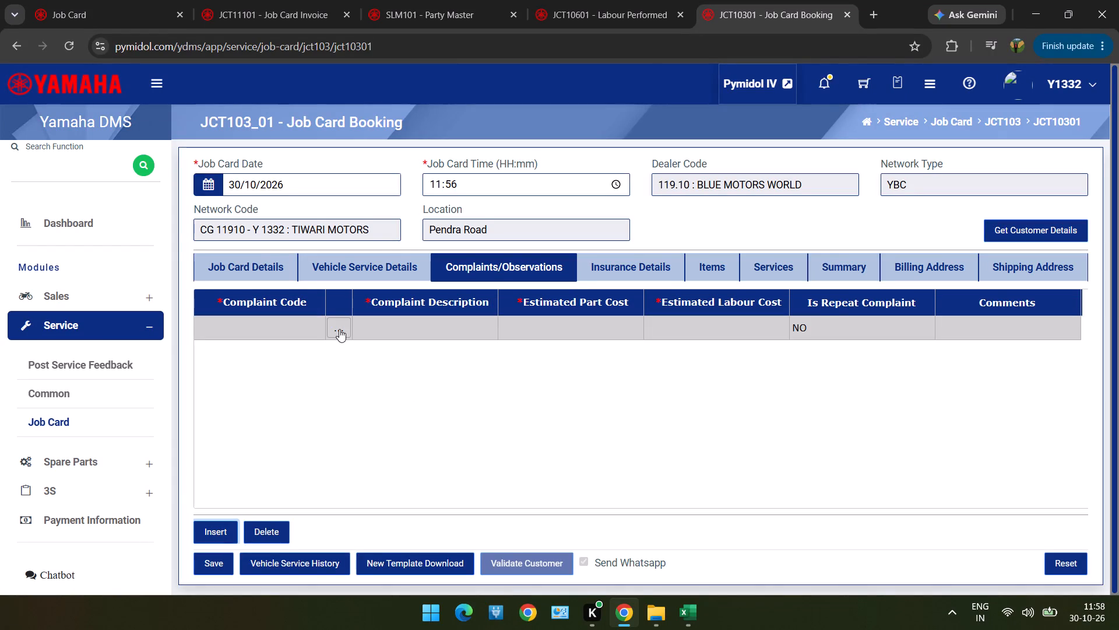
{"action": "left_click", "coordinate": [339, 329]}
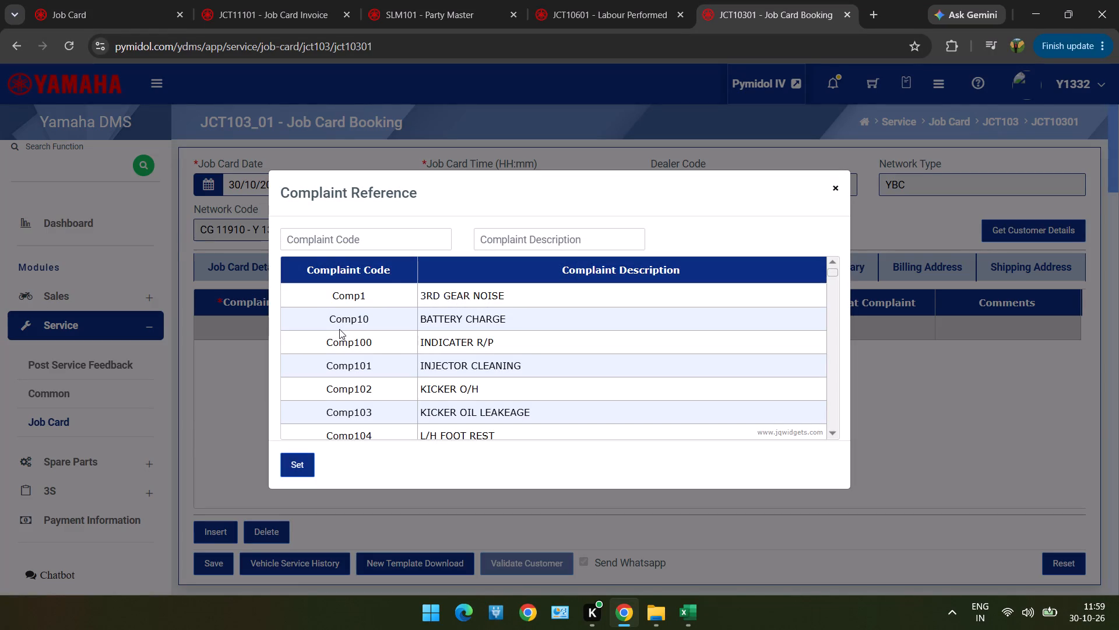
{"action": "left_click", "coordinate": [388, 268]}
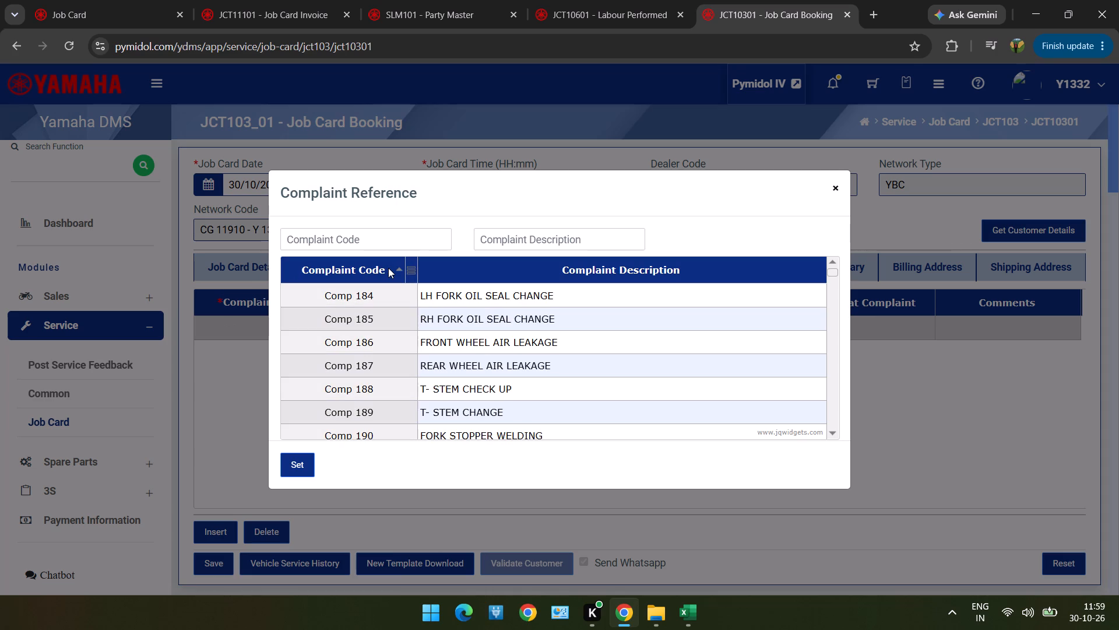
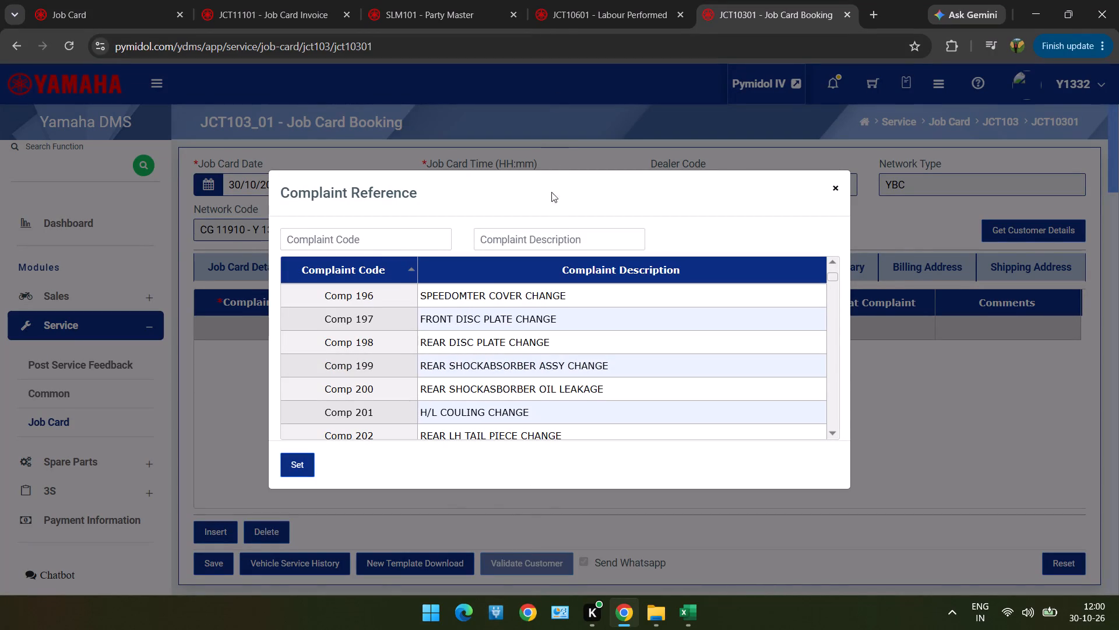
Filter the complaint descriptions by "gen" and set Comp83 GENERAL SERVICE as the job card's complaint.
{"action": "left_click", "coordinate": [556, 250]}
{"action": "left_click", "coordinate": [556, 247]}
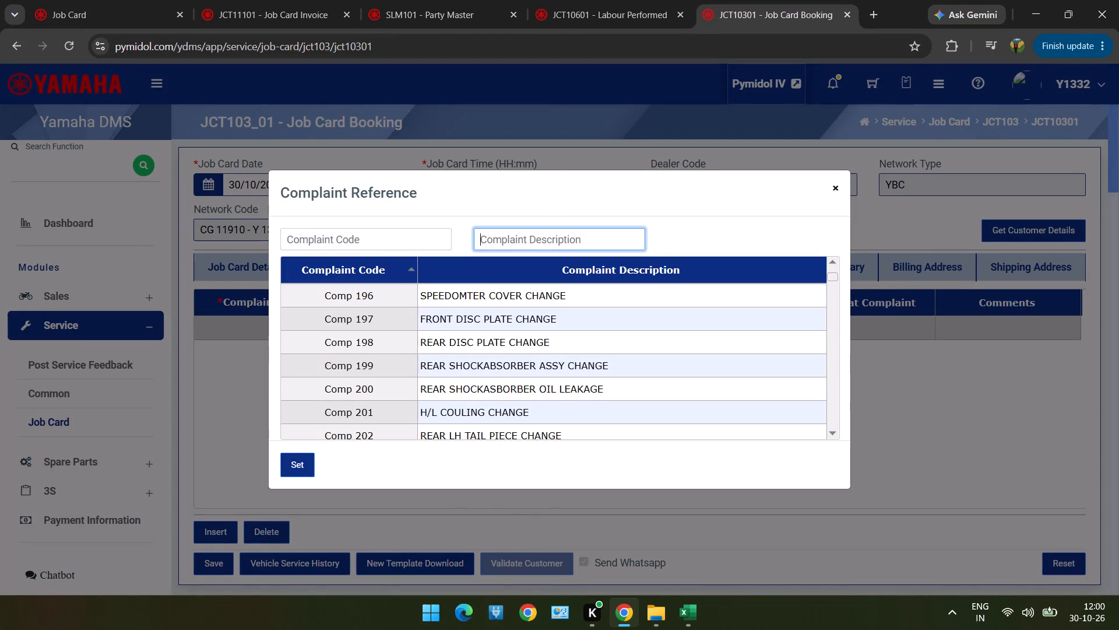
{"action": "type", "text": "gen"}
{"action": "double_click", "coordinate": [552, 304]}
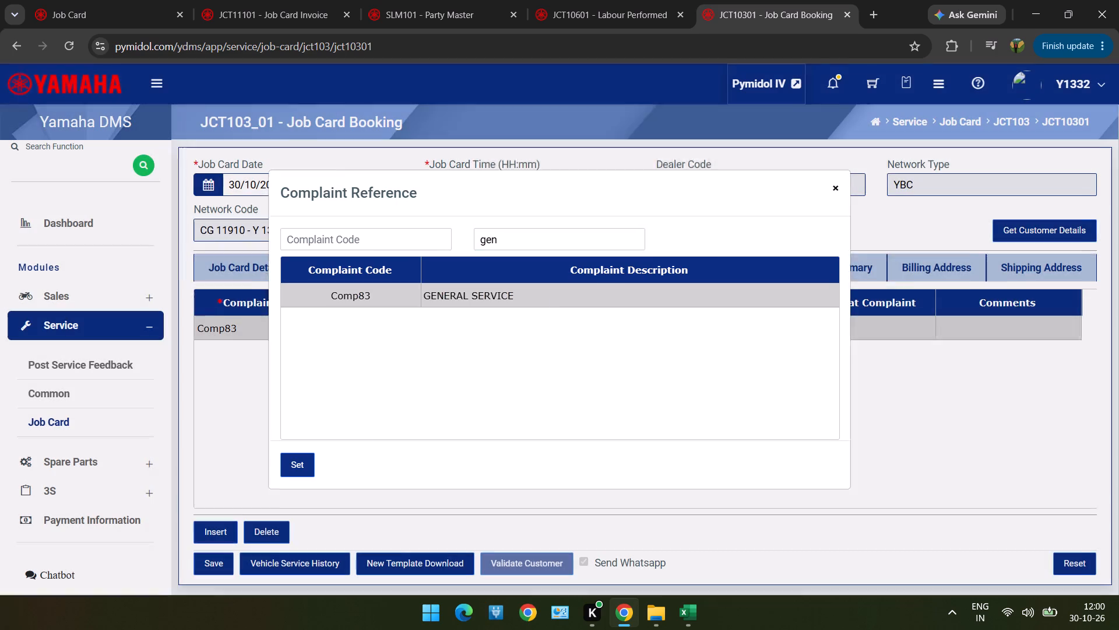
Review the entries under Job Card Details and try to save the job card.
{"action": "left_click", "coordinate": [241, 260]}
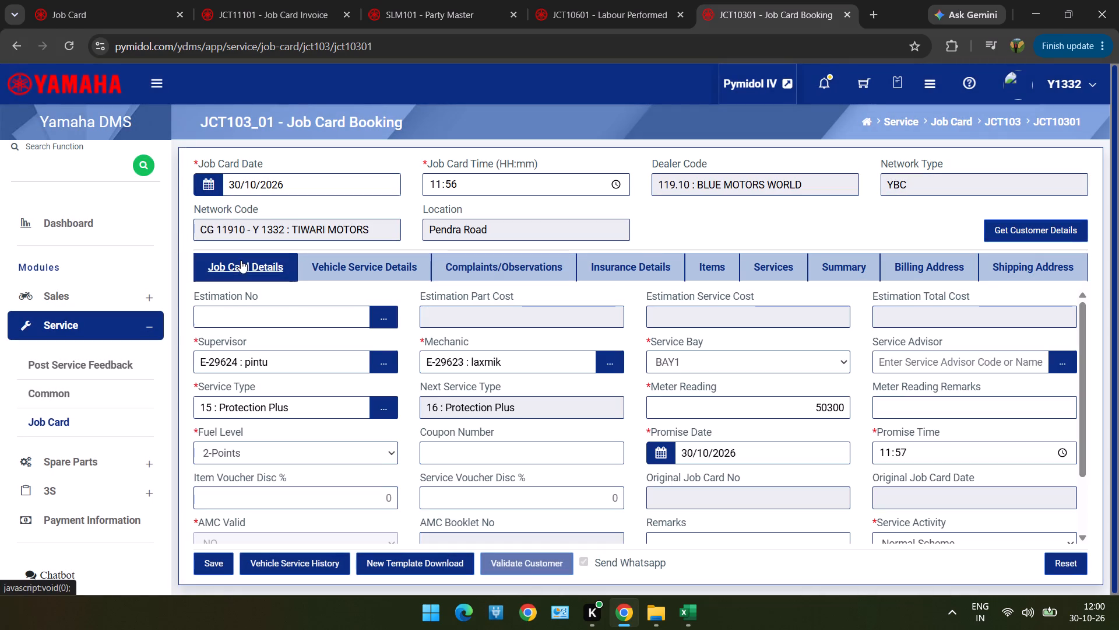
{"action": "scroll", "coordinate": [442, 389], "scroll_direction": "down", "scroll_amount": 2}
{"action": "scroll", "coordinate": [442, 389], "scroll_direction": "up", "scroll_amount": 2}
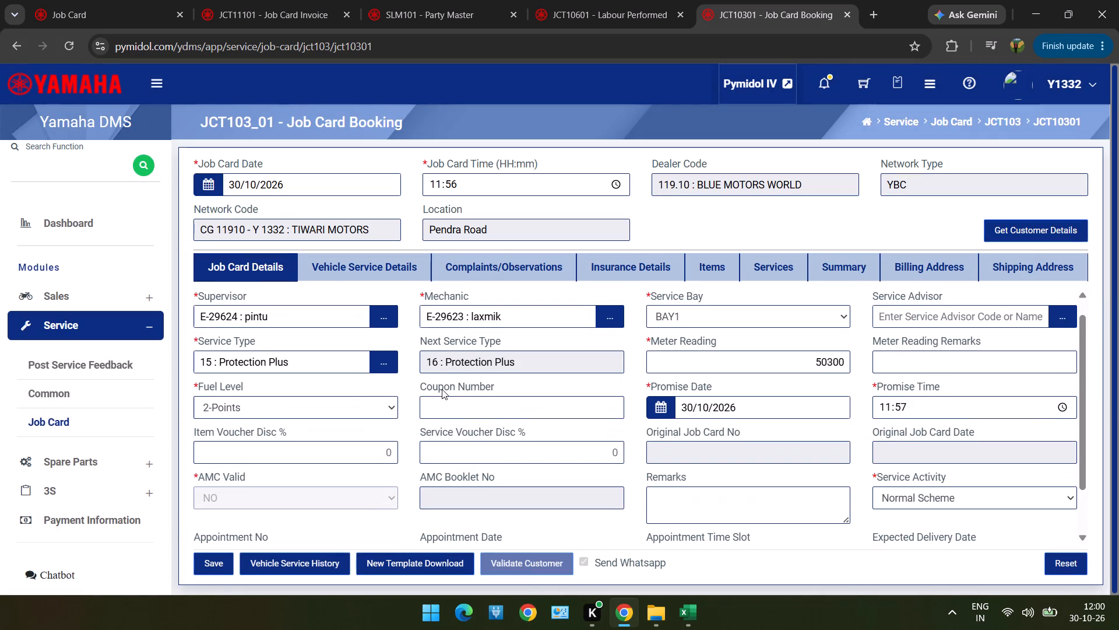
{"action": "scroll", "coordinate": [442, 389], "scroll_direction": "up", "scroll_amount": 2}
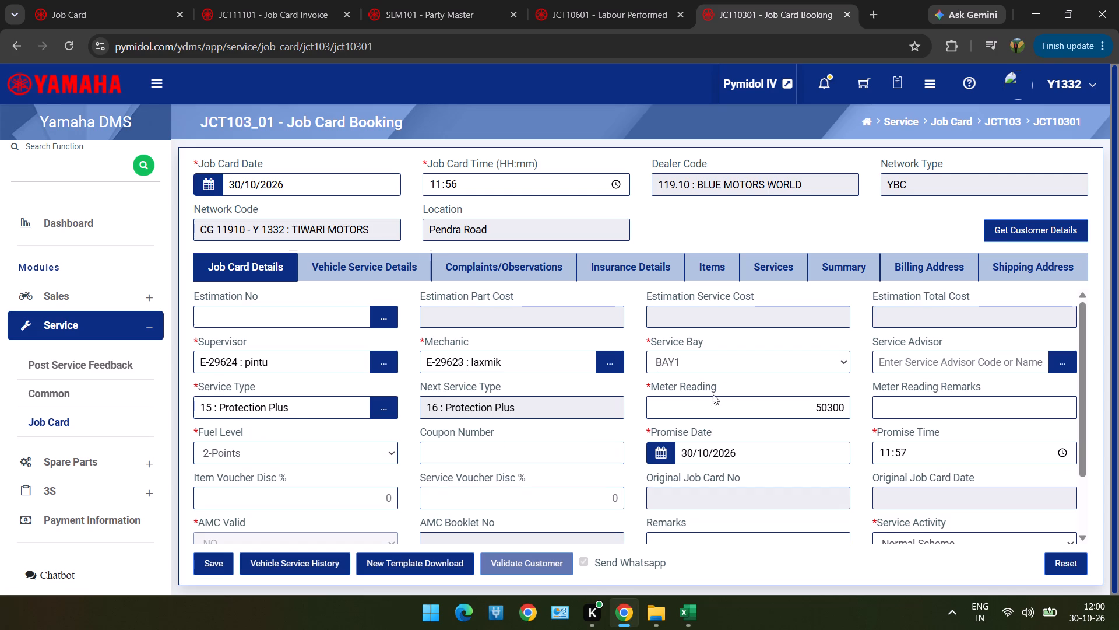
{"action": "left_click", "coordinate": [201, 566]}
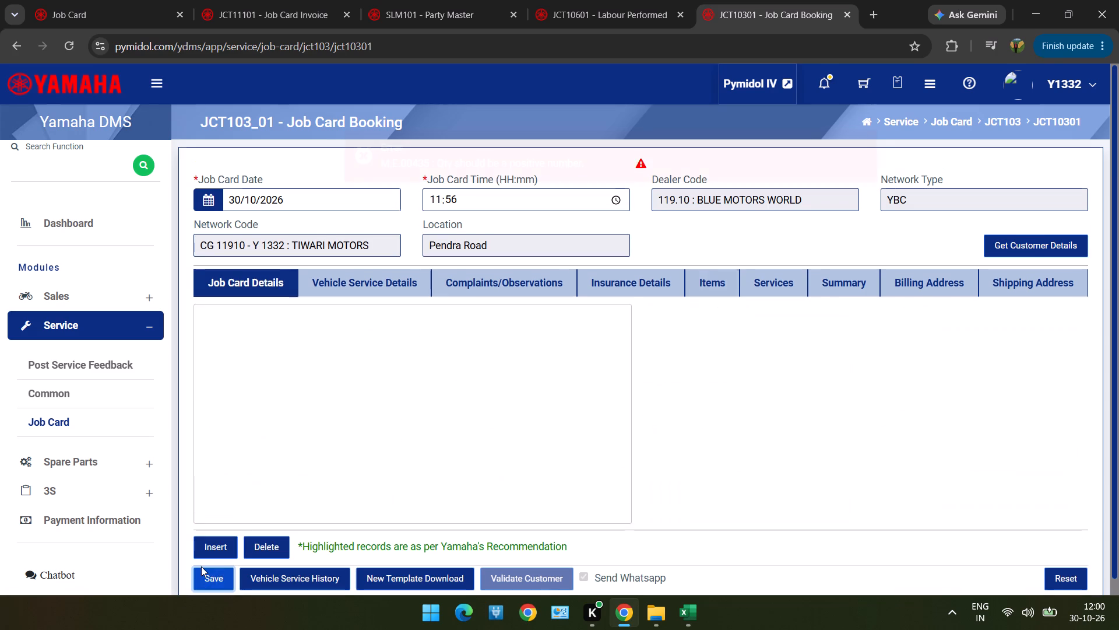
Delete the three recommended parts 90793AD81000, 90793AD41100 and 38BE34400100 from the job card's items and try saving again.
{"action": "left_click", "coordinate": [347, 374]}
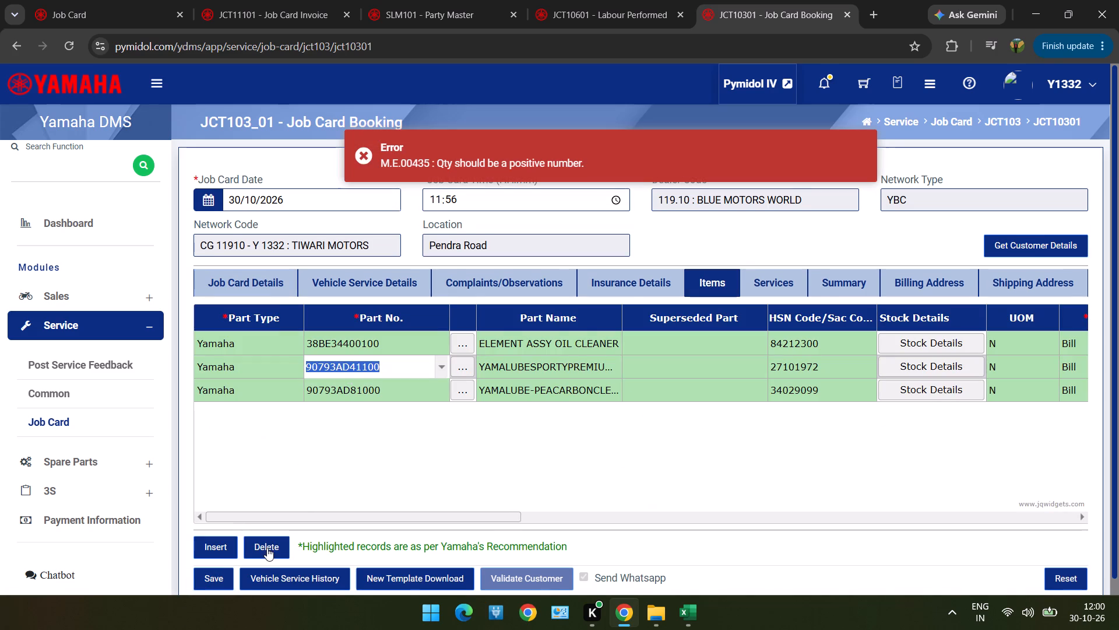
{"action": "left_click_drag", "start_coordinate": [267, 549], "coordinate": [360, 388]}
{"action": "left_click_drag", "start_coordinate": [360, 388], "coordinate": [287, 538]}
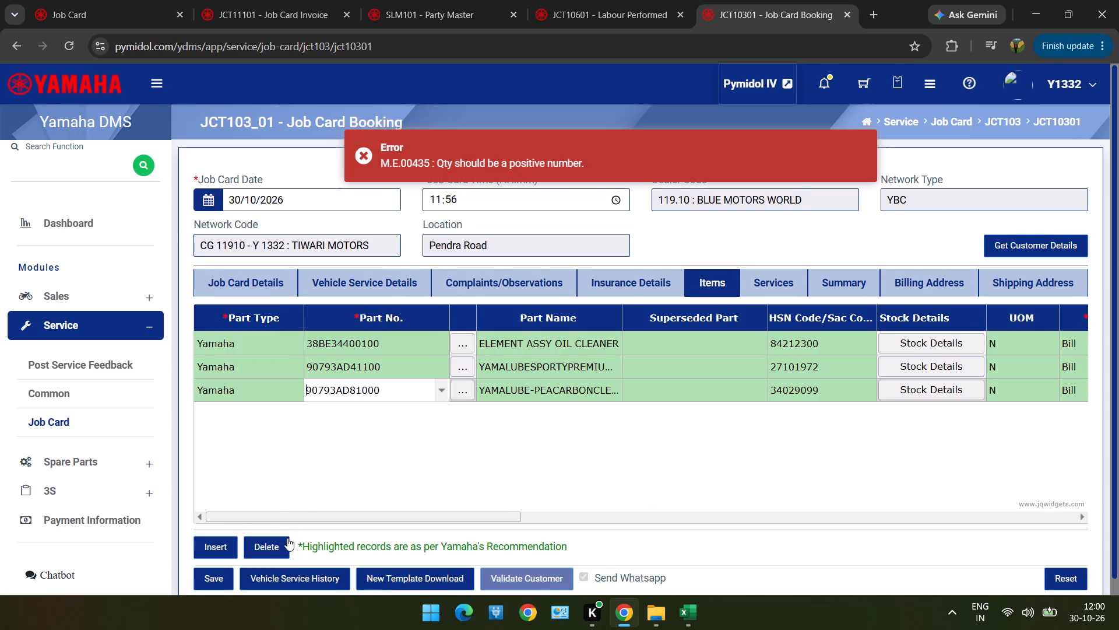
{"action": "left_click_drag", "start_coordinate": [287, 538], "coordinate": [277, 554]}
{"action": "left_click", "coordinate": [277, 554]}
{"action": "left_click", "coordinate": [367, 369]}
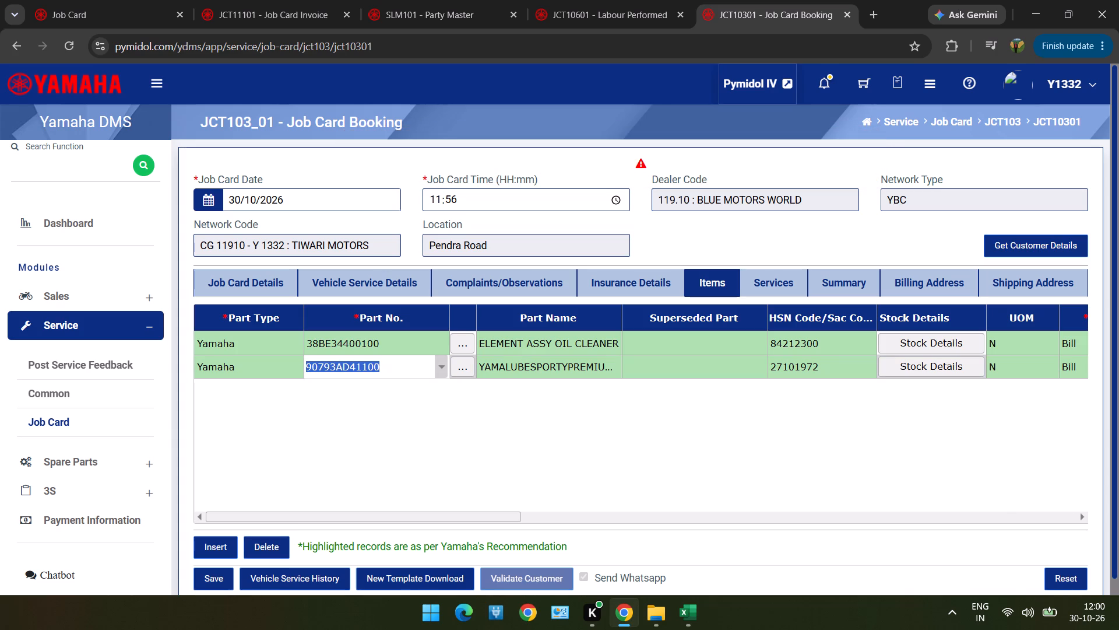
{"action": "left_click", "coordinate": [276, 545]}
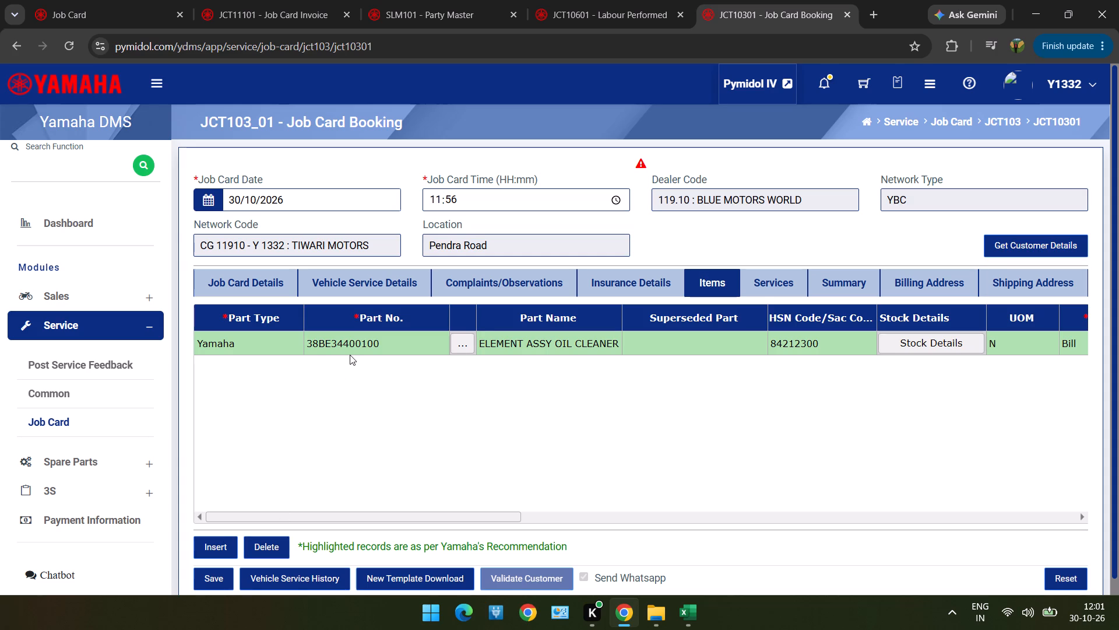
{"action": "left_click", "coordinate": [350, 355]}
{"action": "left_click", "coordinate": [268, 540]}
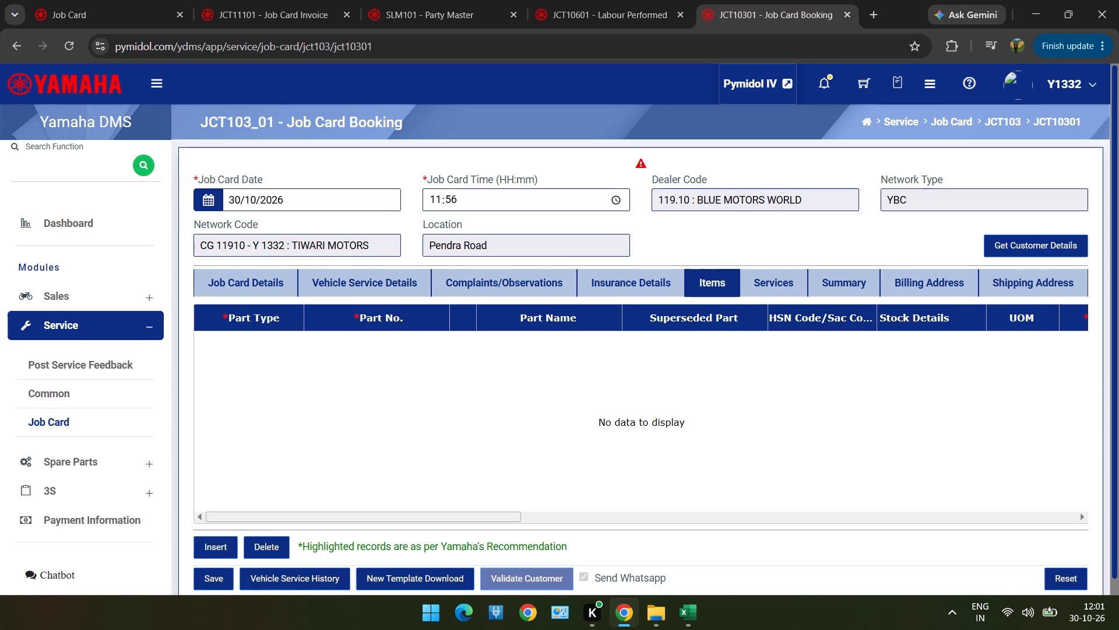
{"action": "left_click", "coordinate": [222, 582]}
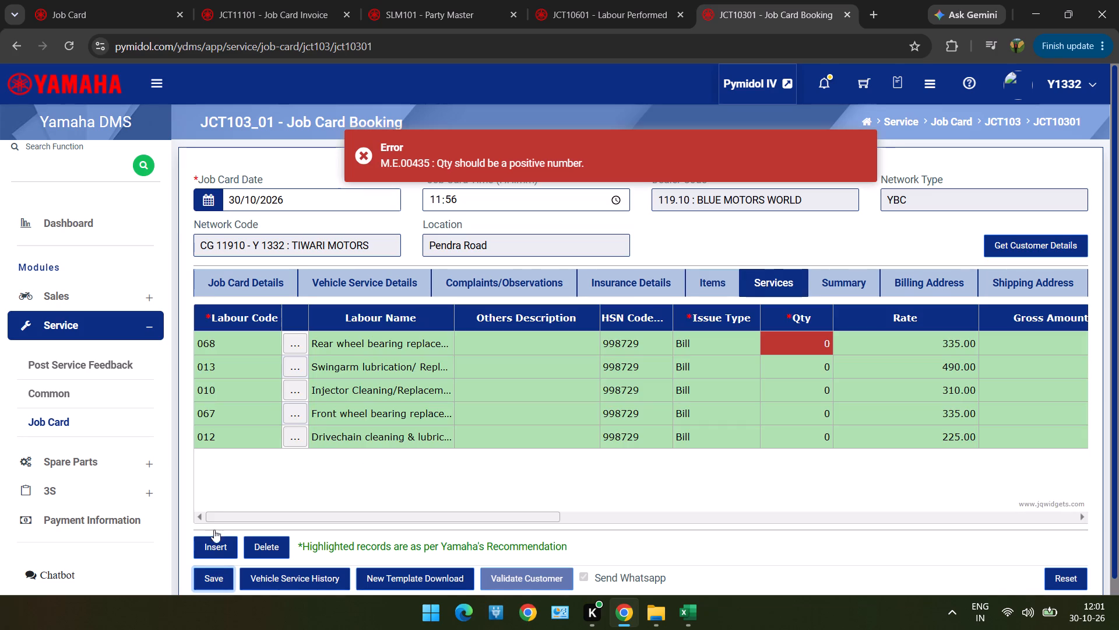
Delete the five recommended labour rows 010, 012, 067, 013 and 068 from the job card's services.
{"action": "left_click", "coordinate": [401, 390]}
{"action": "left_click", "coordinate": [278, 549]}
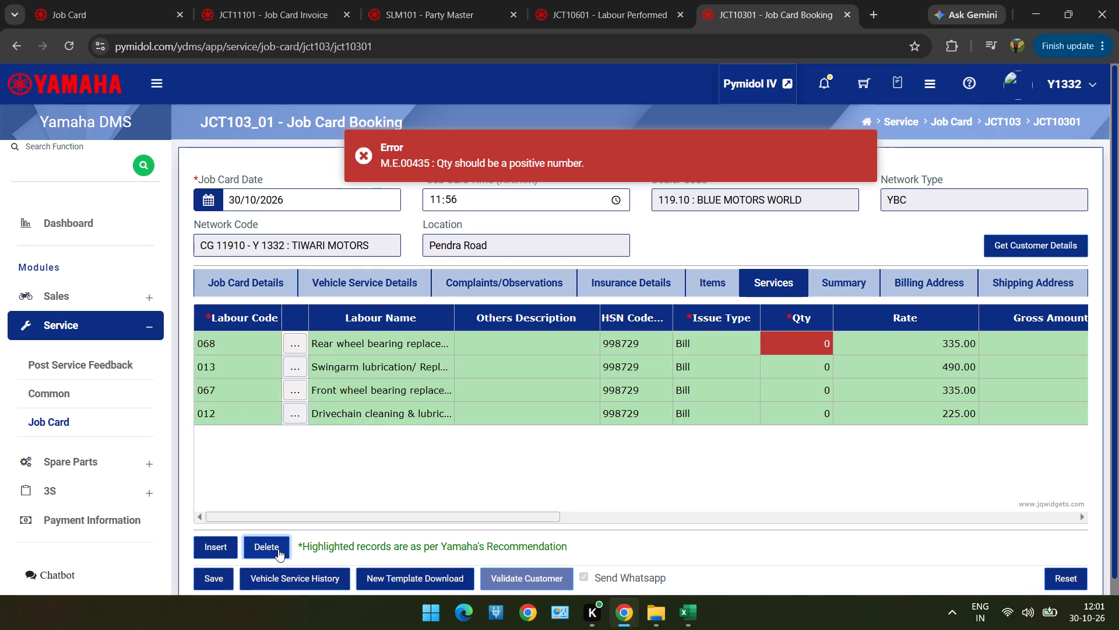
{"action": "left_click_drag", "start_coordinate": [385, 415], "coordinate": [275, 523]}
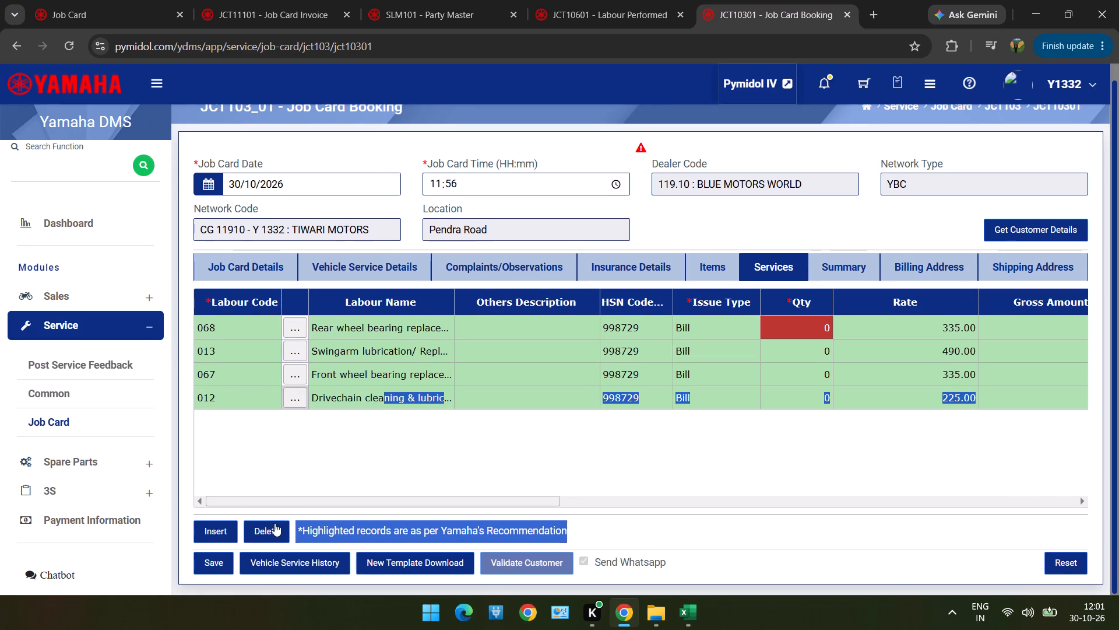
{"action": "left_click_drag", "start_coordinate": [275, 523], "coordinate": [274, 524]}
{"action": "left_click", "coordinate": [274, 524]}
{"action": "double_click", "coordinate": [386, 370]}
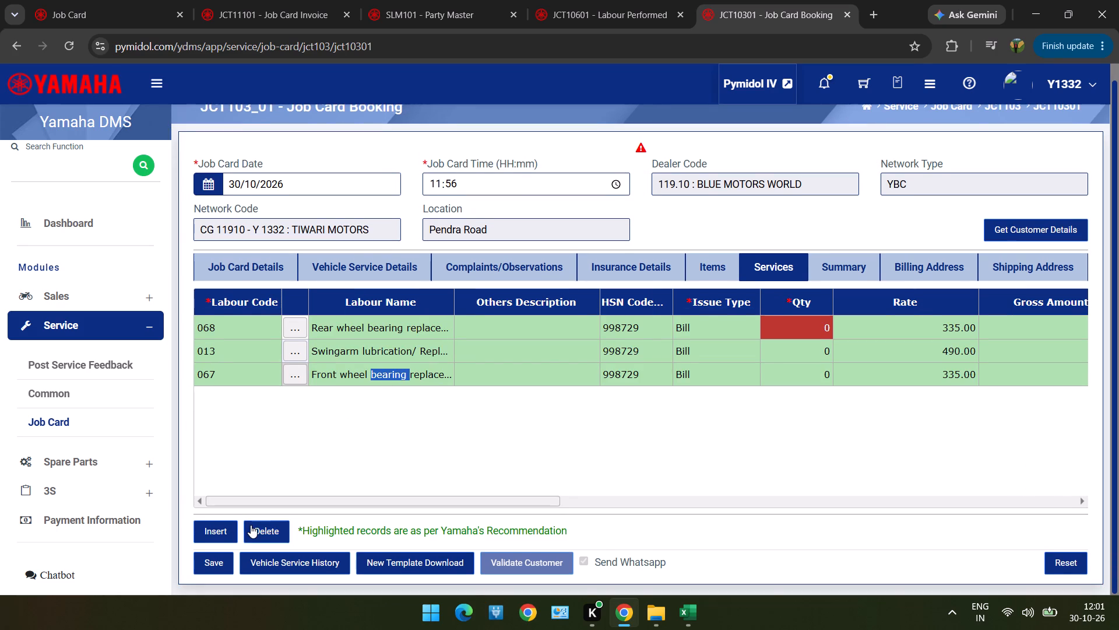
{"action": "left_click", "coordinate": [254, 527]}
{"action": "left_click", "coordinate": [396, 359]}
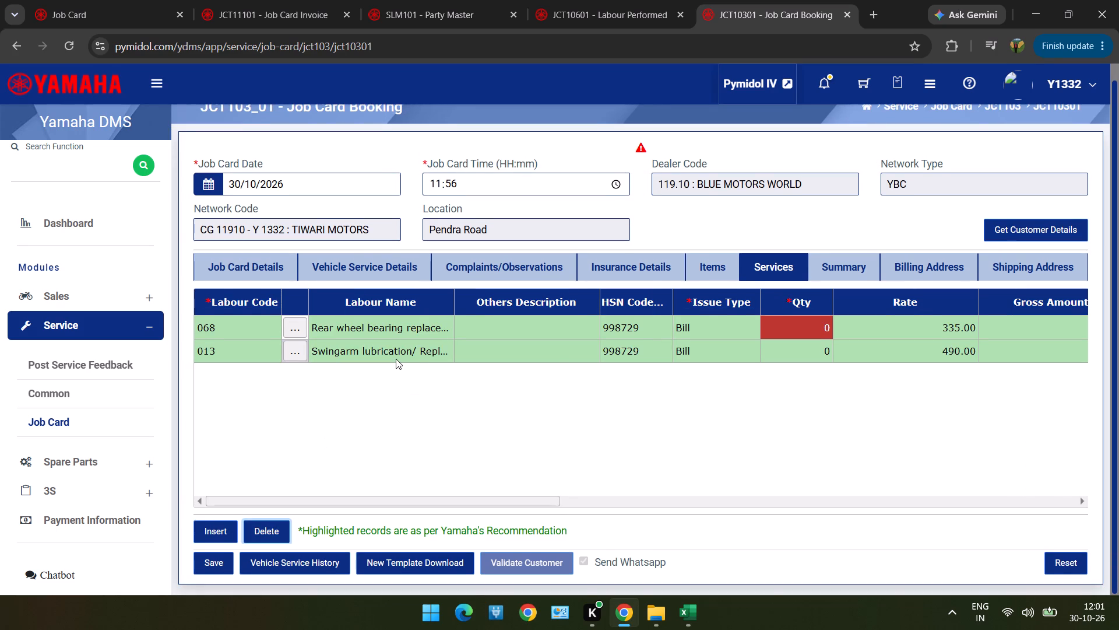
{"action": "left_click", "coordinate": [396, 351]}
{"action": "left_click", "coordinate": [283, 533]}
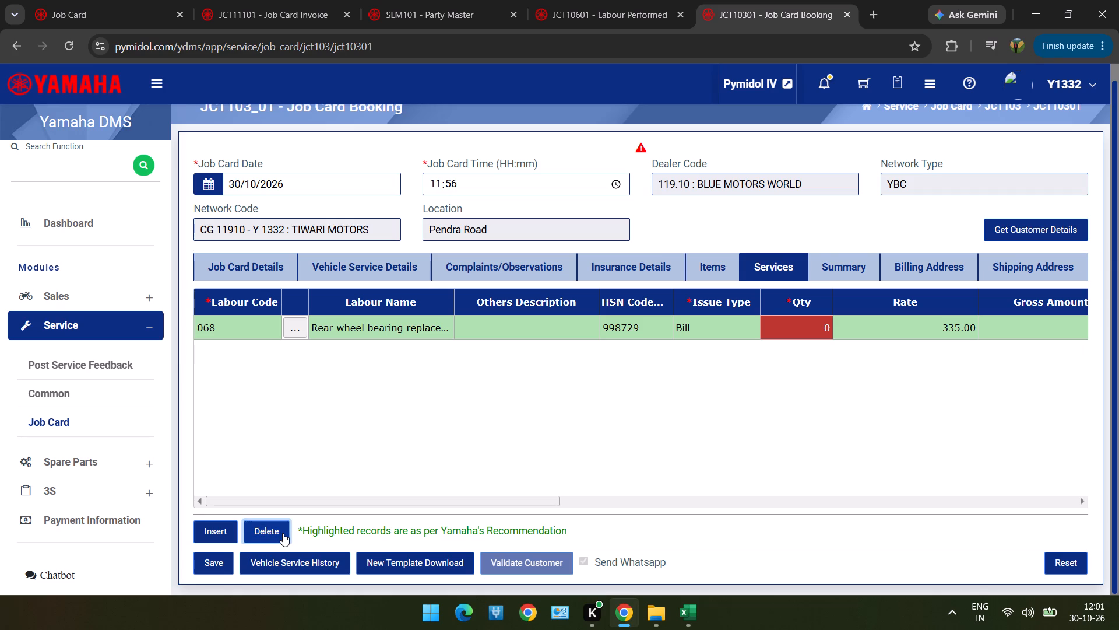
{"action": "left_click", "coordinate": [352, 338]}
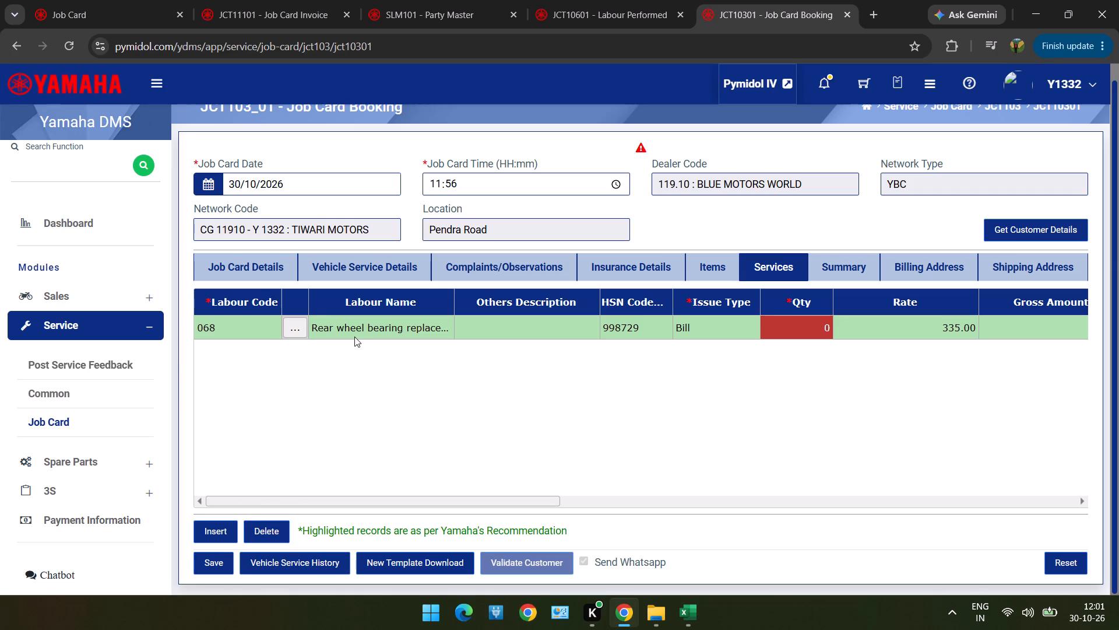
{"action": "left_click", "coordinate": [354, 337]}
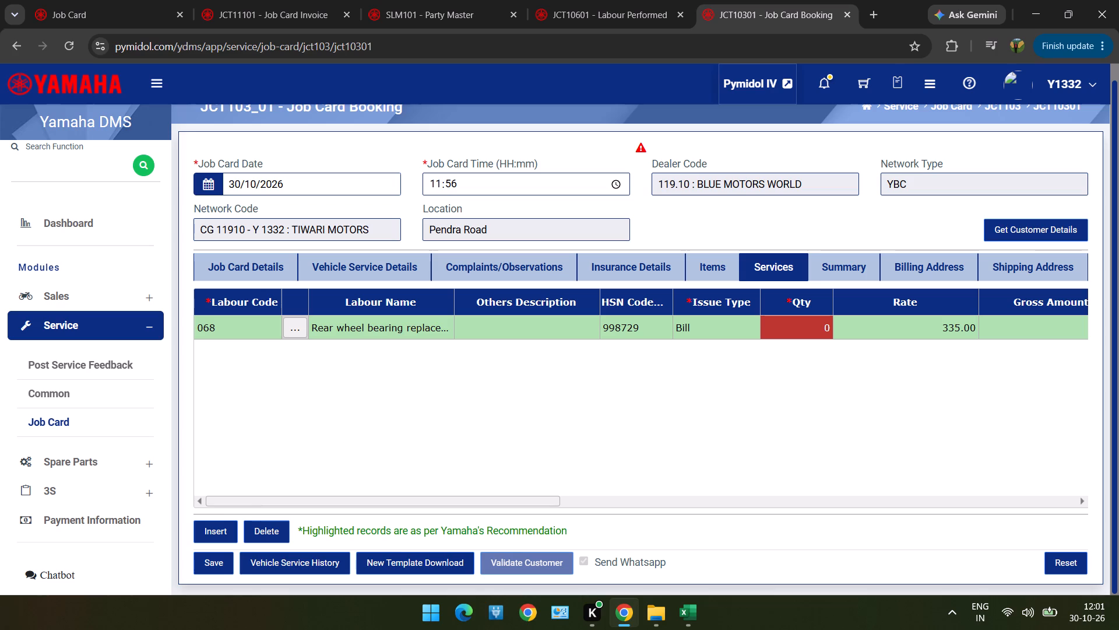
{"action": "left_click", "coordinate": [418, 323]}
{"action": "left_click", "coordinate": [265, 528]}
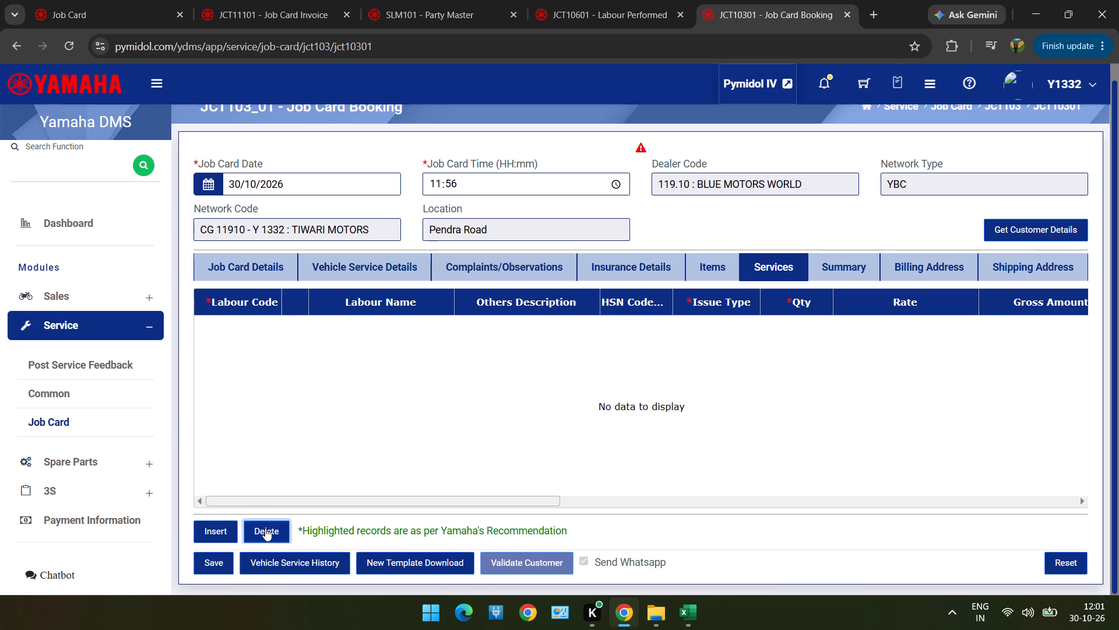
Save the job card, accept the customer contact check, and return to a blank booking form.
{"action": "left_click", "coordinate": [194, 567]}
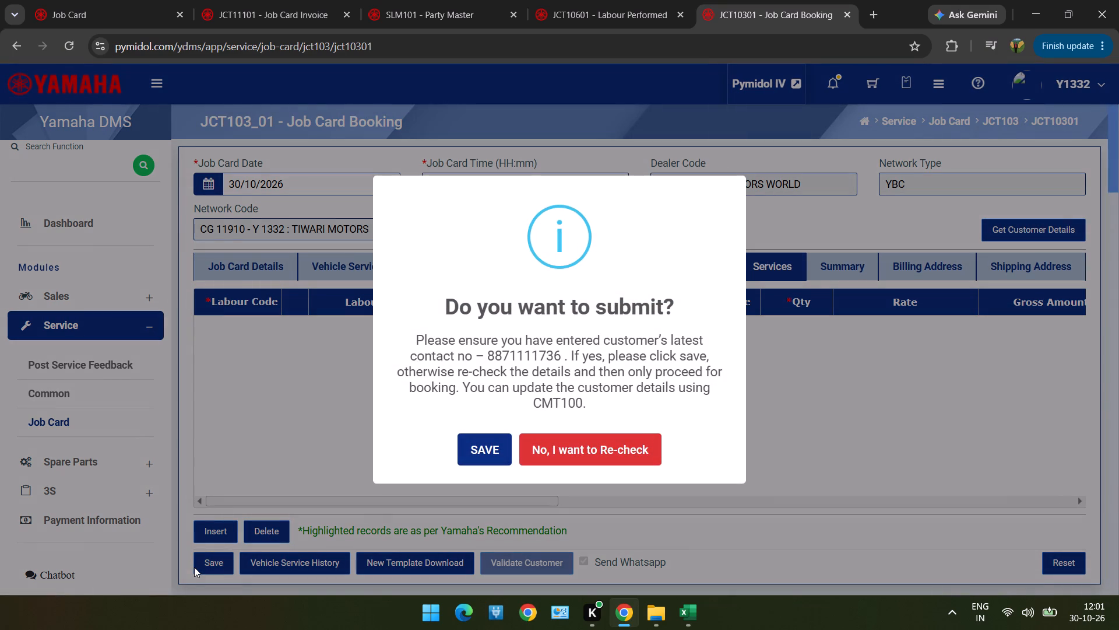
{"action": "left_click", "coordinate": [478, 453]}
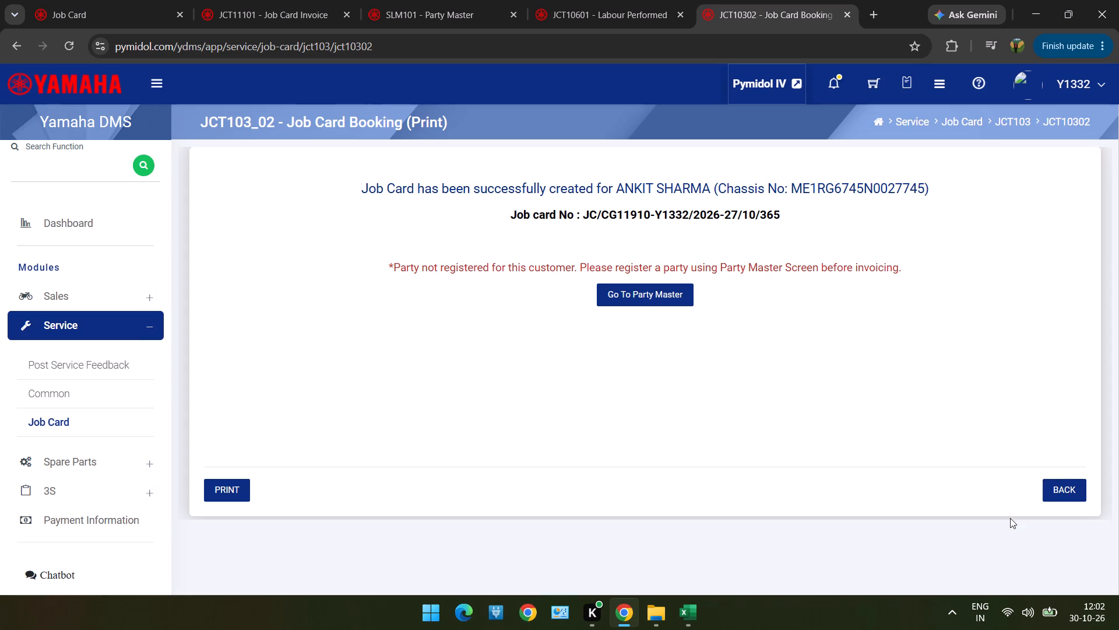
{"action": "left_click", "coordinate": [1062, 477]}
{"action": "left_click", "coordinate": [1062, 480]}
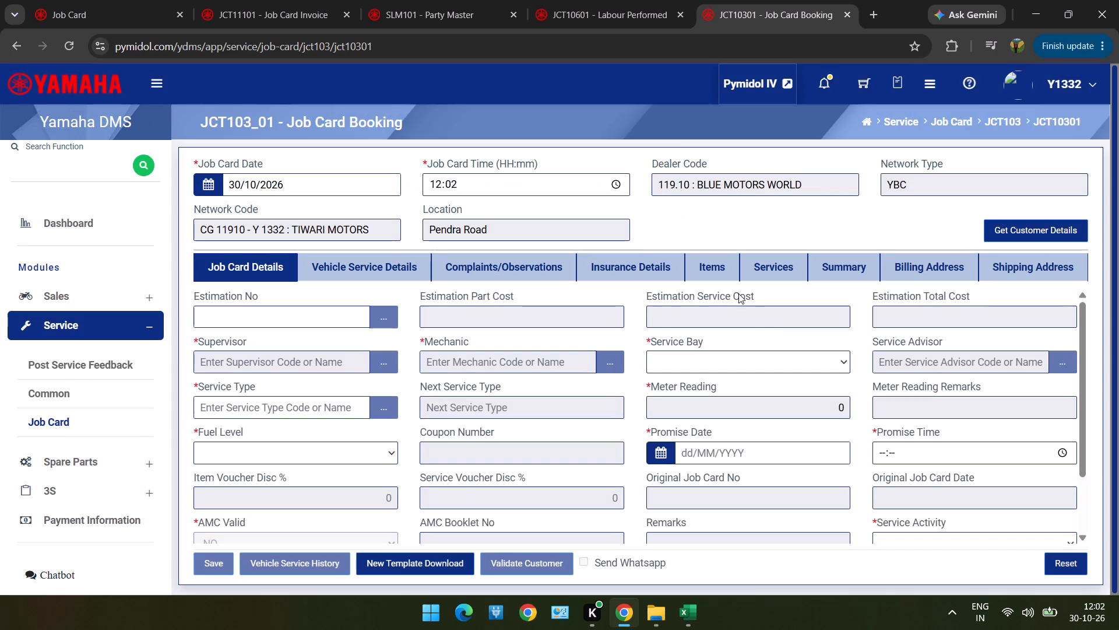
{"action": "double_click", "coordinate": [601, 29]}
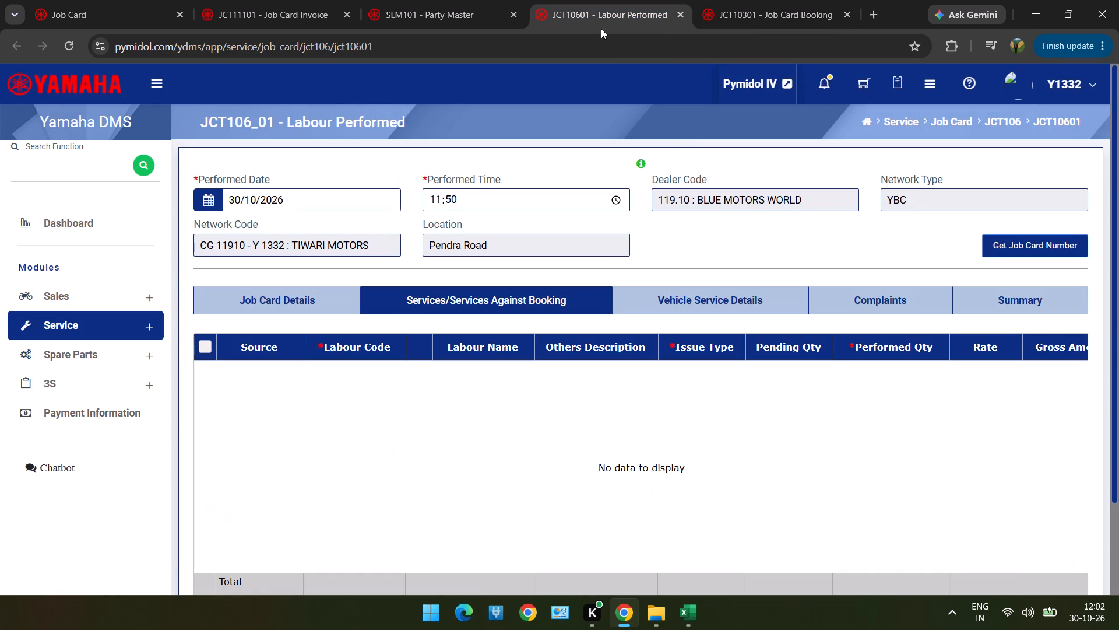
{"action": "left_click", "coordinate": [326, 300]}
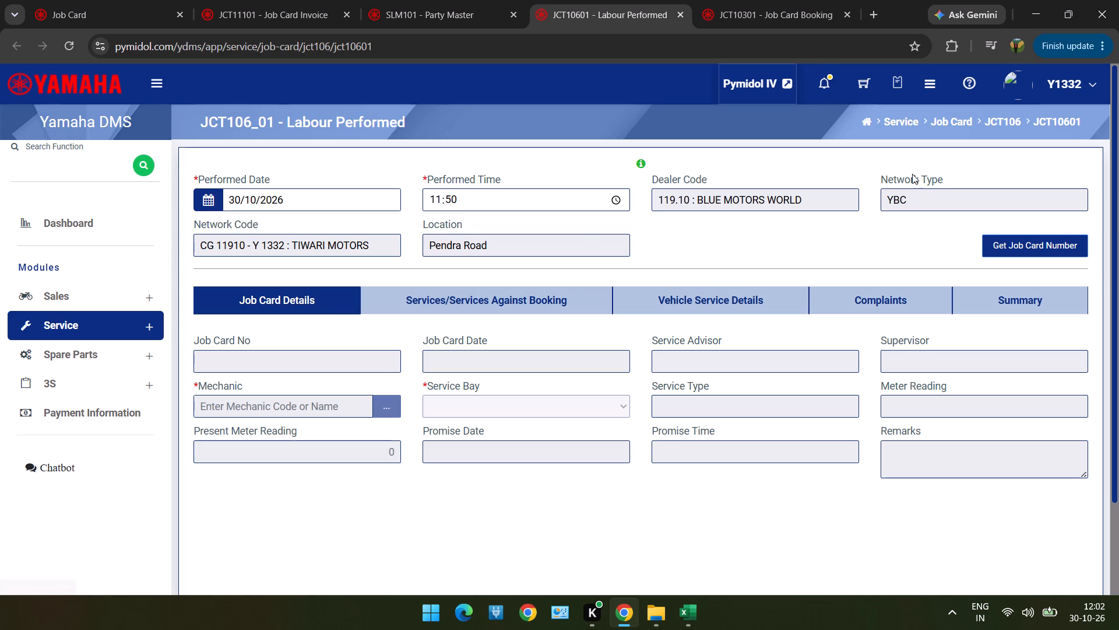
{"action": "left_click", "coordinate": [1054, 250]}
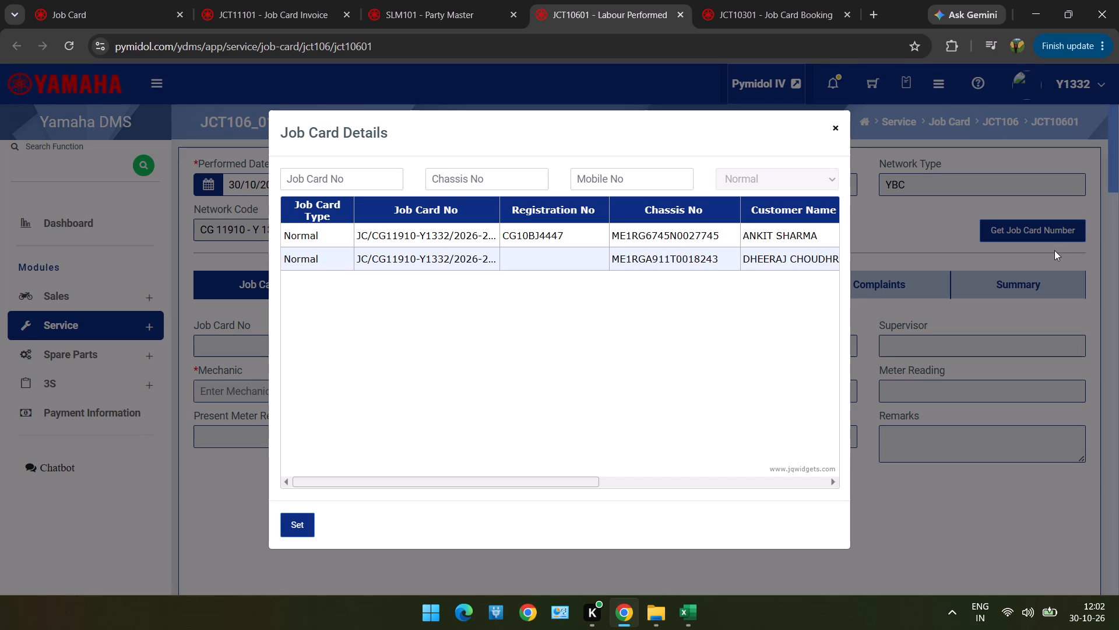
{"action": "left_click", "coordinate": [822, 241]}
{"action": "double_click", "coordinate": [822, 241]}
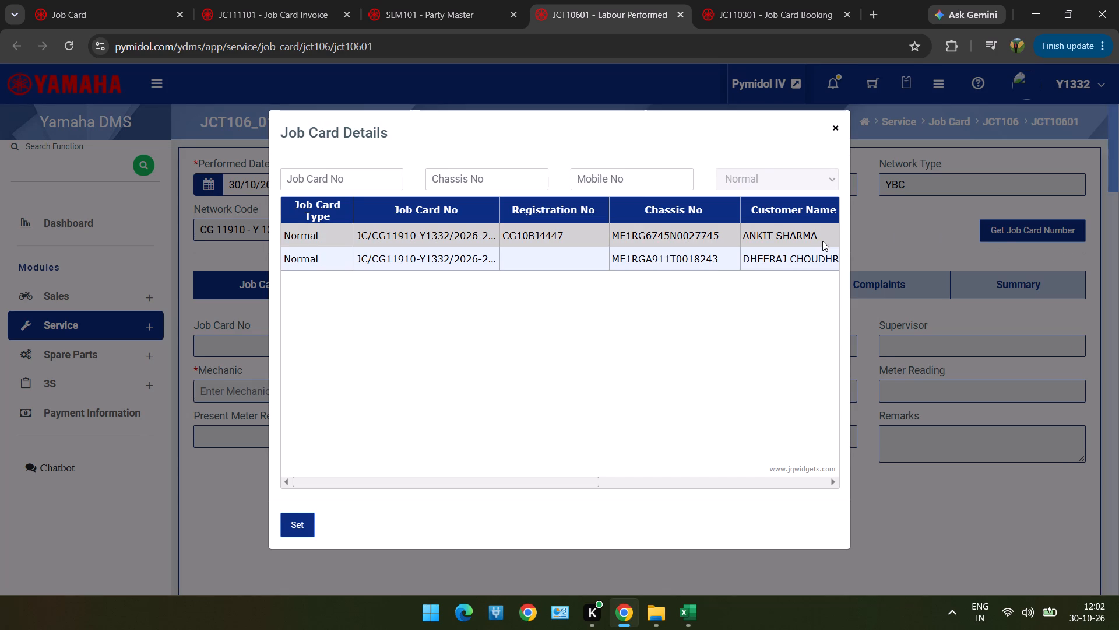
Insert a service row for the job card with labour code 001, Paid Service Including Washing.
{"action": "left_click", "coordinate": [494, 303]}
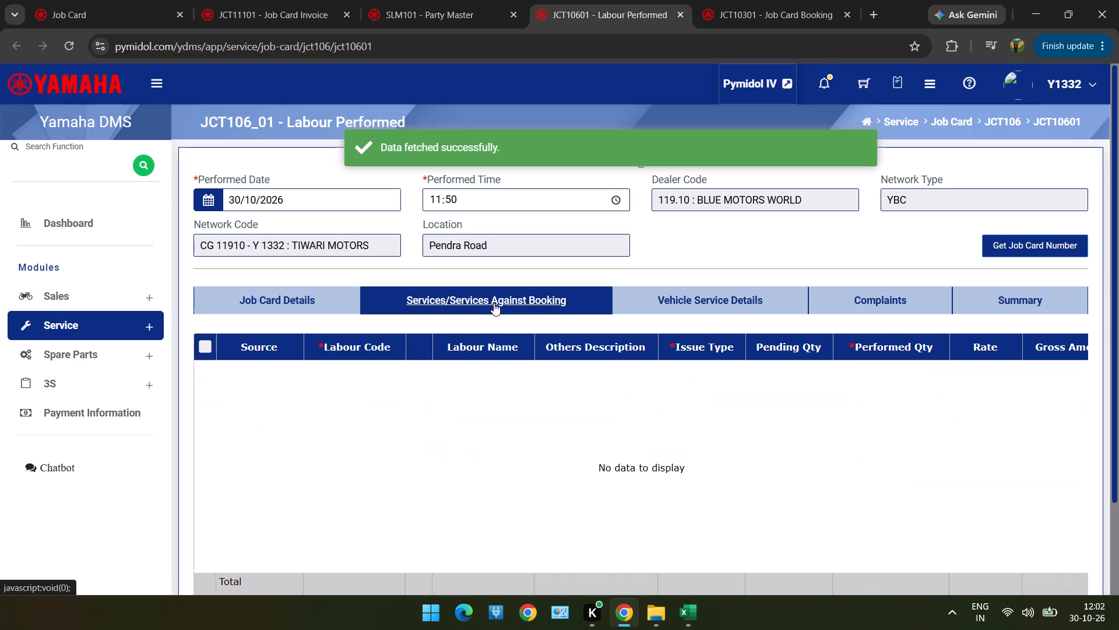
{"action": "scroll", "coordinate": [494, 303], "scroll_direction": "down", "scroll_amount": 3}
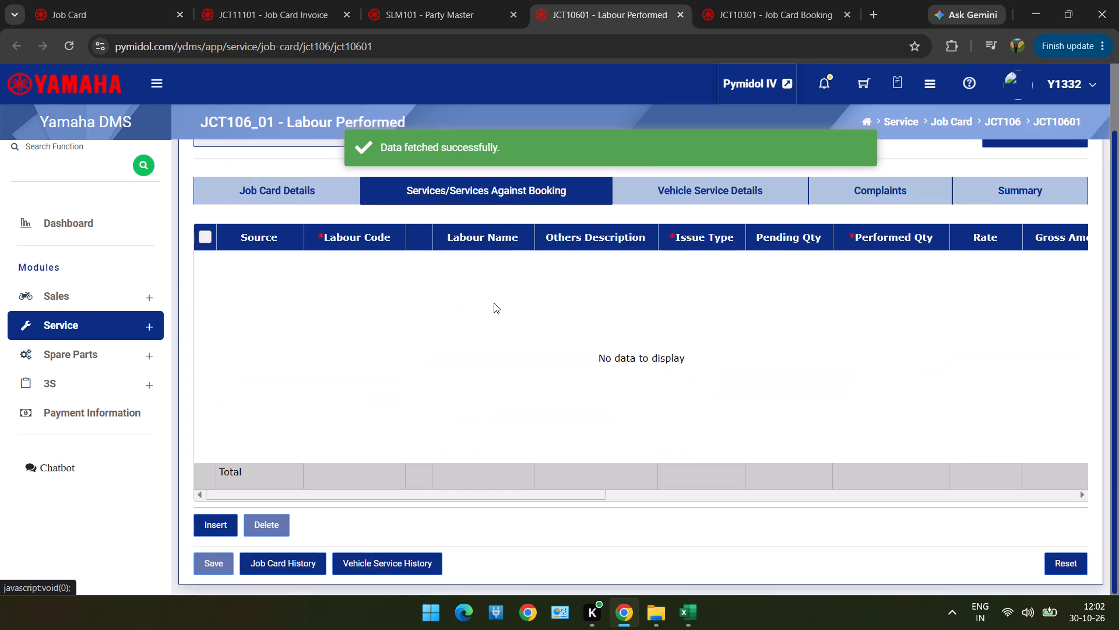
{"action": "left_click", "coordinate": [225, 520]}
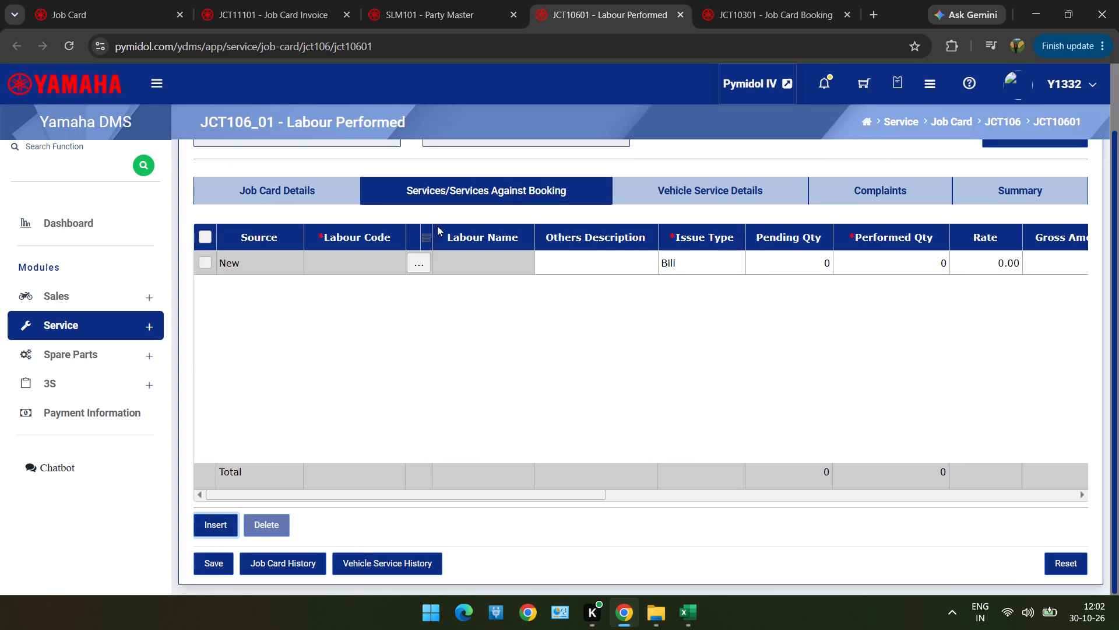
{"action": "left_click", "coordinate": [409, 267]}
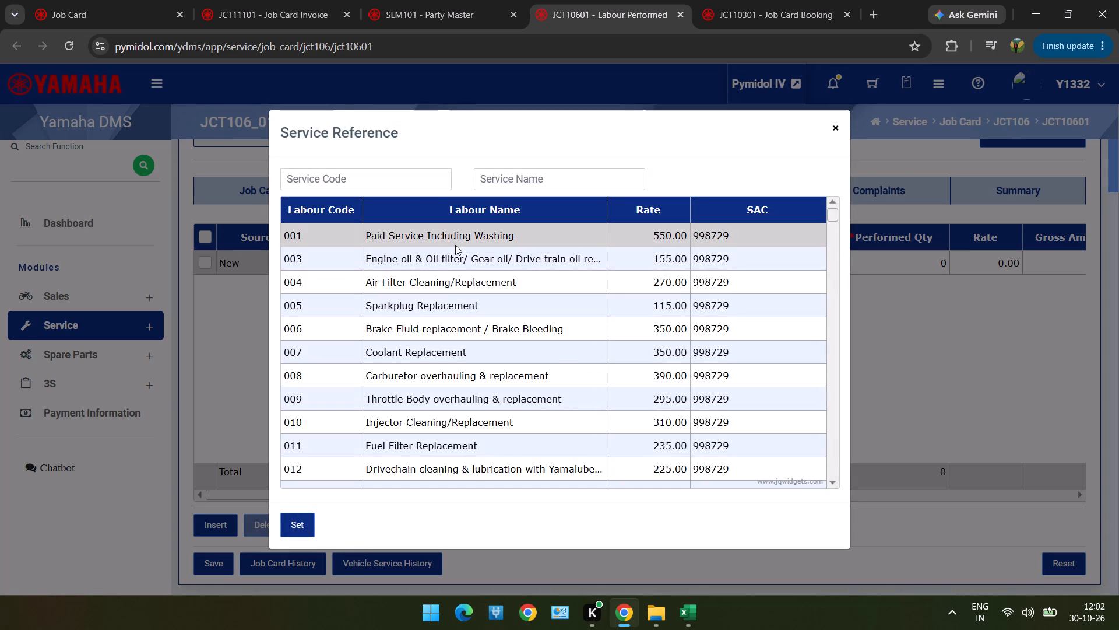
{"action": "left_click", "coordinate": [469, 223]}
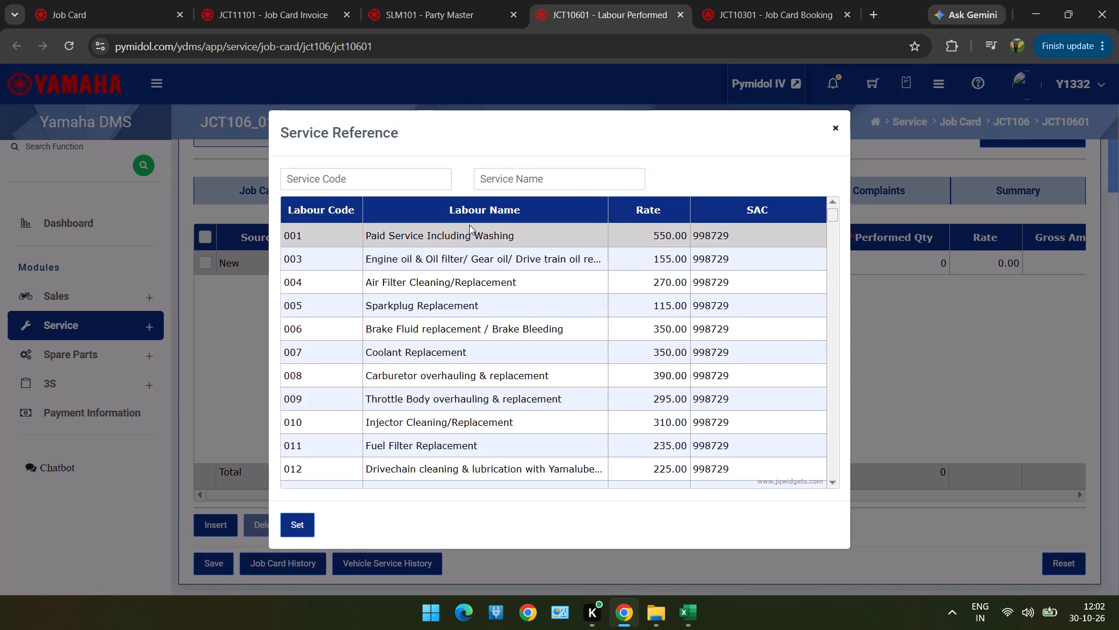
{"action": "left_click", "coordinate": [469, 225]}
{"action": "double_click", "coordinate": [469, 225]}
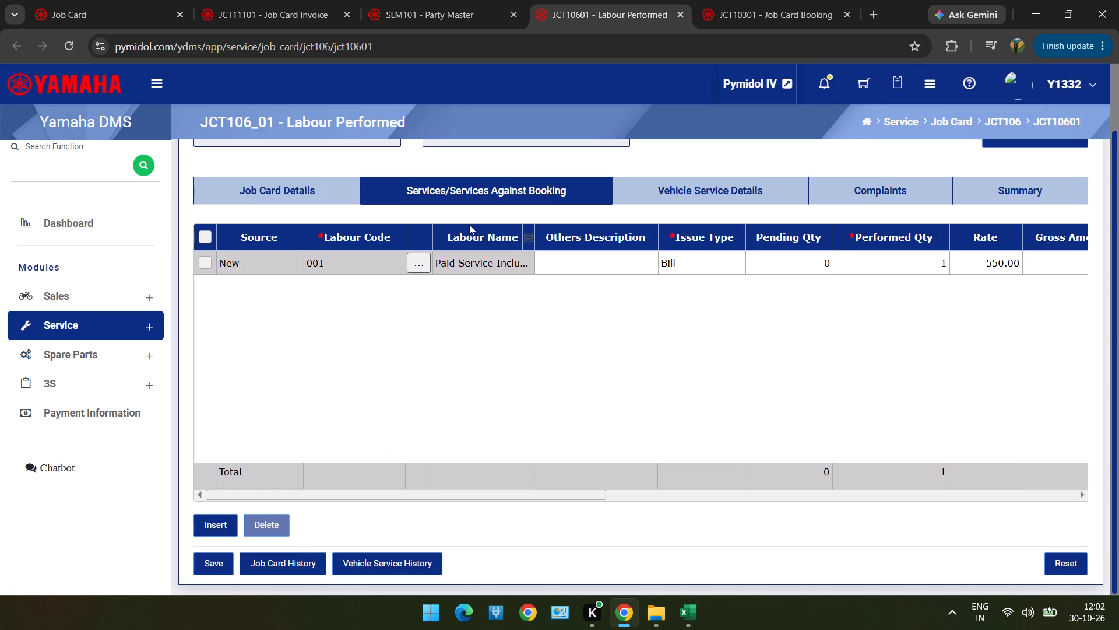
Set the labour code 001 row's issue type to FOC and try to save the labour record with that row selected.
{"action": "double_click", "coordinate": [706, 265]}
{"action": "left_click", "coordinate": [702, 295]}
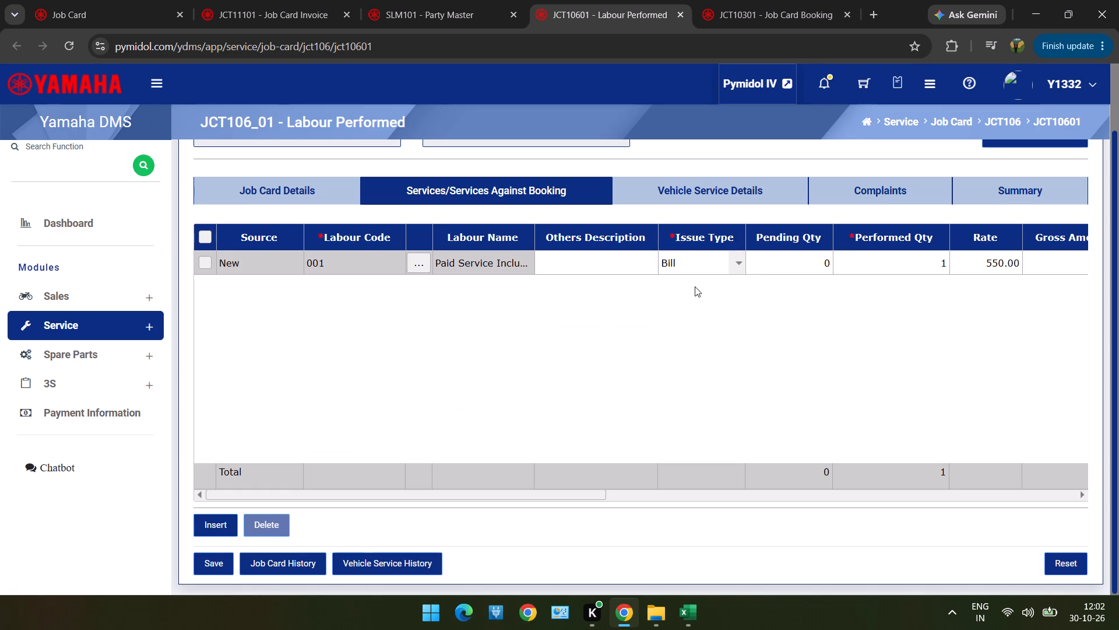
{"action": "left_click", "coordinate": [695, 286]}
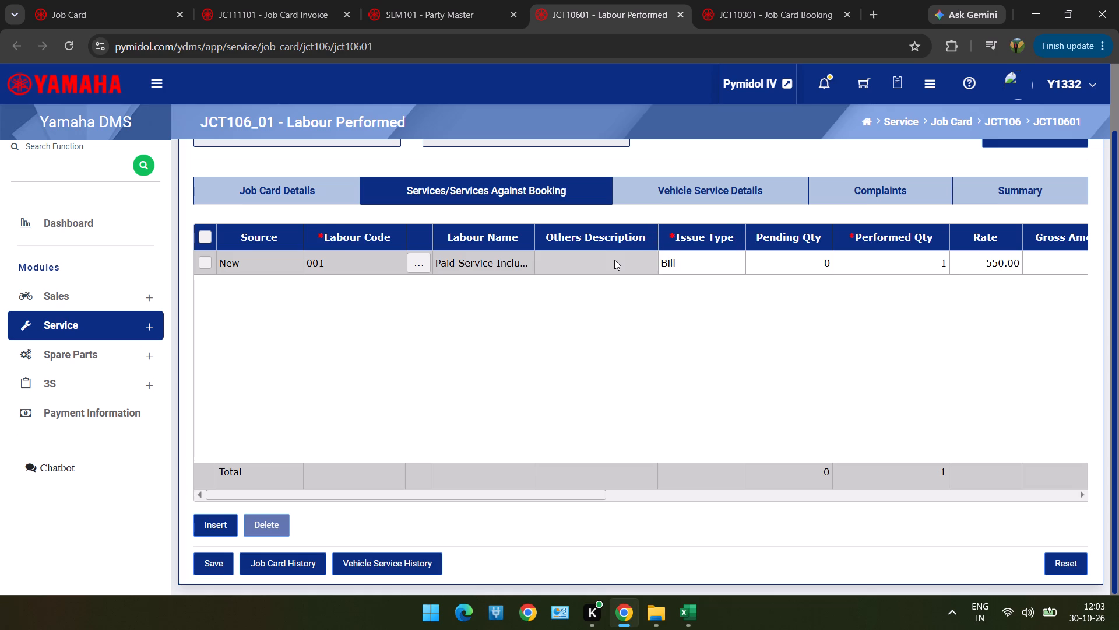
{"action": "double_click", "coordinate": [680, 259]}
{"action": "left_click", "coordinate": [679, 278]}
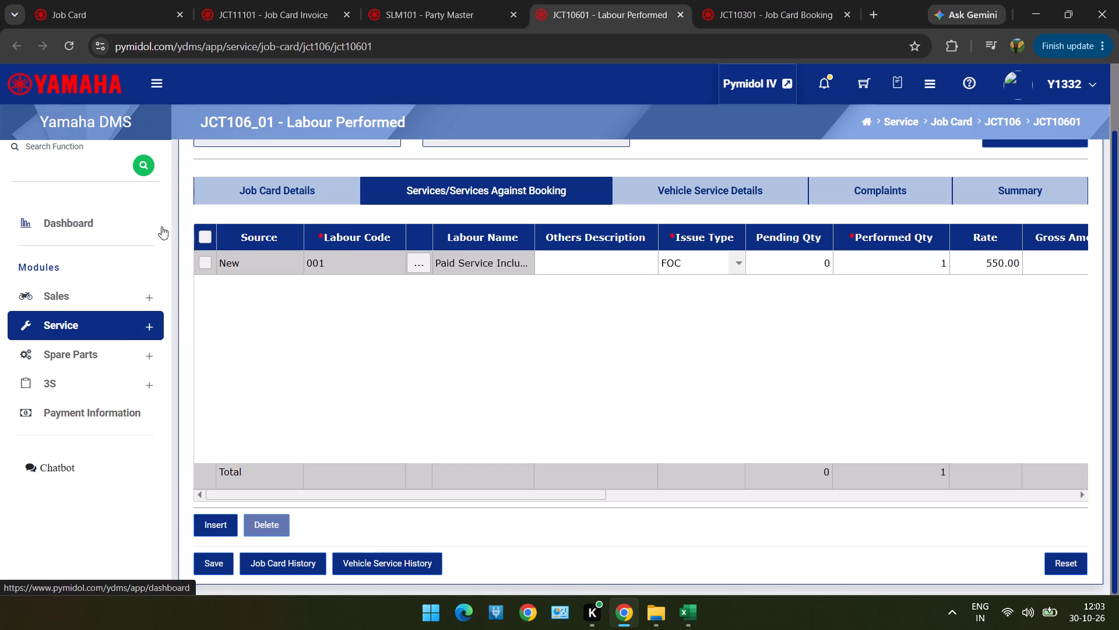
{"action": "left_click", "coordinate": [205, 239]}
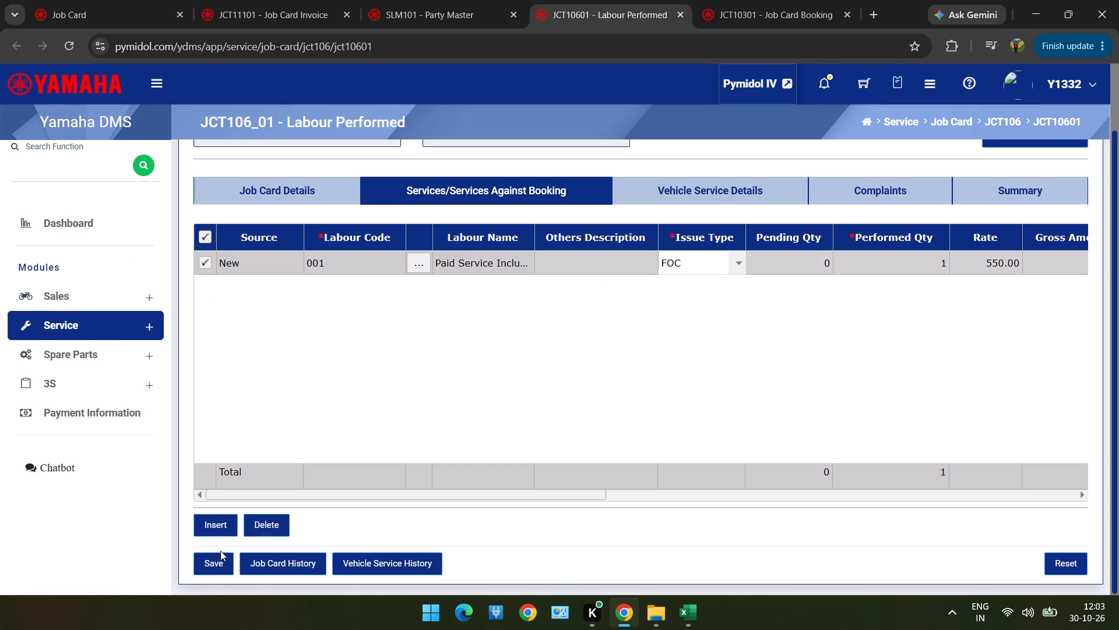
{"action": "left_click", "coordinate": [217, 568]}
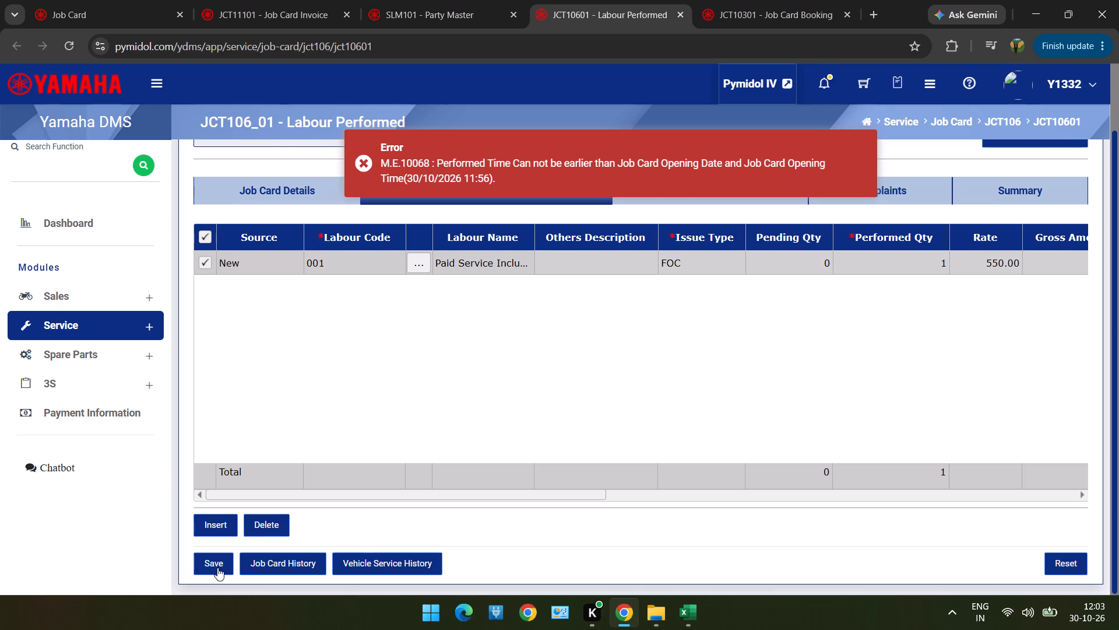
Set the performed time to 12:03 and save the labour record.
{"action": "scroll", "coordinate": [217, 568], "scroll_direction": "up", "scroll_amount": 2}
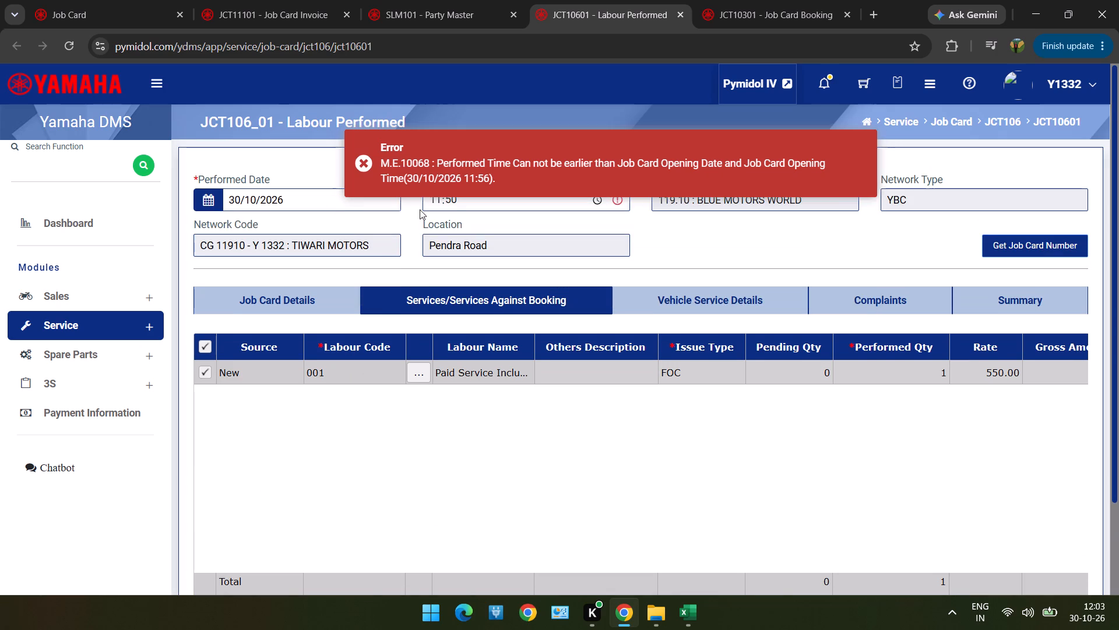
{"action": "left_click", "coordinate": [441, 201]}
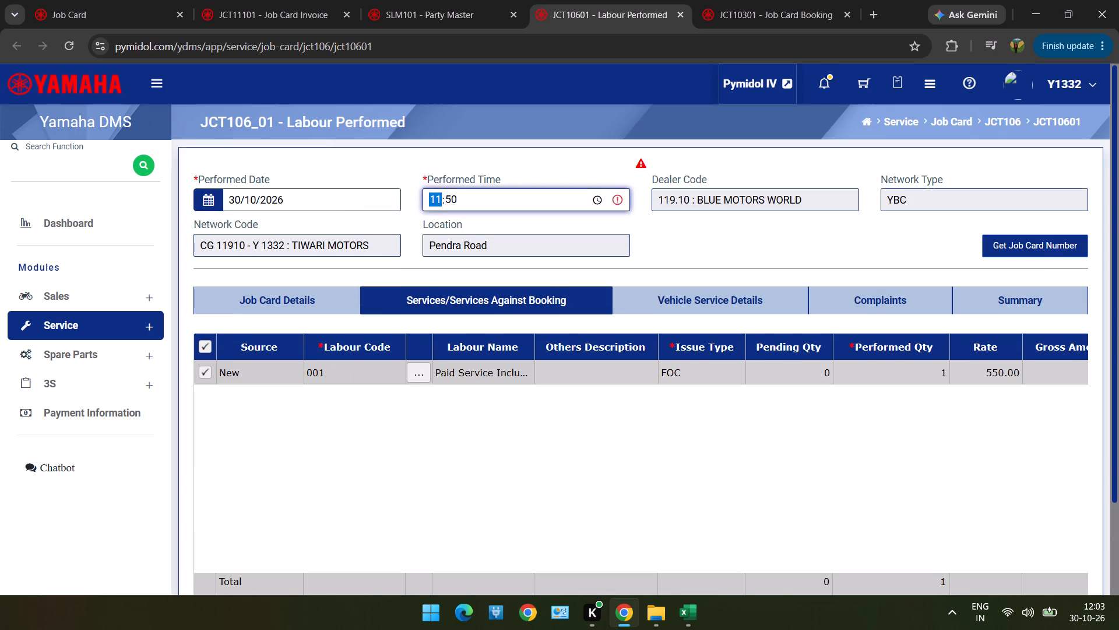
{"action": "type", "text": "12"}
{"action": "type", "text": "03"}
{"action": "scroll", "coordinate": [441, 201], "scroll_direction": "down", "scroll_amount": 2}
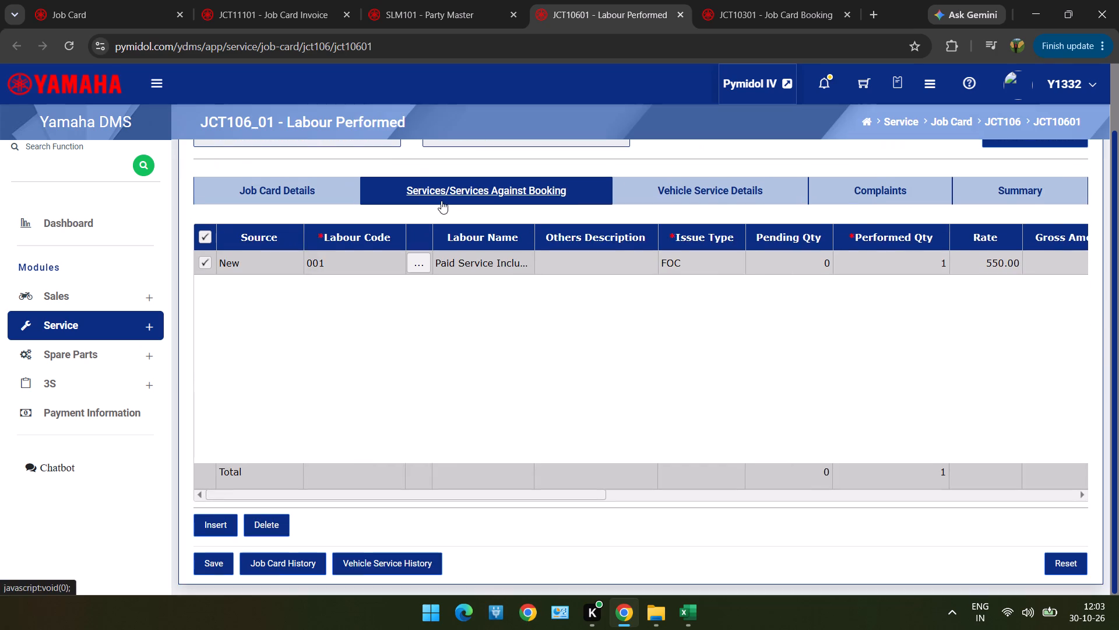
{"action": "left_click", "coordinate": [206, 558]}
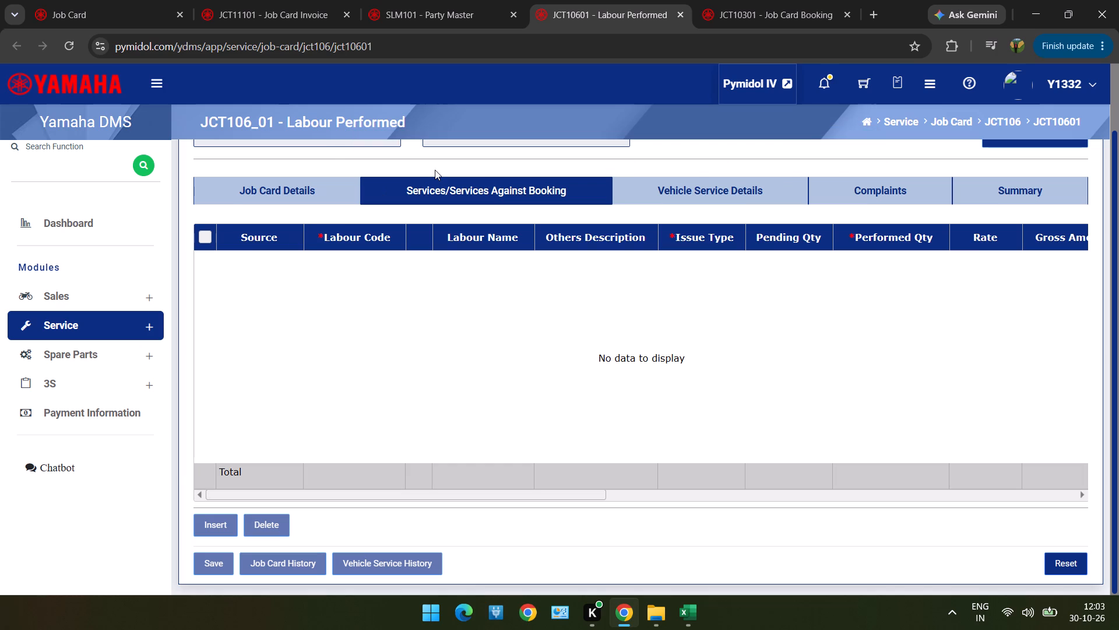
Open a blank new party form in Party Master.
{"action": "left_click", "coordinate": [453, 9]}
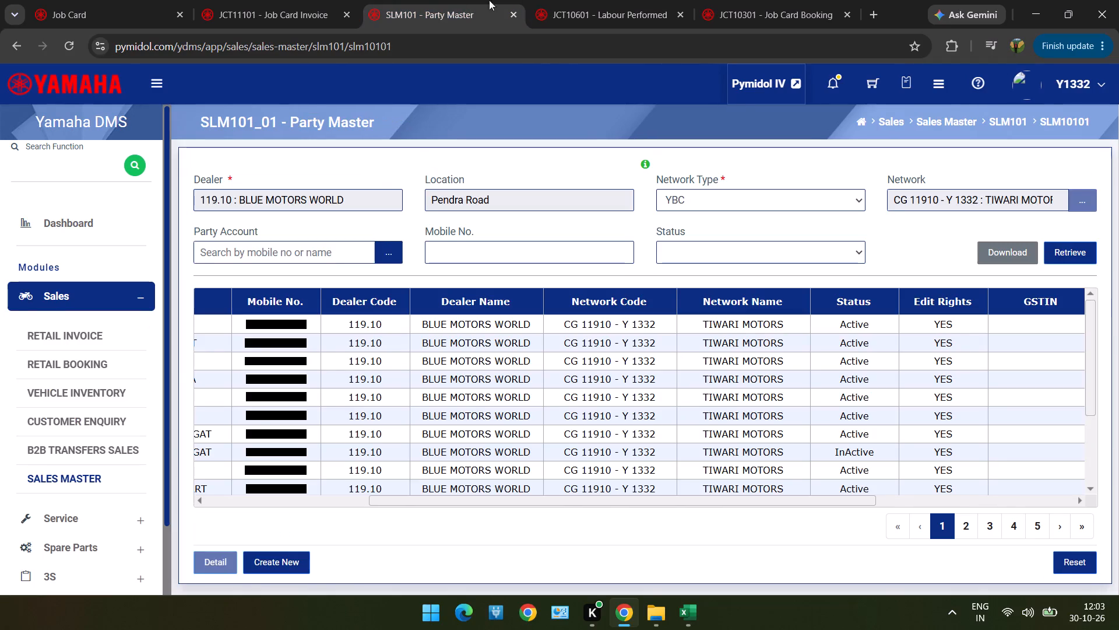
{"action": "left_click", "coordinate": [287, 571]}
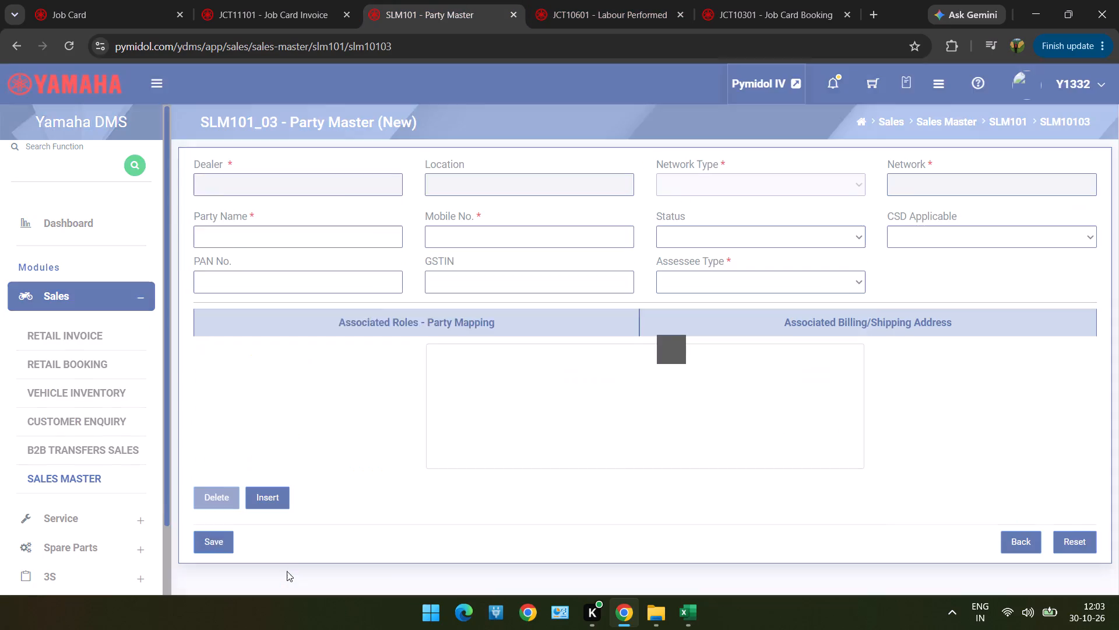
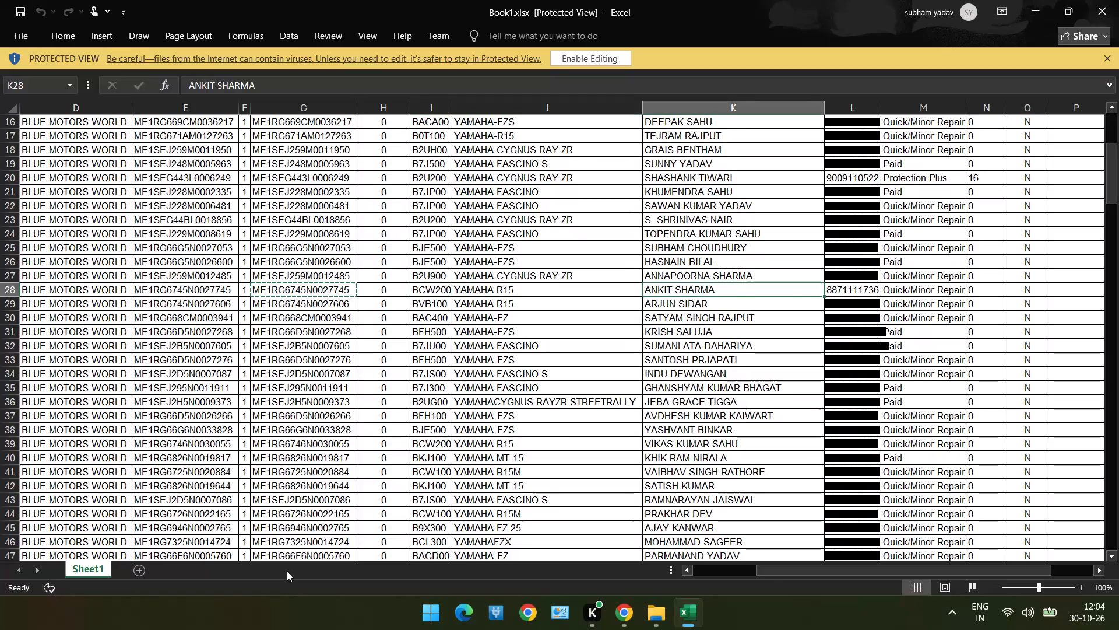
Copy the customer name in cell K28 of the Excel vehicle list for the new party form.
{"action": "key", "text": "ctrl+c"}
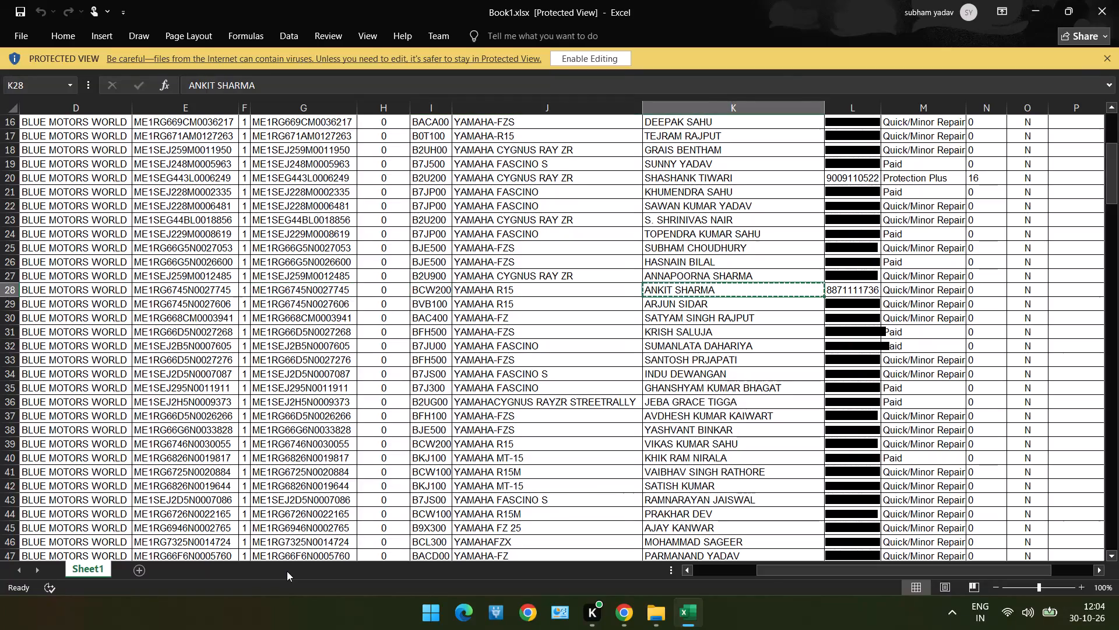
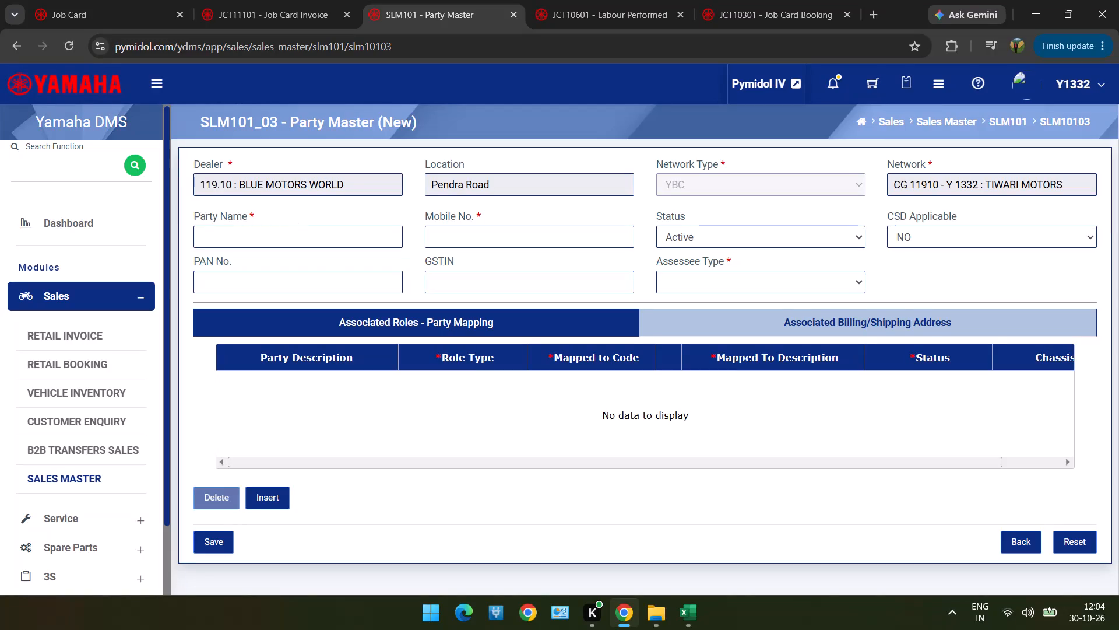
Fill in the new party's Party Name with the customer name copied from the Excel vehicle list.
{"action": "left_click", "coordinate": [297, 238]}
{"action": "key", "text": "ctrl+v"}
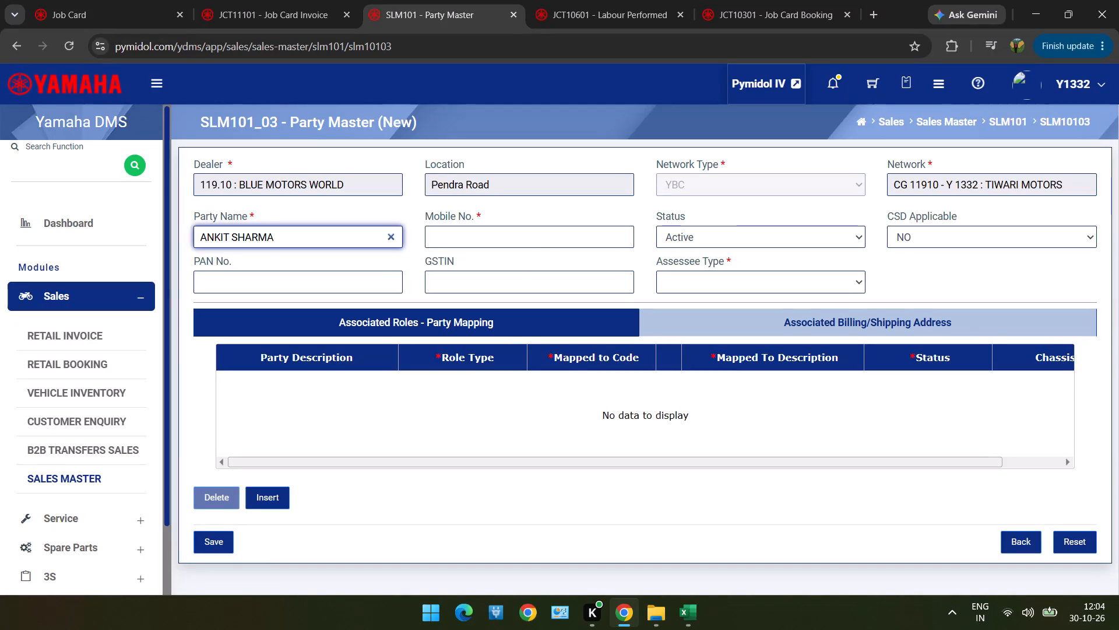
Open the new party's Mobile No. field for entry.
{"action": "left_click", "coordinate": [541, 231]}
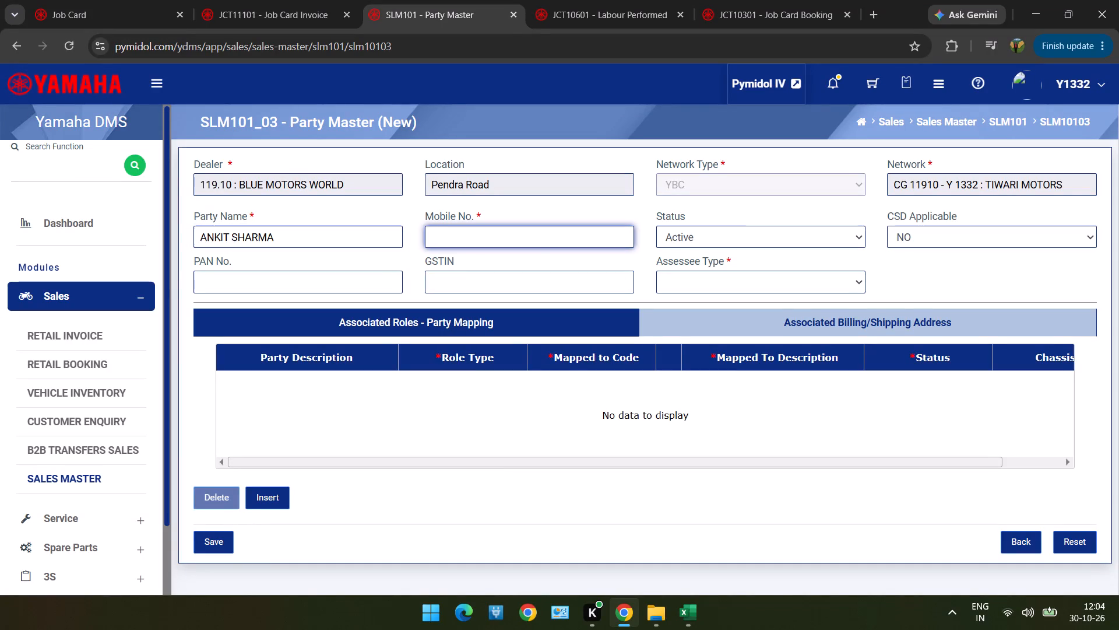
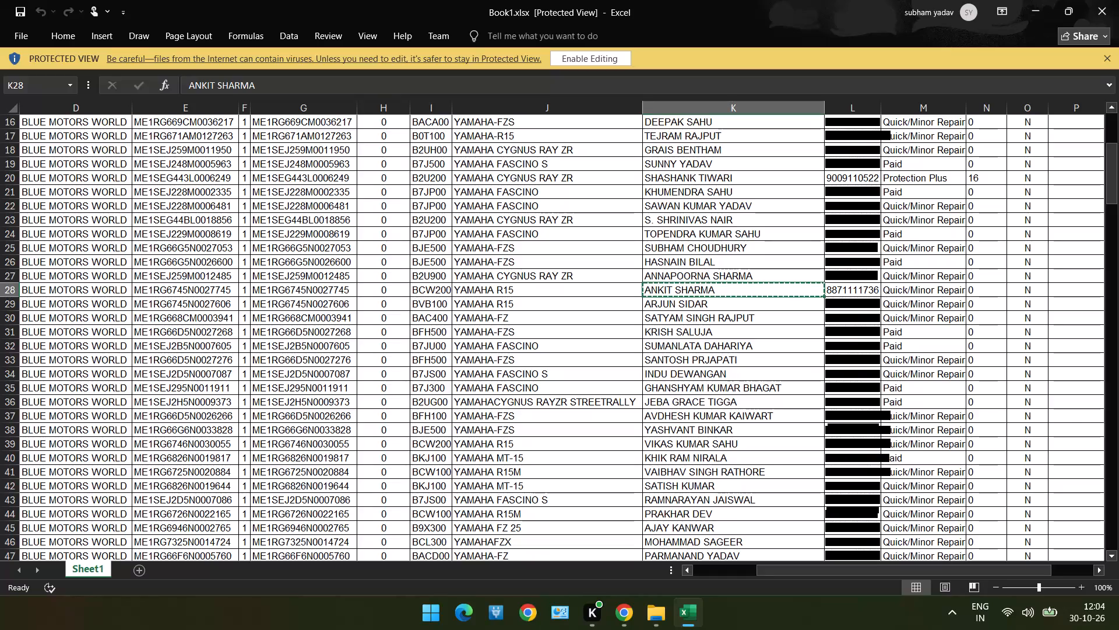
Copy the customer's mobile number from row 28 of the Excel vehicle list.
{"action": "key", "text": "Tab"}
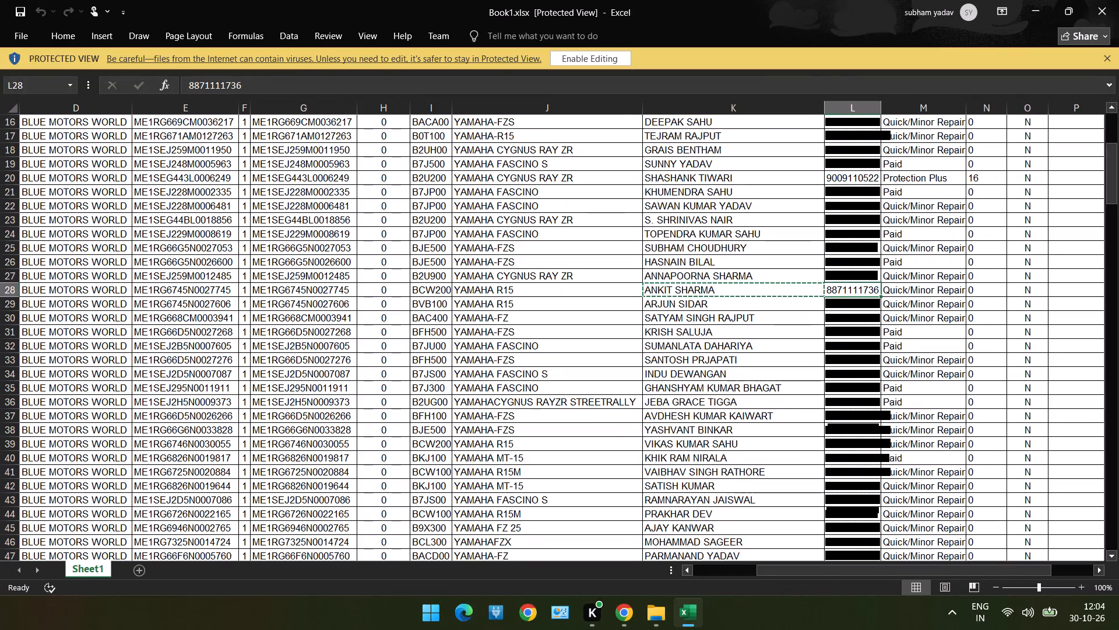
{"action": "key", "text": "ctrl+c"}
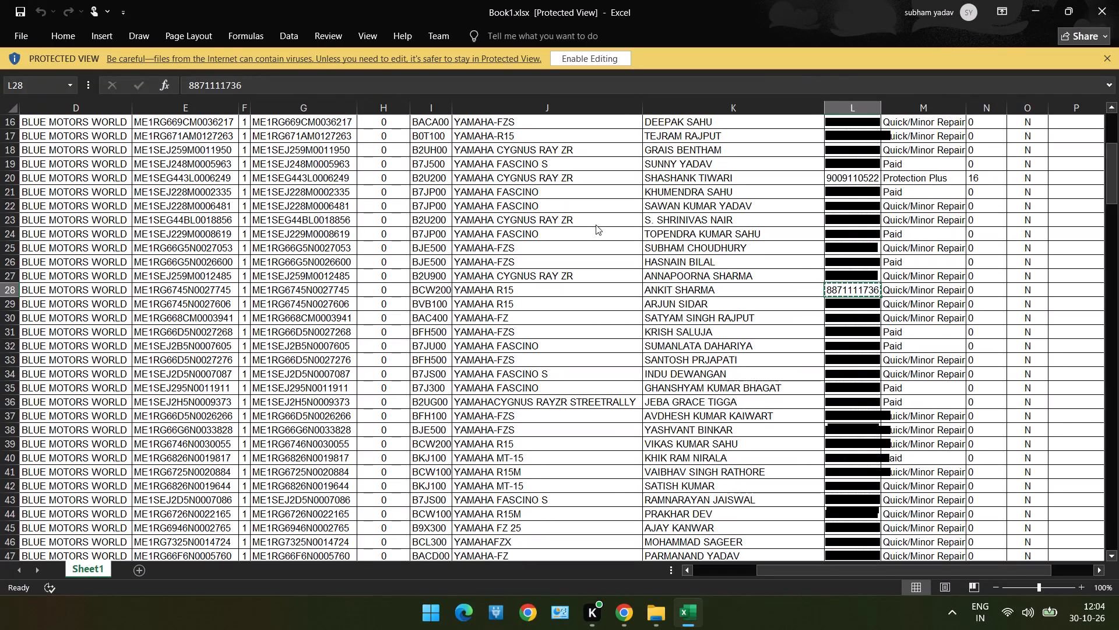
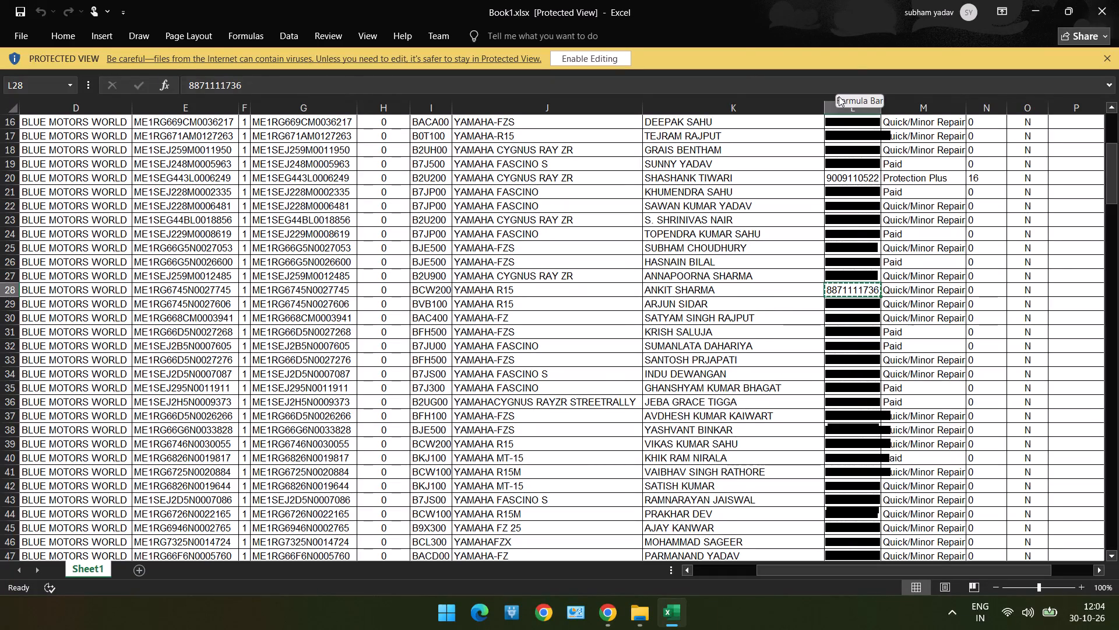
Switch to Chrome, enter the copied mobile number for the new party and set the assessee type to Unregistered.
{"action": "key", "text": "alt+Tab"}
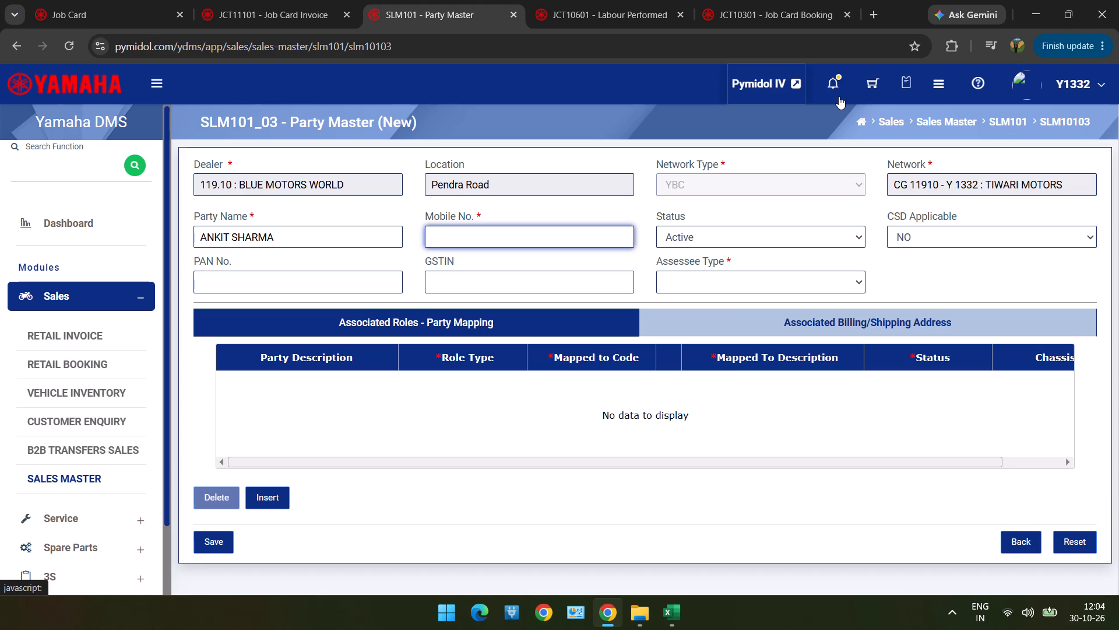
{"action": "key", "text": "ctrl+v"}
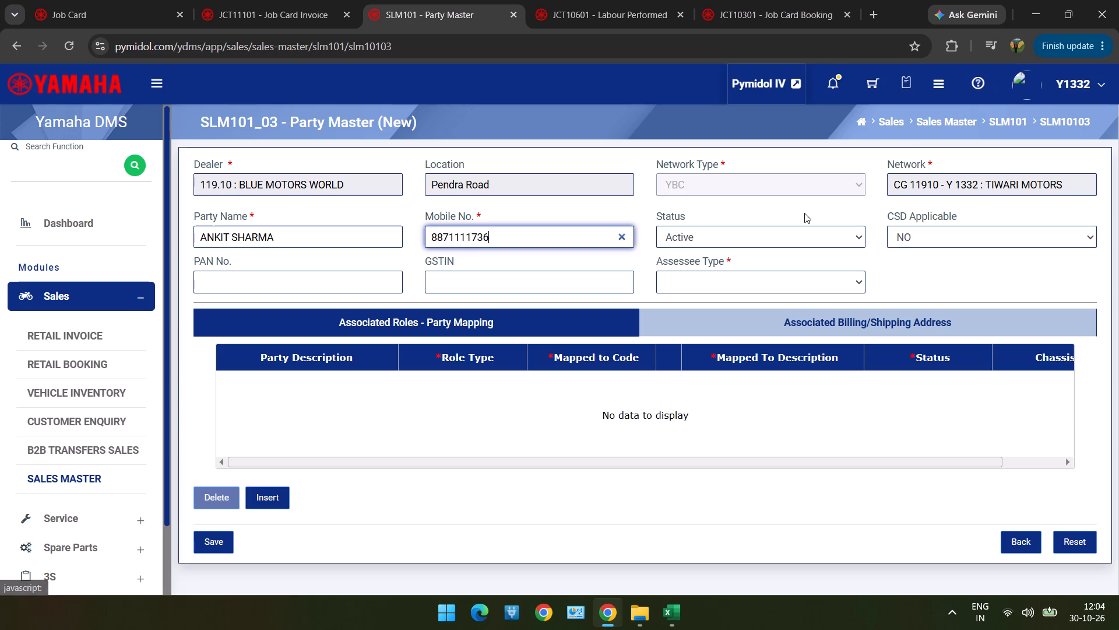
{"action": "left_click", "coordinate": [768, 280]}
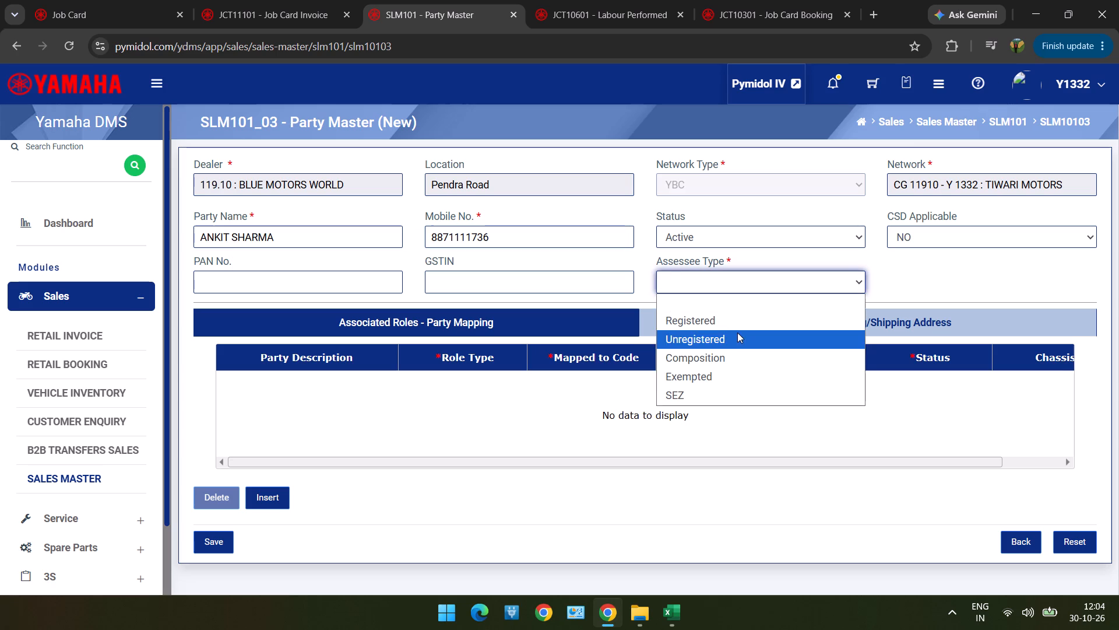
{"action": "left_click", "coordinate": [735, 336]}
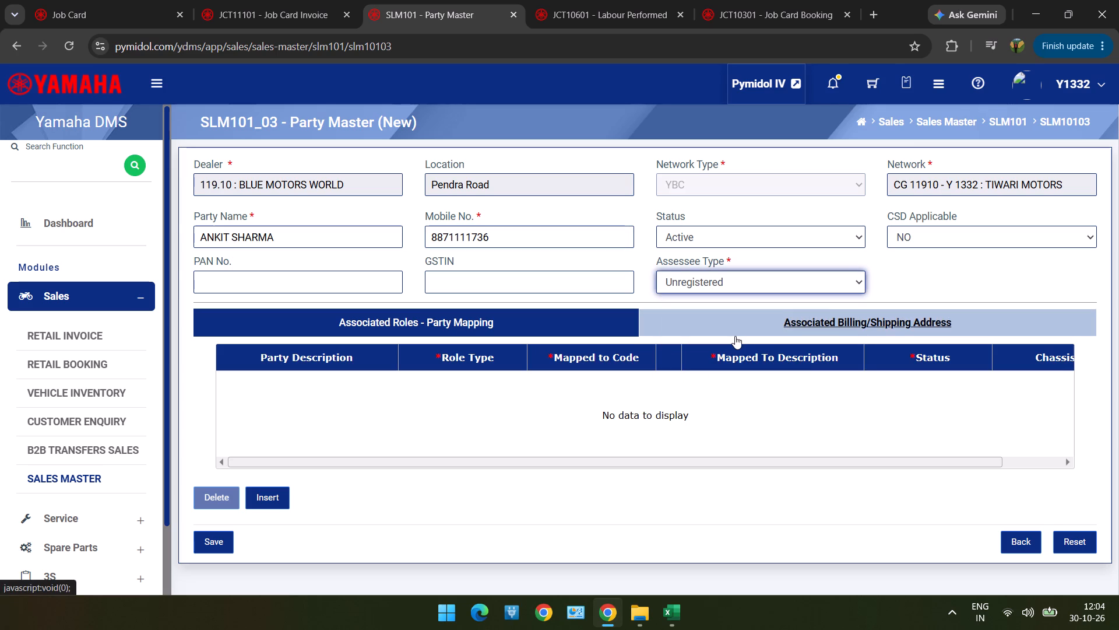
Add a party mapping row with the role type Vehicle Retail Customer.
{"action": "left_click", "coordinate": [259, 494]}
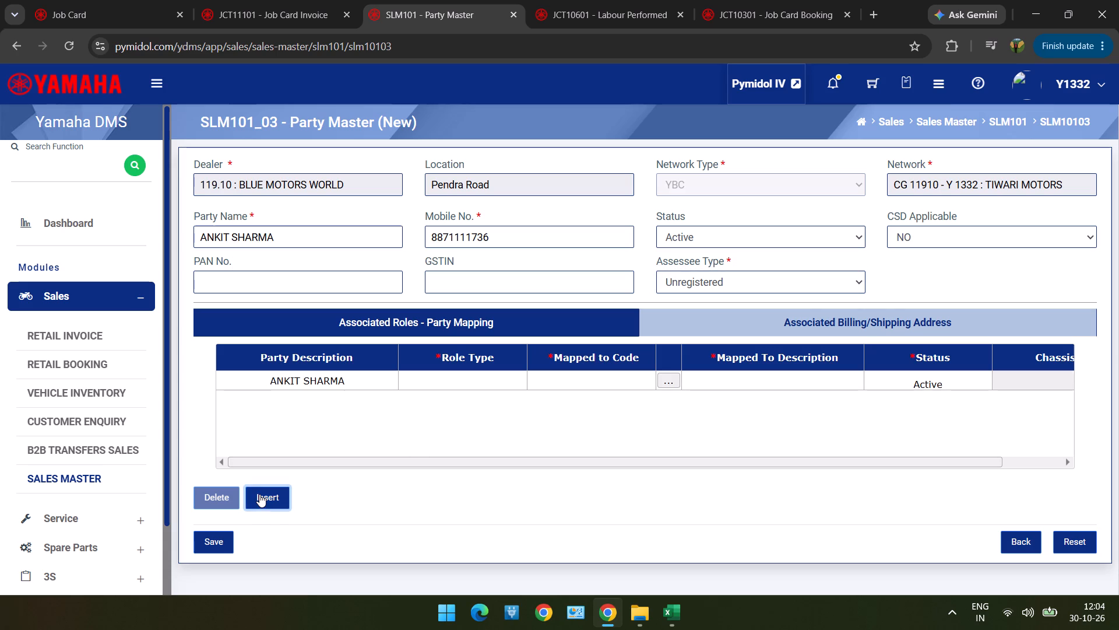
{"action": "double_click", "coordinate": [512, 384]}
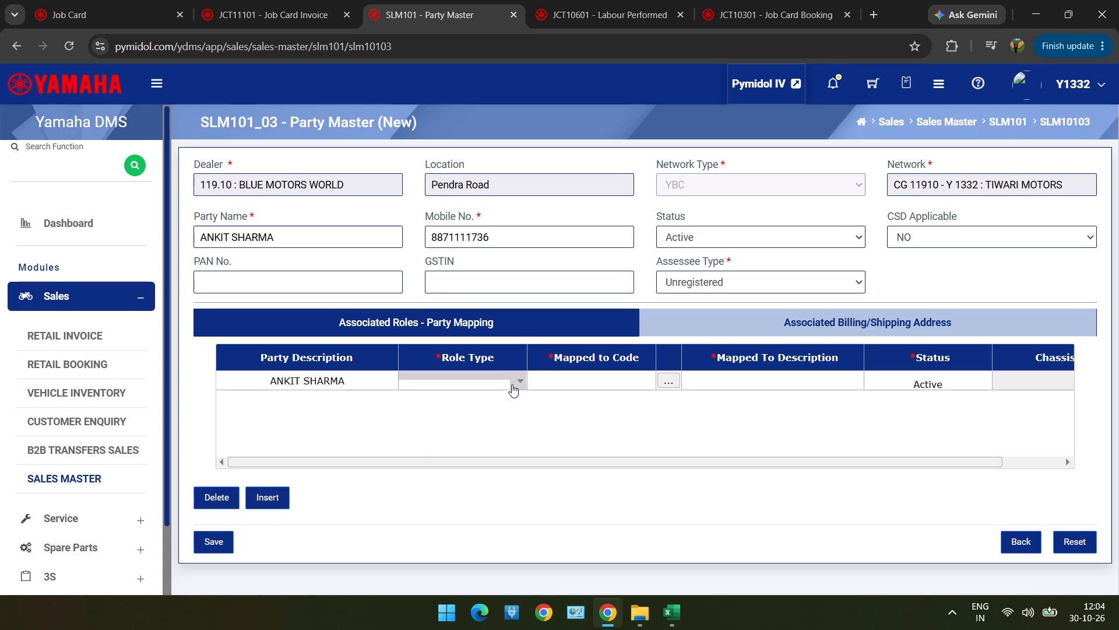
{"action": "left_click", "coordinate": [510, 383]}
{"action": "left_click", "coordinate": [432, 127]}
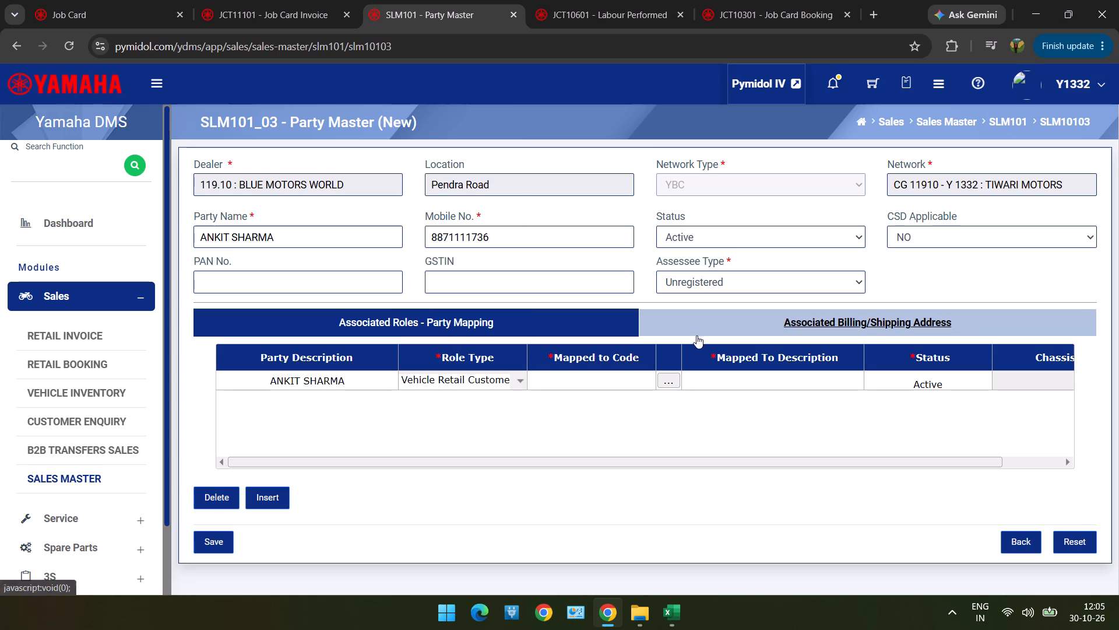
Look up the retail customer by the copied mobile number and map the record whose chassis number matches Excel row 28.
{"action": "left_click", "coordinate": [670, 379]}
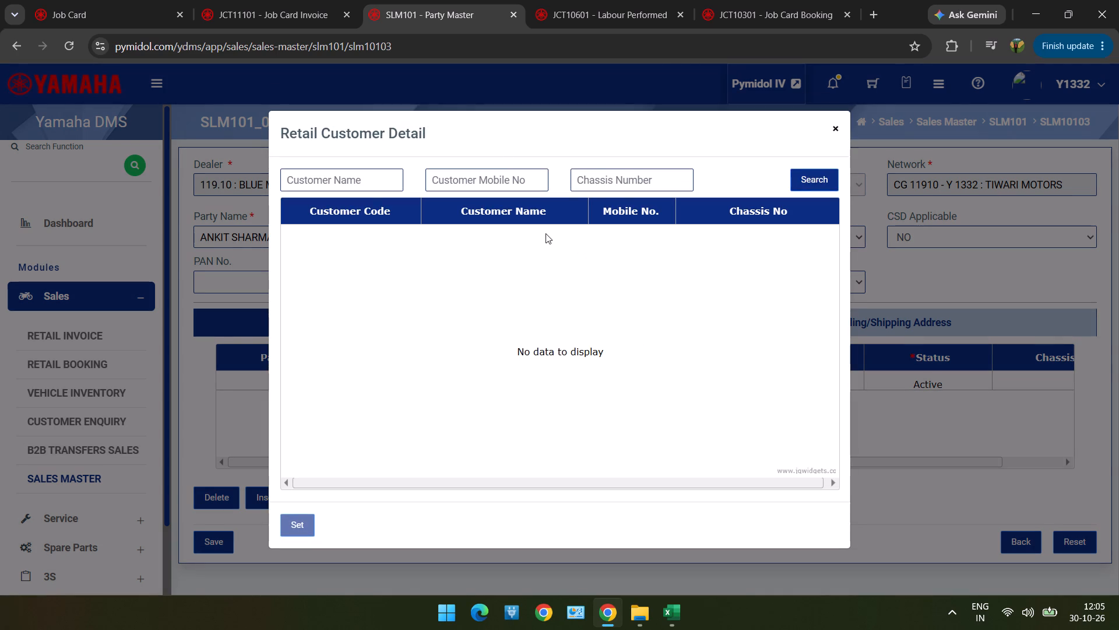
{"action": "left_click", "coordinate": [506, 168]}
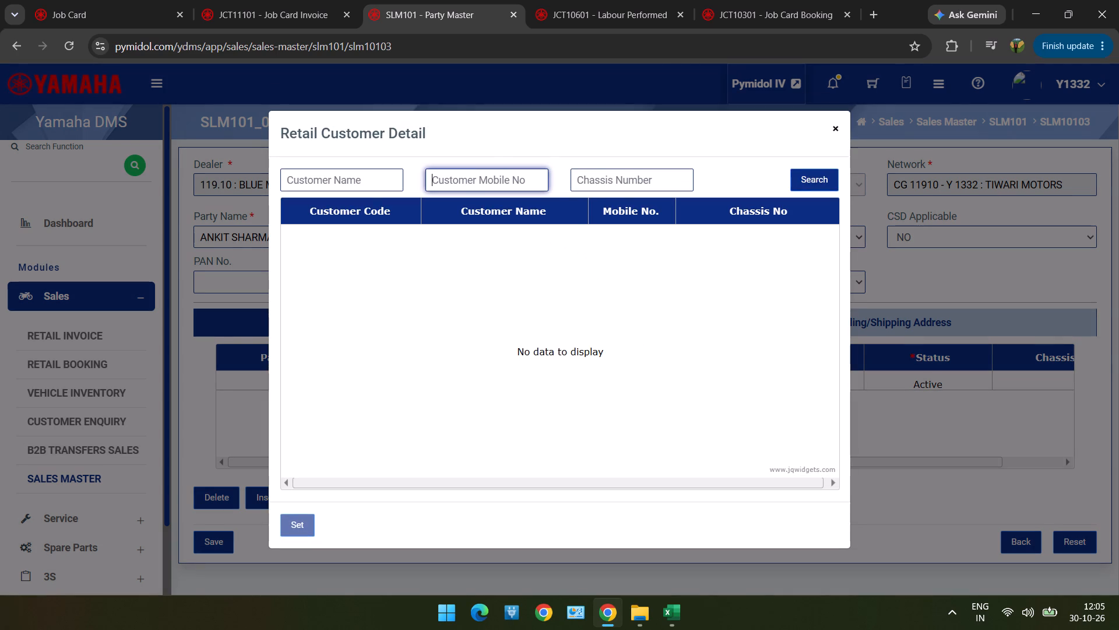
{"action": "key", "text": "ctrl+v"}
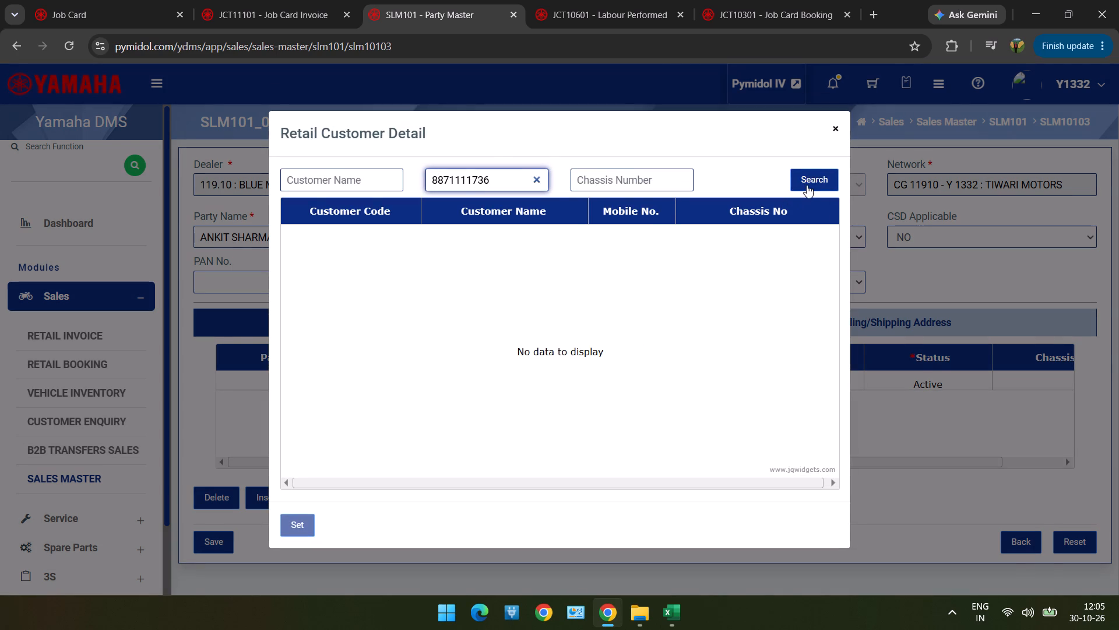
{"action": "left_click", "coordinate": [807, 185]}
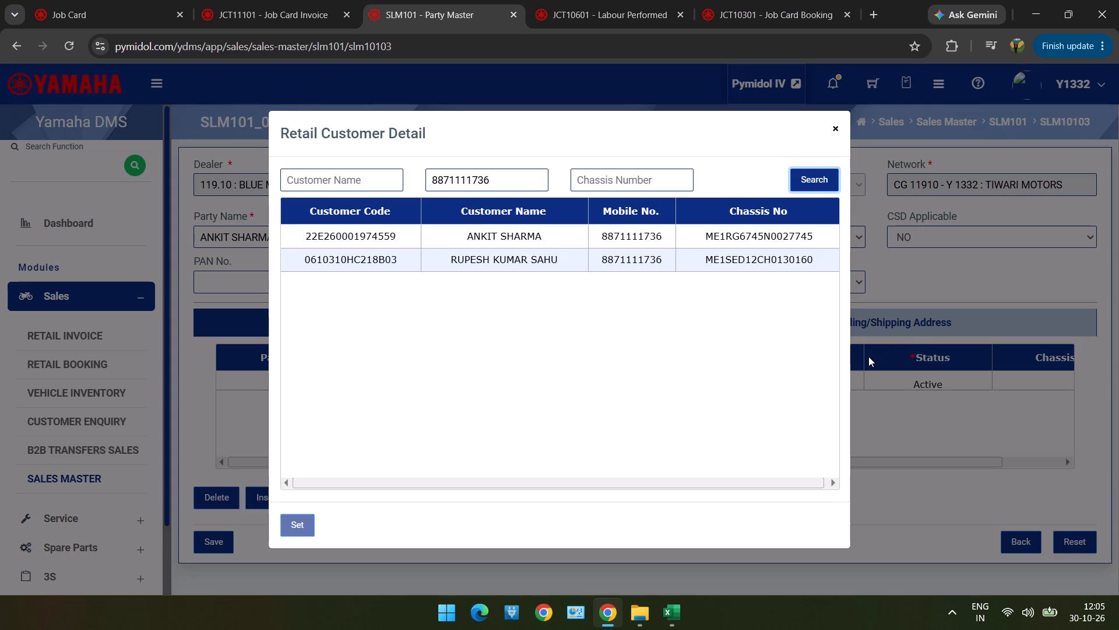
{"action": "key", "text": "alt+Tab"}
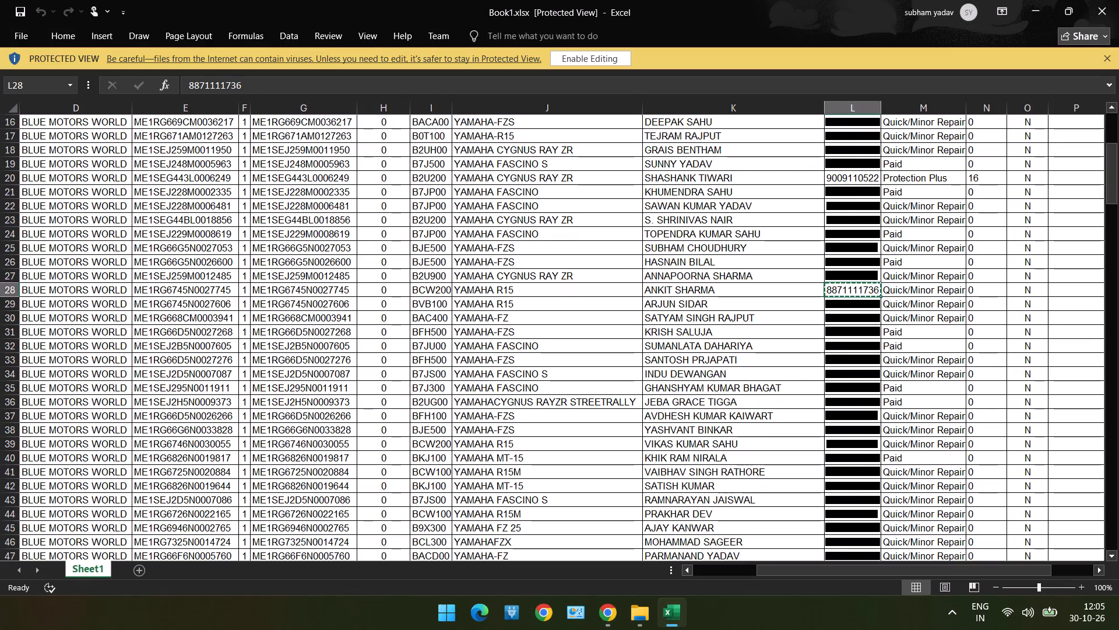
{"action": "key", "text": "Left"}
{"action": "key", "text": "Left"}
{"action": "key", "text": "Left"}
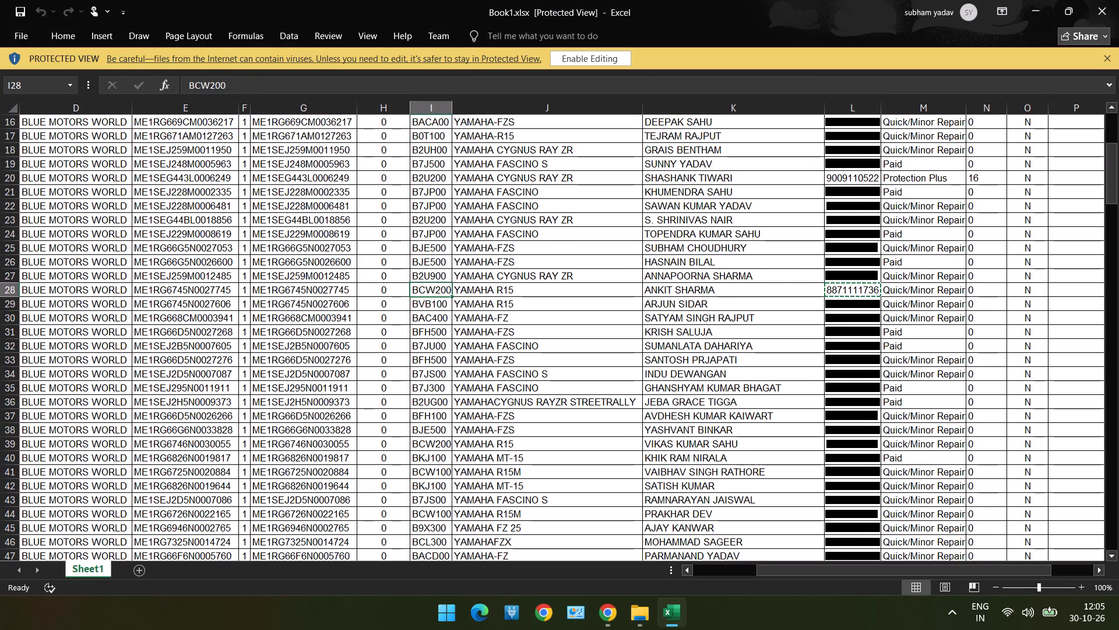
{"action": "key", "text": "Left"}
{"action": "key", "text": "Left"}
{"action": "key", "text": "alt+Tab"}
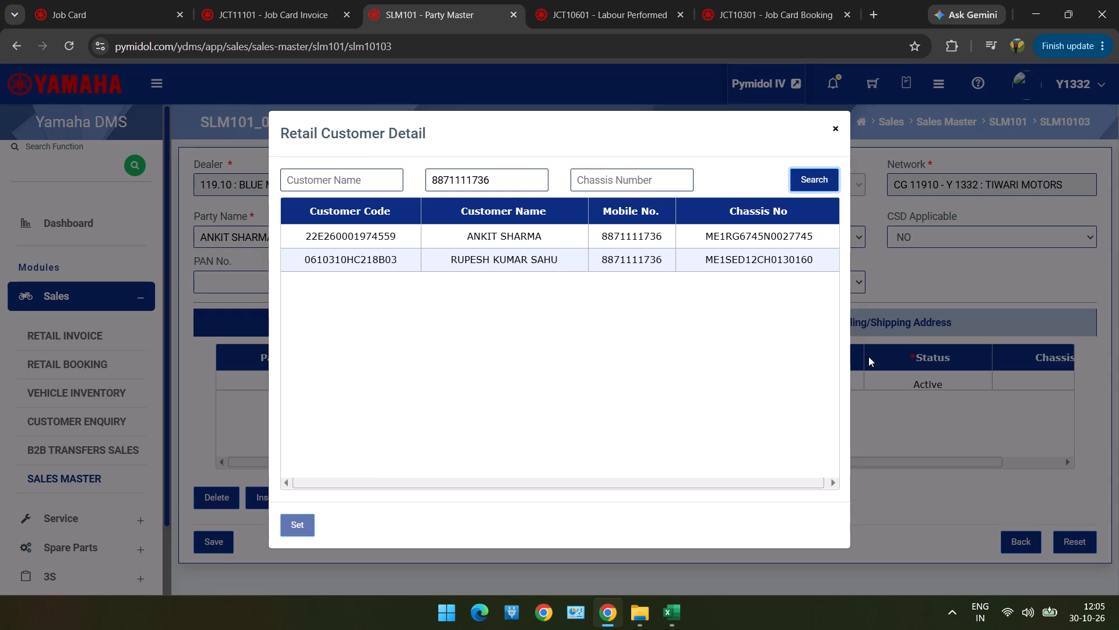
{"action": "left_click", "coordinate": [821, 234]}
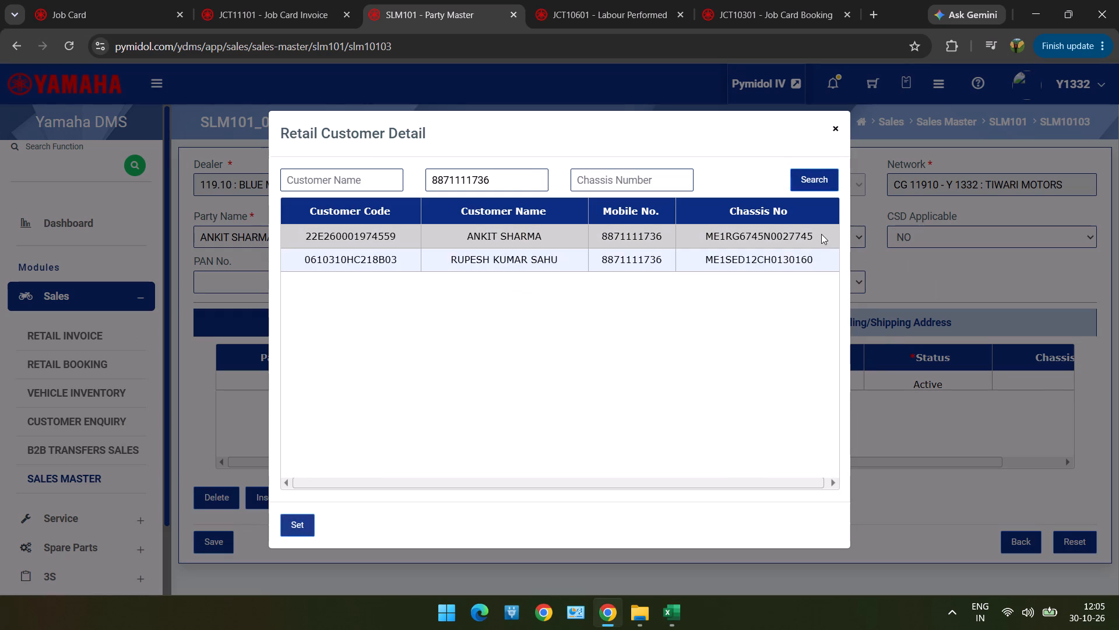
{"action": "double_click", "coordinate": [821, 234]}
Save the new party record in Party Master and confirm its creation.
{"action": "scroll", "coordinate": [532, 364], "scroll_direction": "down", "scroll_amount": 2}
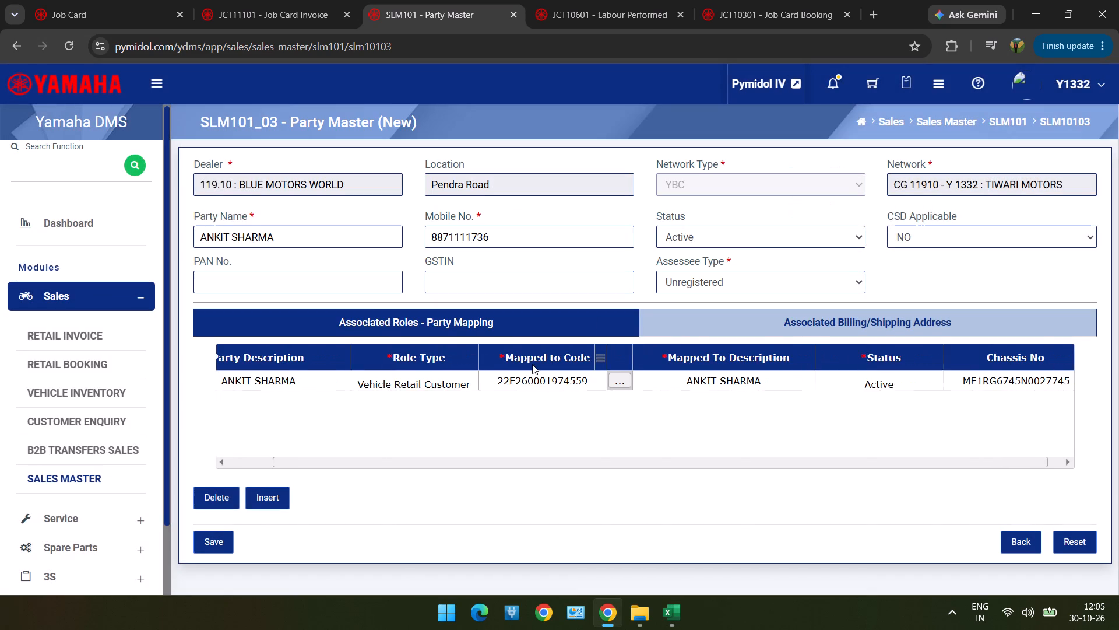
{"action": "scroll", "coordinate": [532, 364], "scroll_direction": "down", "scroll_amount": 2}
{"action": "scroll", "coordinate": [586, 277], "scroll_direction": "down", "scroll_amount": 1}
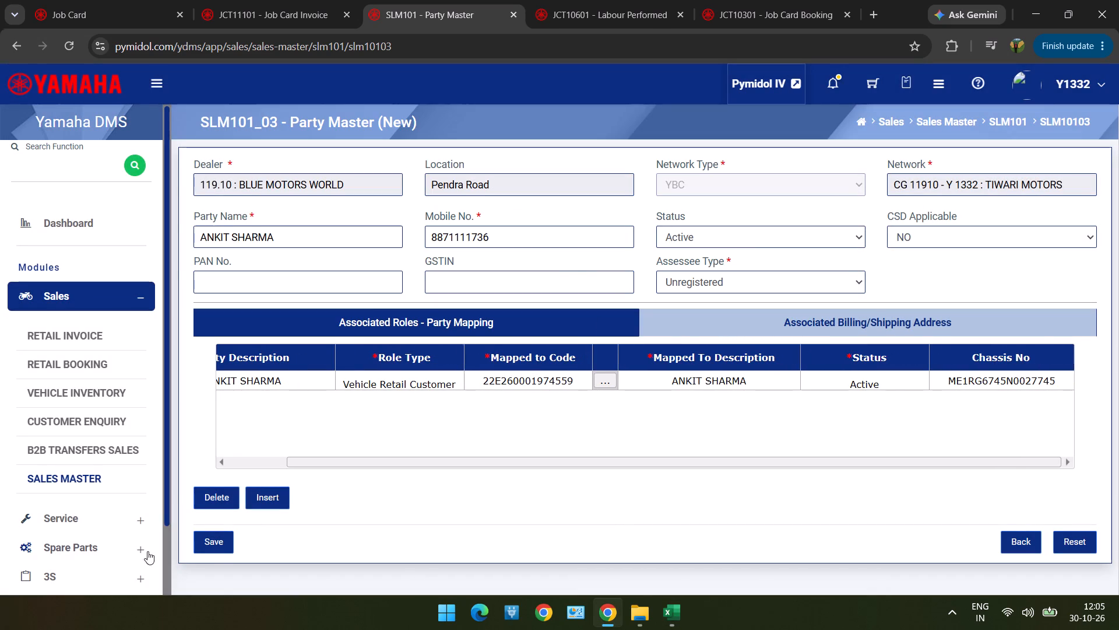
{"action": "left_click", "coordinate": [224, 542]}
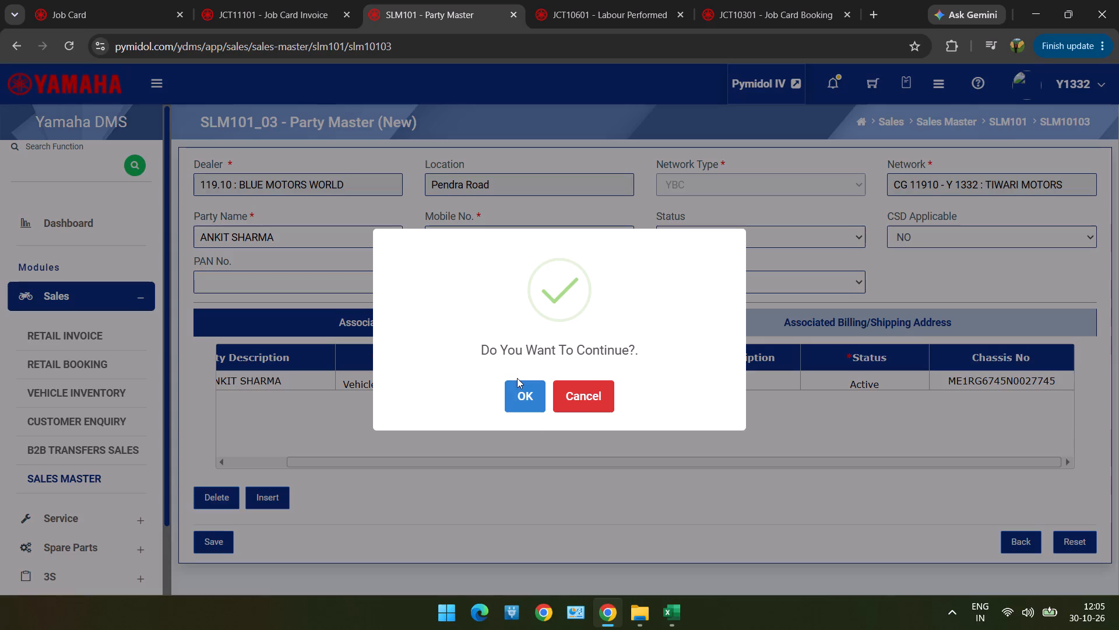
{"action": "left_click", "coordinate": [517, 378]}
{"action": "left_click", "coordinate": [516, 386]}
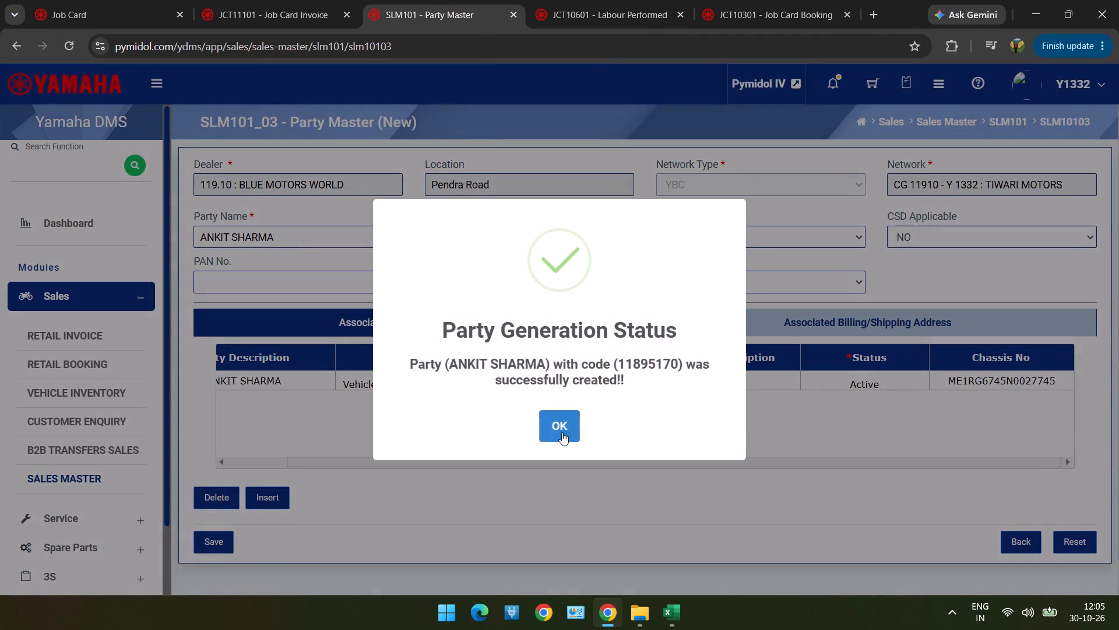
{"action": "left_click", "coordinate": [555, 437]}
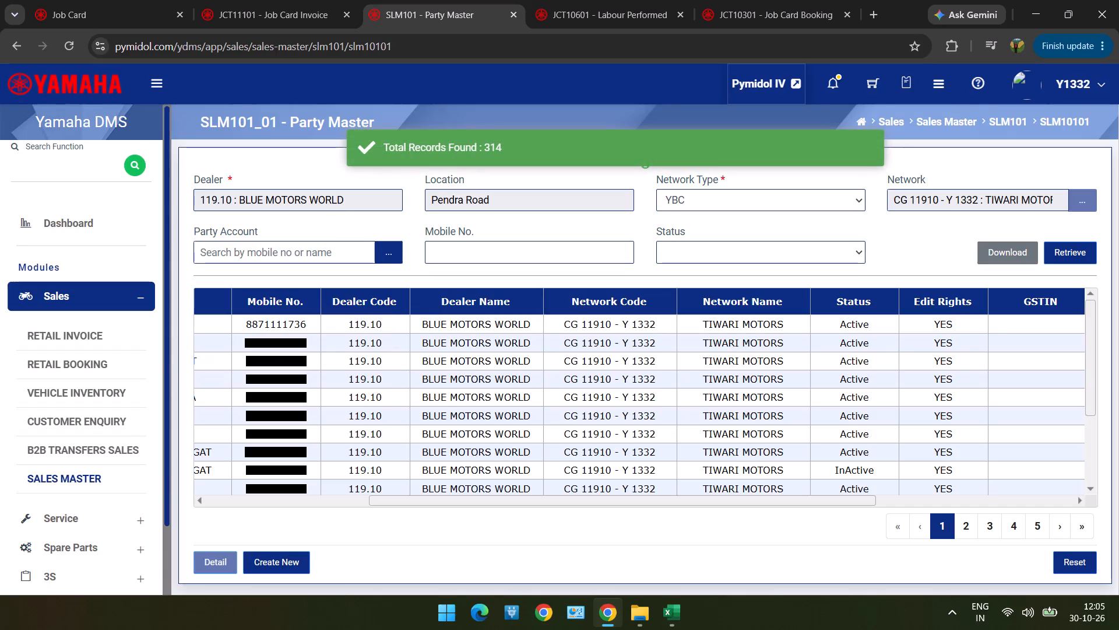
{"action": "left_click", "coordinate": [249, 5]}
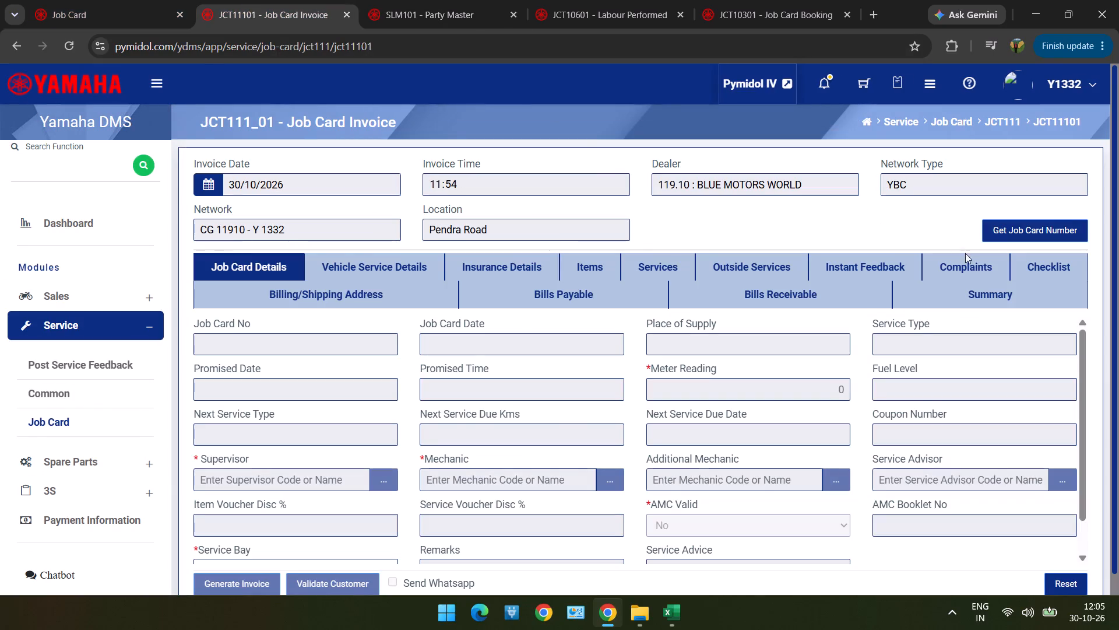
{"action": "left_click", "coordinate": [998, 229]}
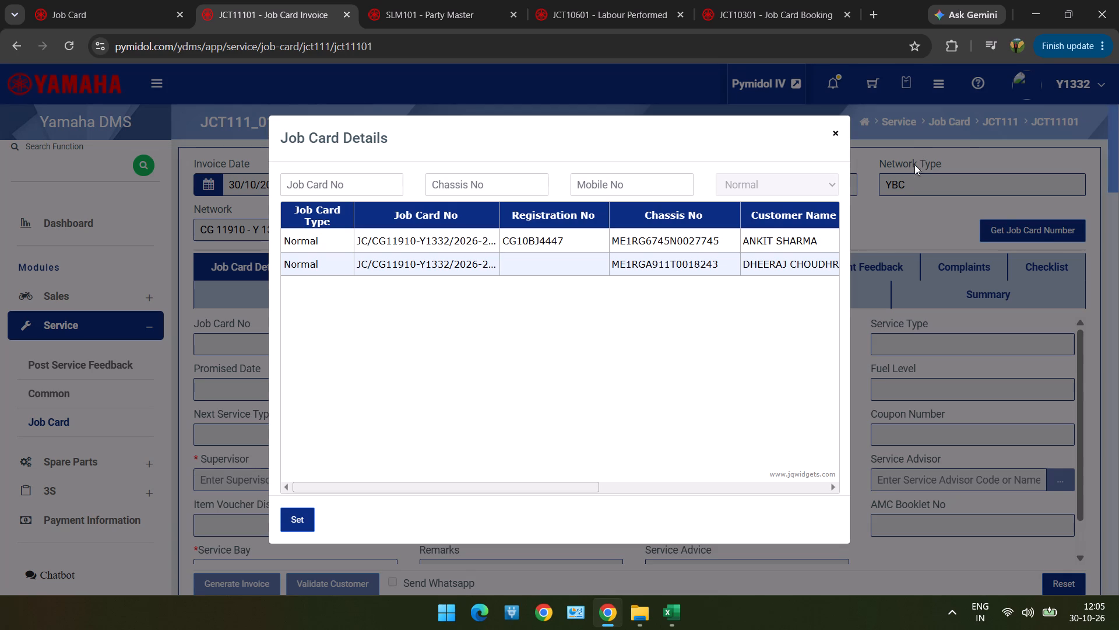
{"action": "double_click", "coordinate": [826, 237]}
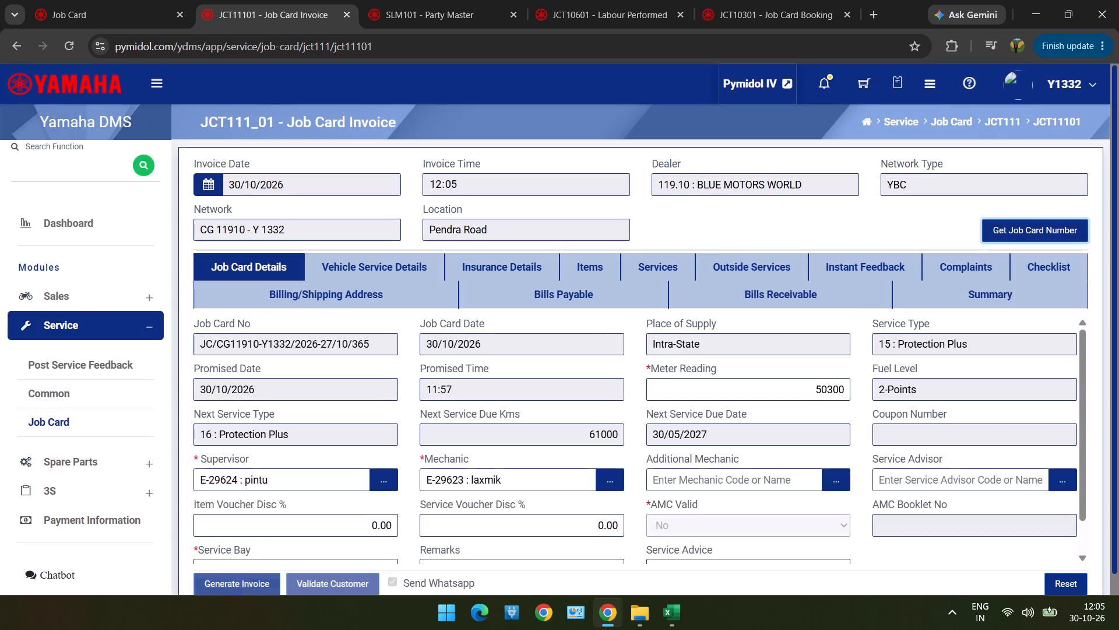
{"action": "scroll", "coordinate": [783, 387], "scroll_direction": "down", "scroll_amount": 2}
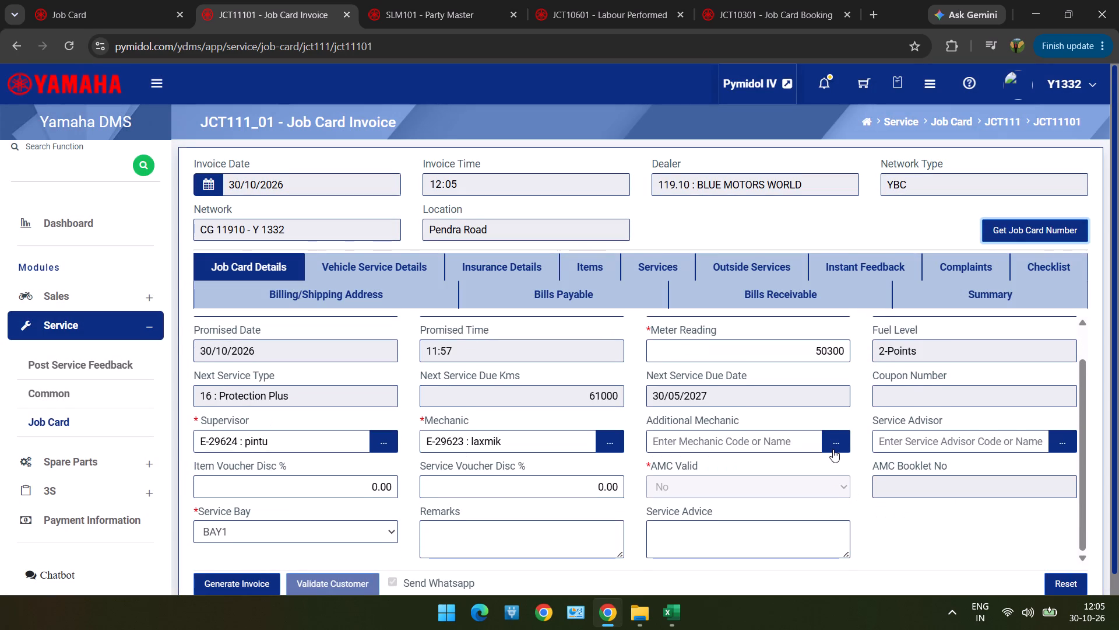
{"action": "left_click", "coordinate": [833, 449]}
{"action": "double_click", "coordinate": [615, 239]}
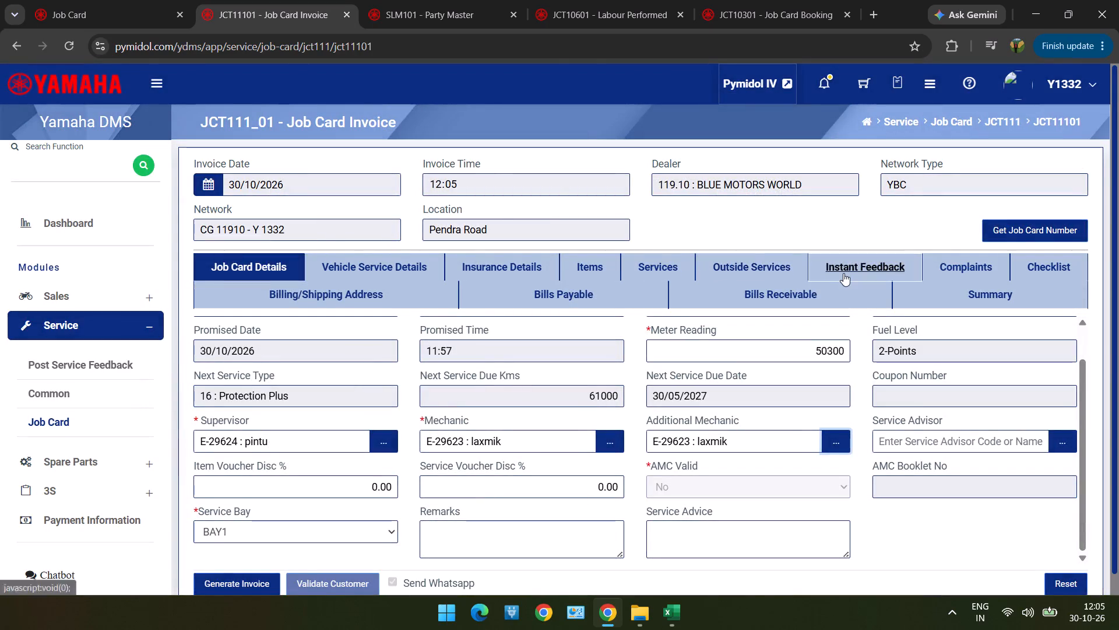
Answer the instant feedback: Yes for on-time delivery and replaced parts handover, Ok for washing, staff behavior, repair quality and charges.
{"action": "left_click", "coordinate": [843, 273]}
{"action": "double_click", "coordinate": [416, 350]}
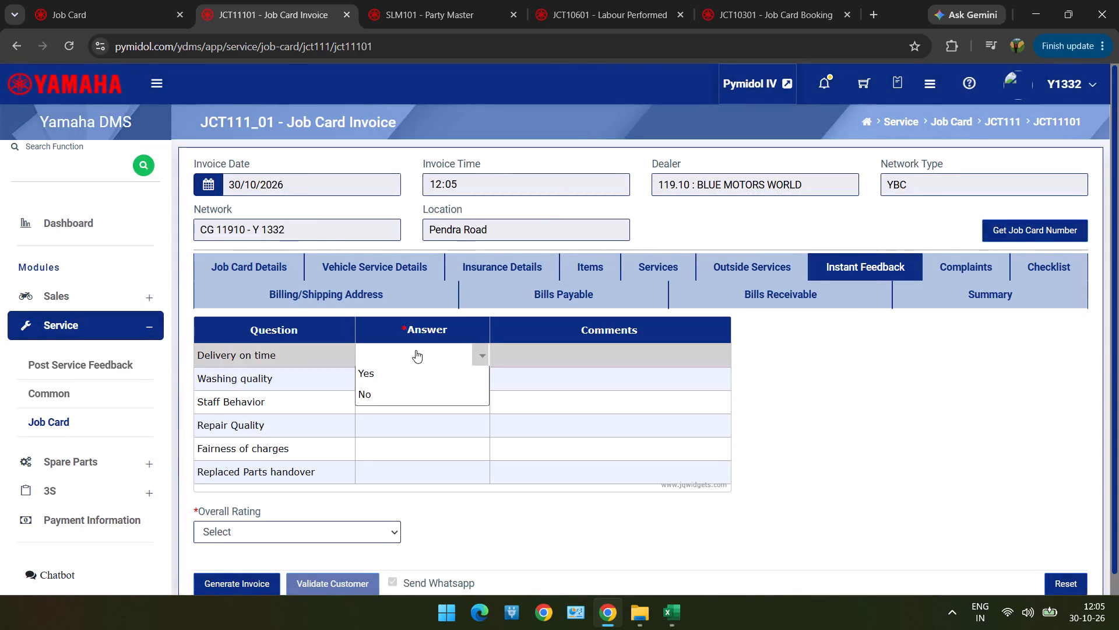
{"action": "triple_click", "coordinate": [414, 373]}
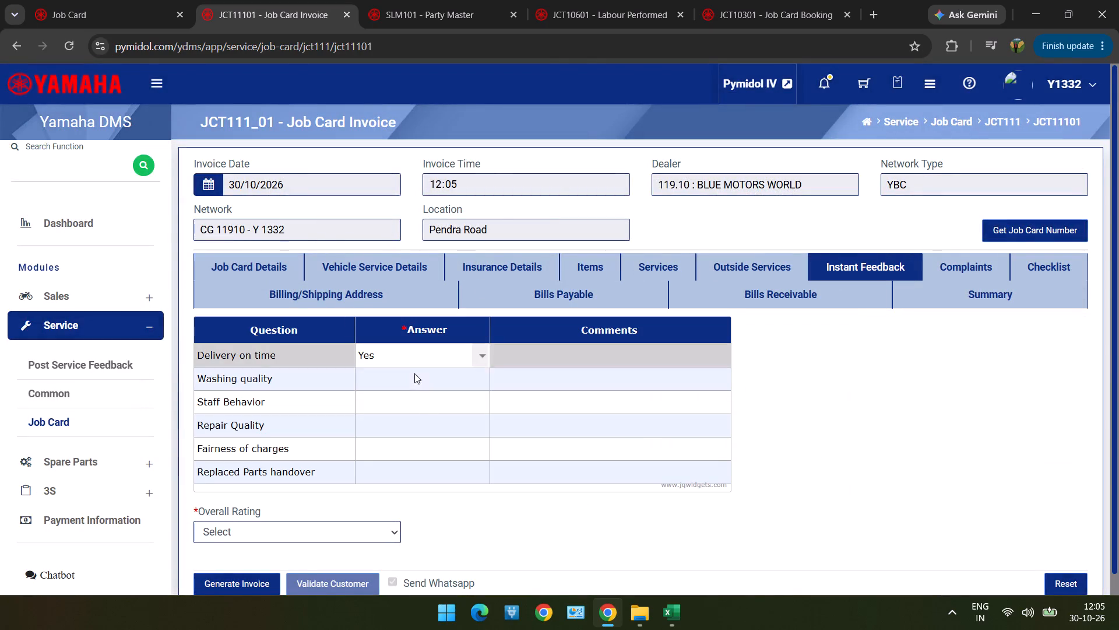
{"action": "left_click", "coordinate": [411, 394]}
{"action": "double_click", "coordinate": [411, 402]}
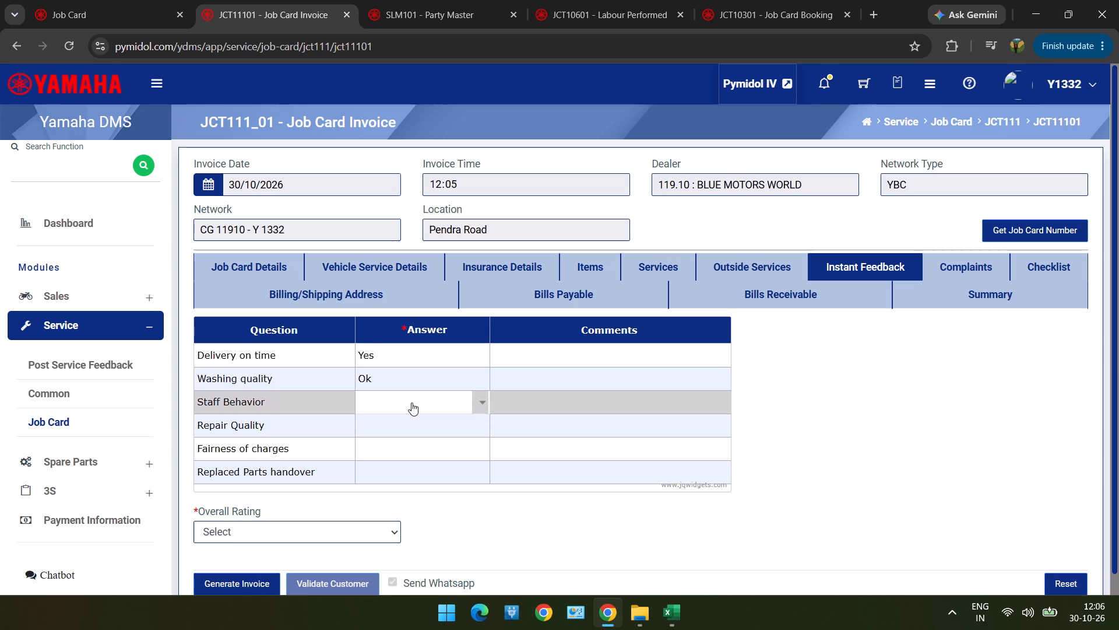
{"action": "left_click", "coordinate": [408, 414]}
{"action": "double_click", "coordinate": [403, 434]}
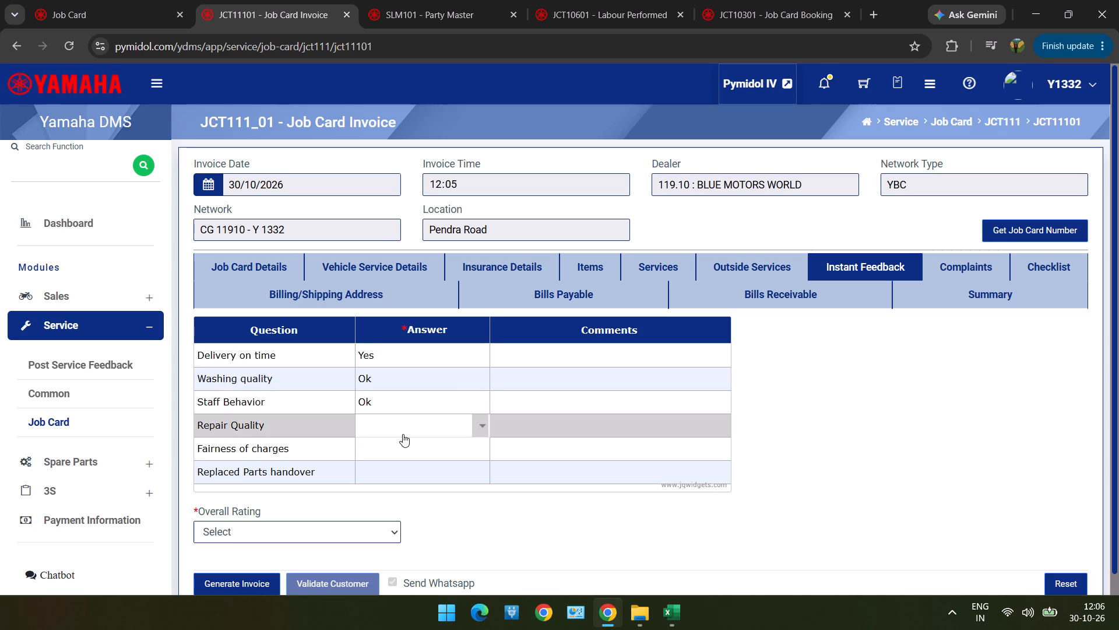
{"action": "triple_click", "coordinate": [401, 442]}
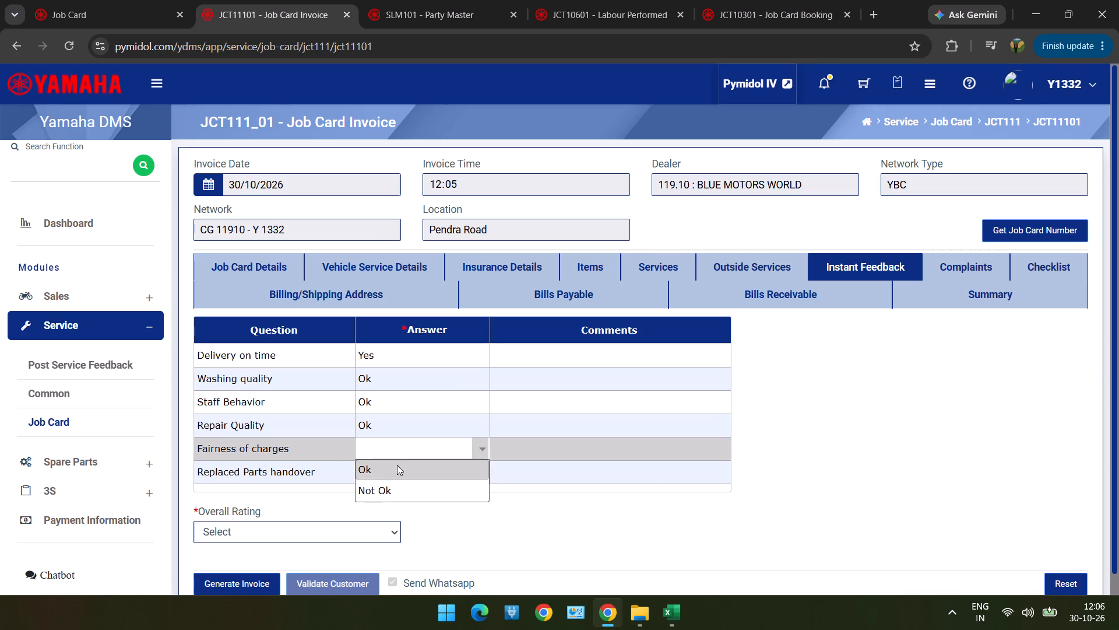
{"action": "left_click", "coordinate": [397, 465]}
{"action": "double_click", "coordinate": [396, 468]}
{"action": "left_click", "coordinate": [395, 486]}
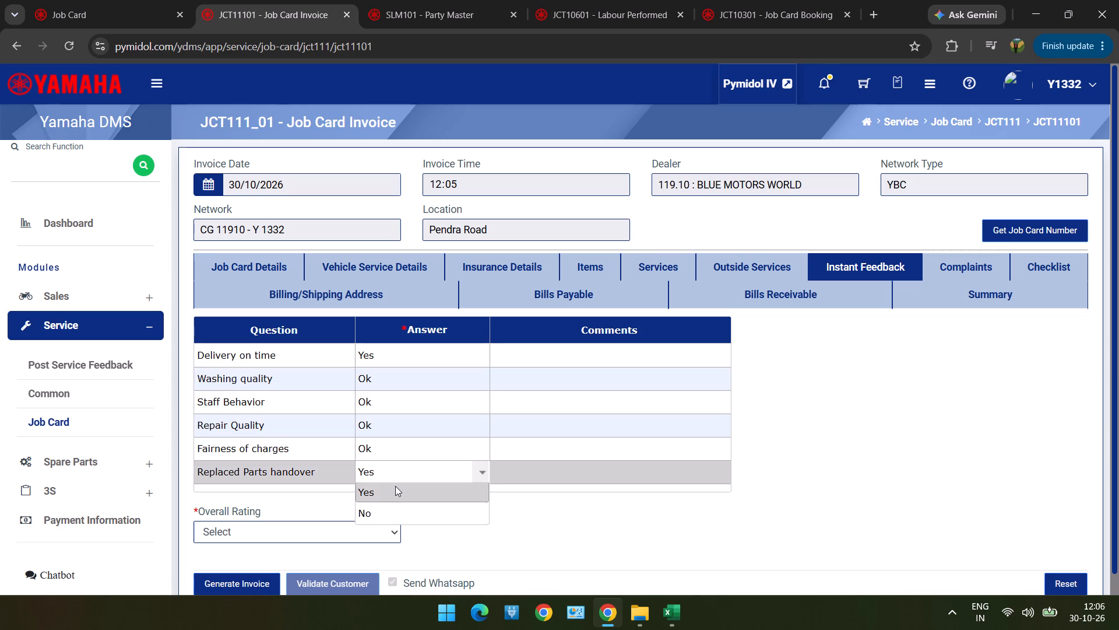
Set the feedback's overall rating to Excellent (5).
{"action": "left_click", "coordinate": [370, 525]}
{"action": "double_click", "coordinate": [370, 525]}
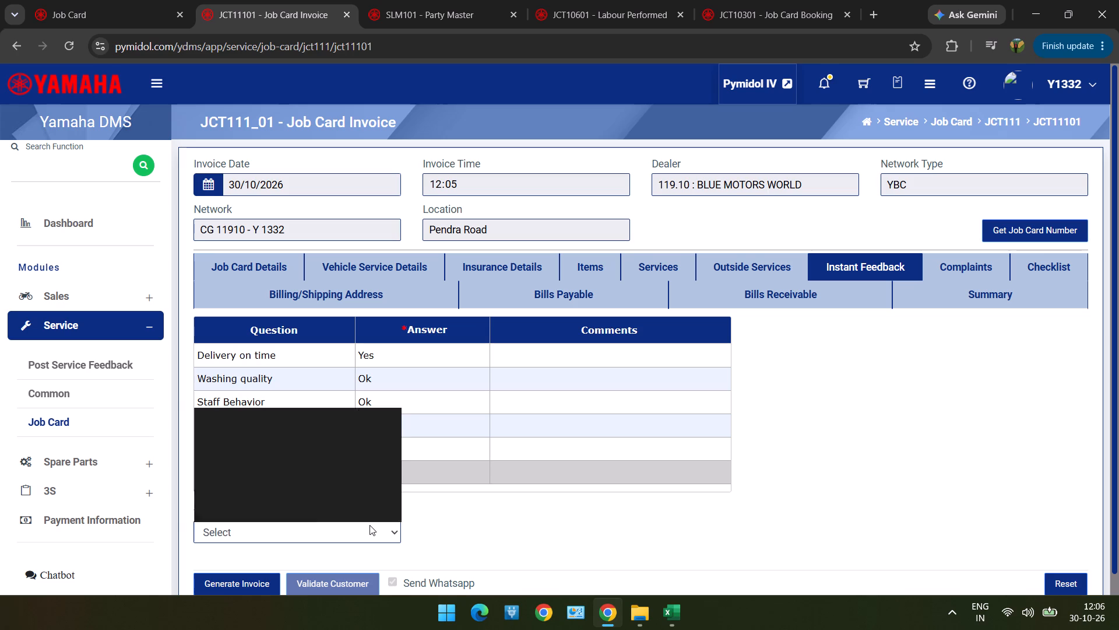
{"action": "left_click_drag", "start_coordinate": [370, 525], "coordinate": [367, 501]}
{"action": "left_click", "coordinate": [367, 501]}
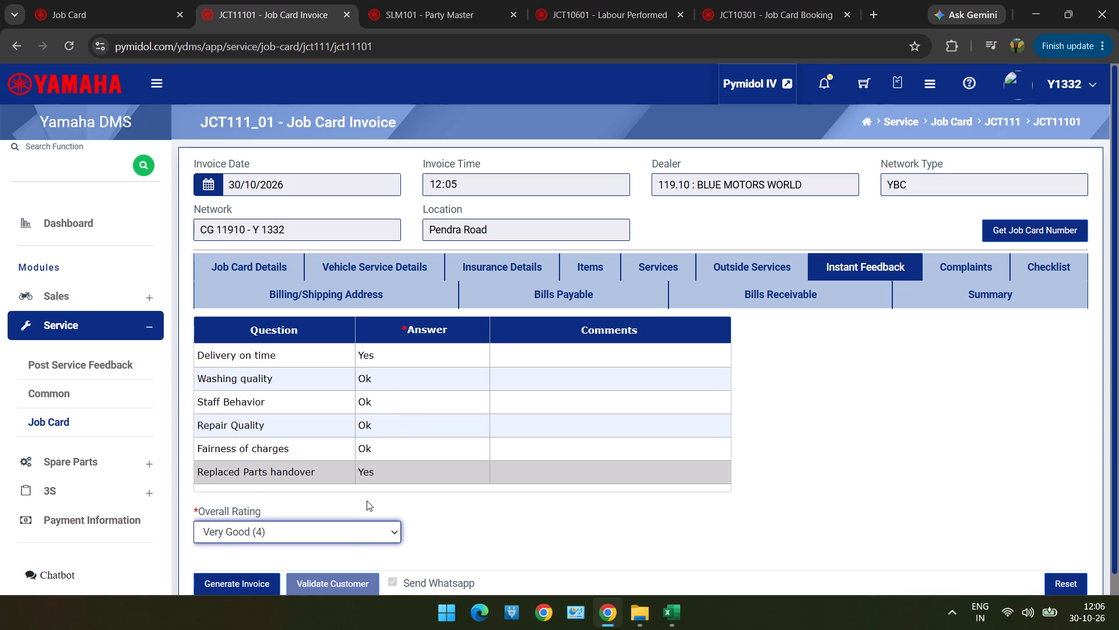
{"action": "double_click", "coordinate": [349, 541]}
{"action": "left_click", "coordinate": [349, 541]}
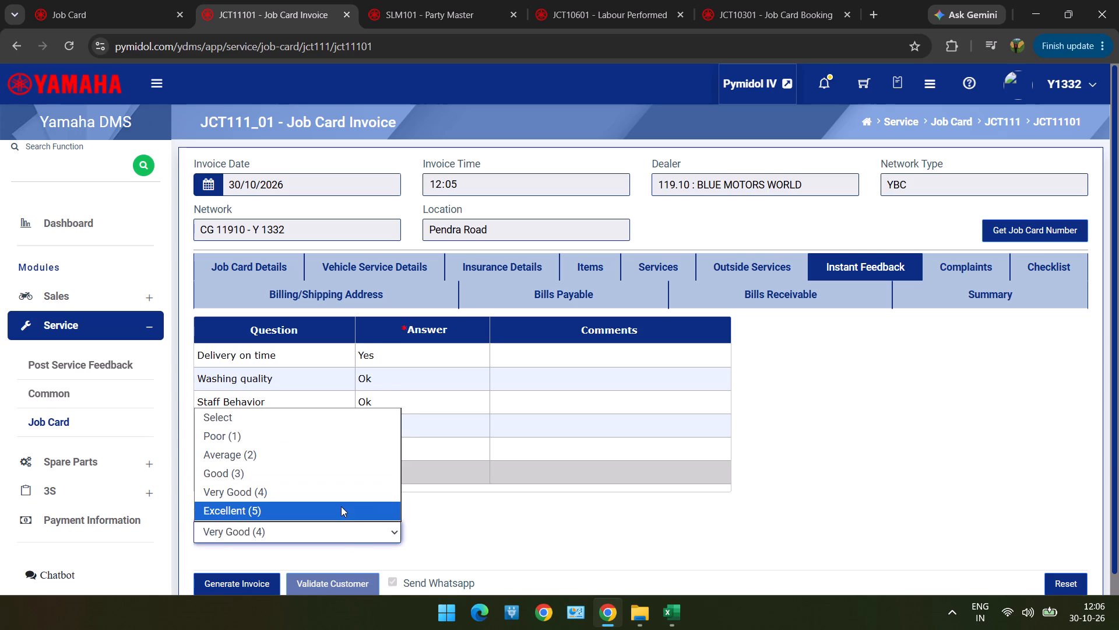
{"action": "left_click", "coordinate": [341, 517]}
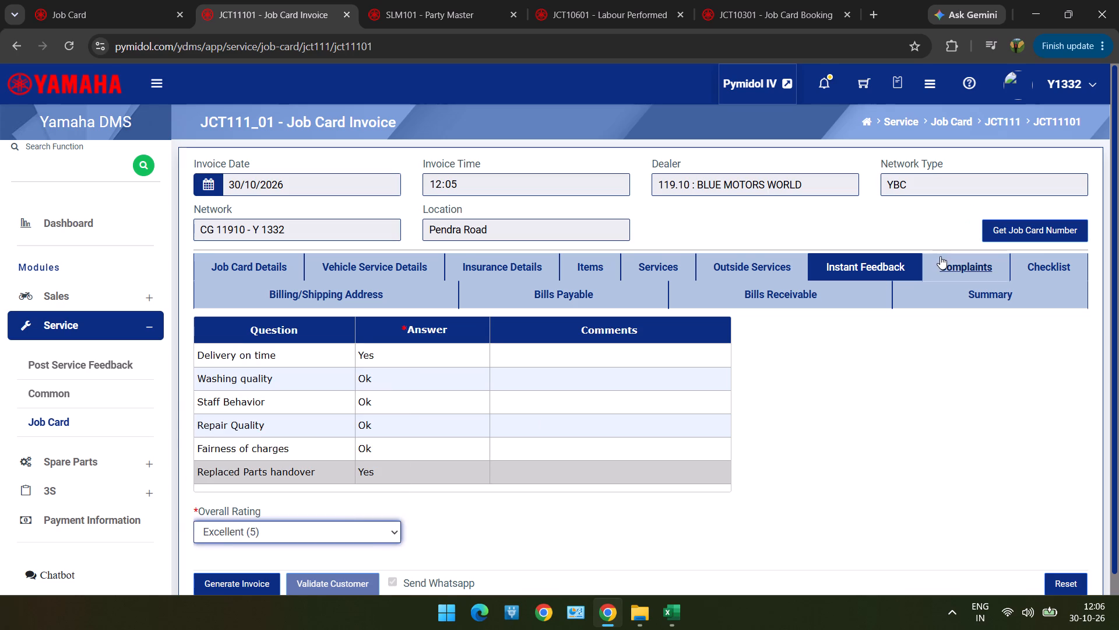
Mark the GENERAL SERVICE complaint as resolved with Yes in the job card invoice's complaints.
{"action": "left_click", "coordinate": [940, 256]}
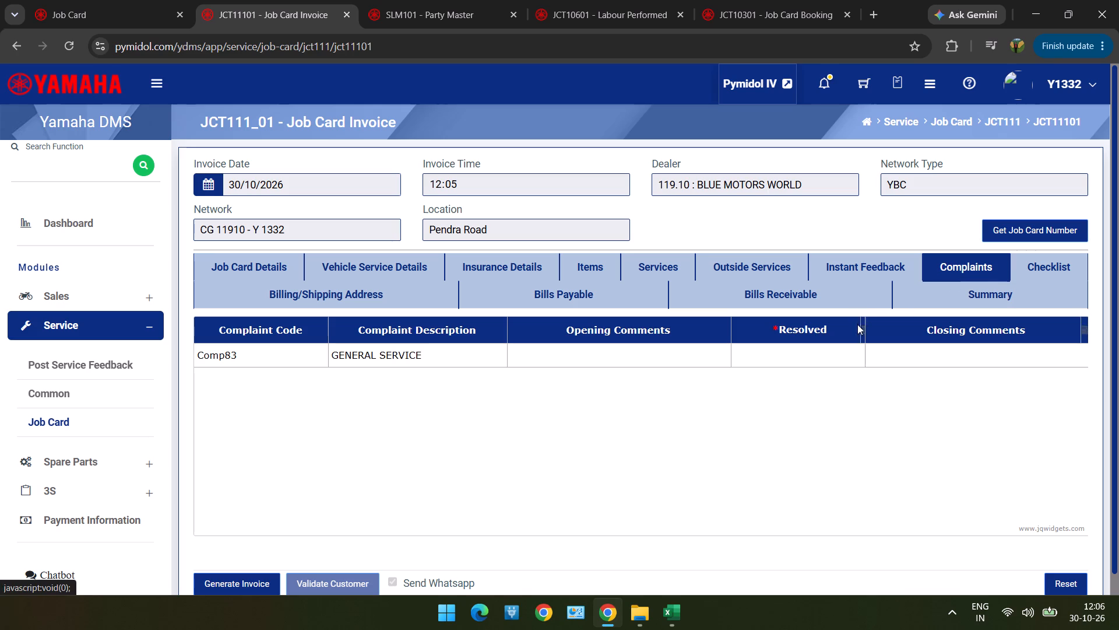
{"action": "left_click", "coordinate": [843, 359]}
{"action": "left_click_drag", "start_coordinate": [843, 359], "coordinate": [837, 376]}
{"action": "left_click", "coordinate": [837, 376]}
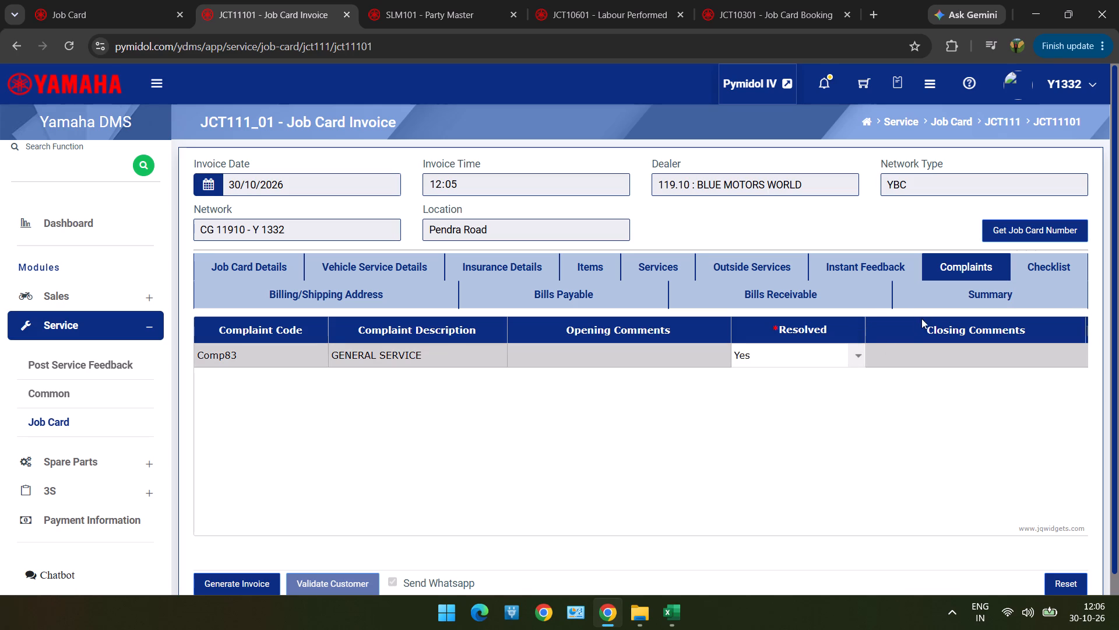
Set the invoice summary's division code to 2355, SERVICE (Service Division Default).
{"action": "left_click", "coordinate": [917, 304]}
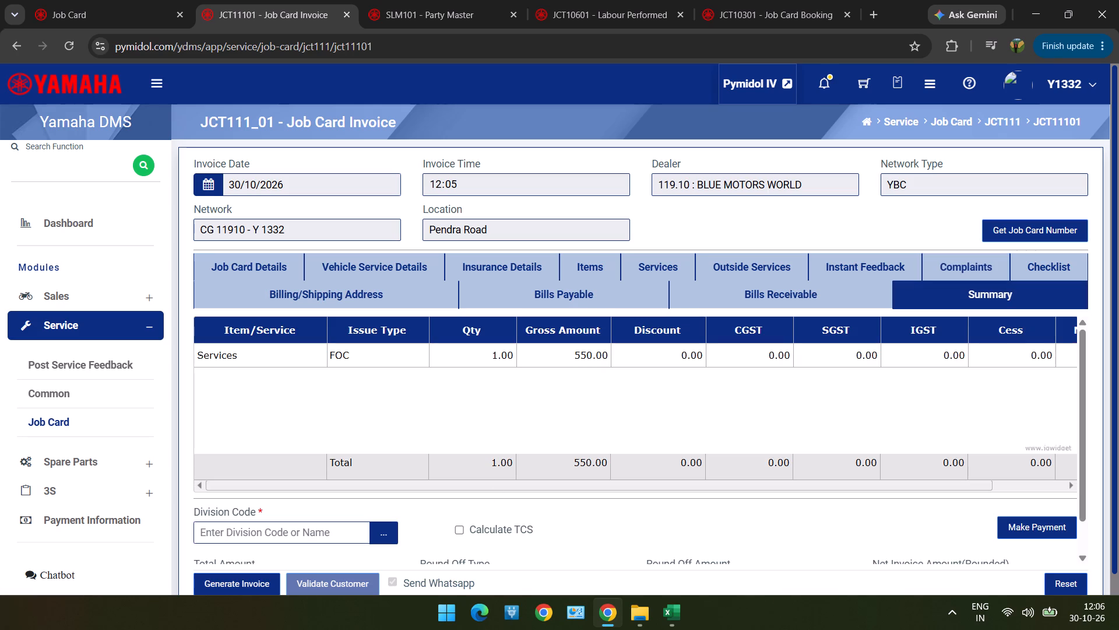
{"action": "left_click", "coordinate": [374, 527]}
{"action": "scroll", "coordinate": [374, 527], "scroll_direction": "down", "scroll_amount": 2}
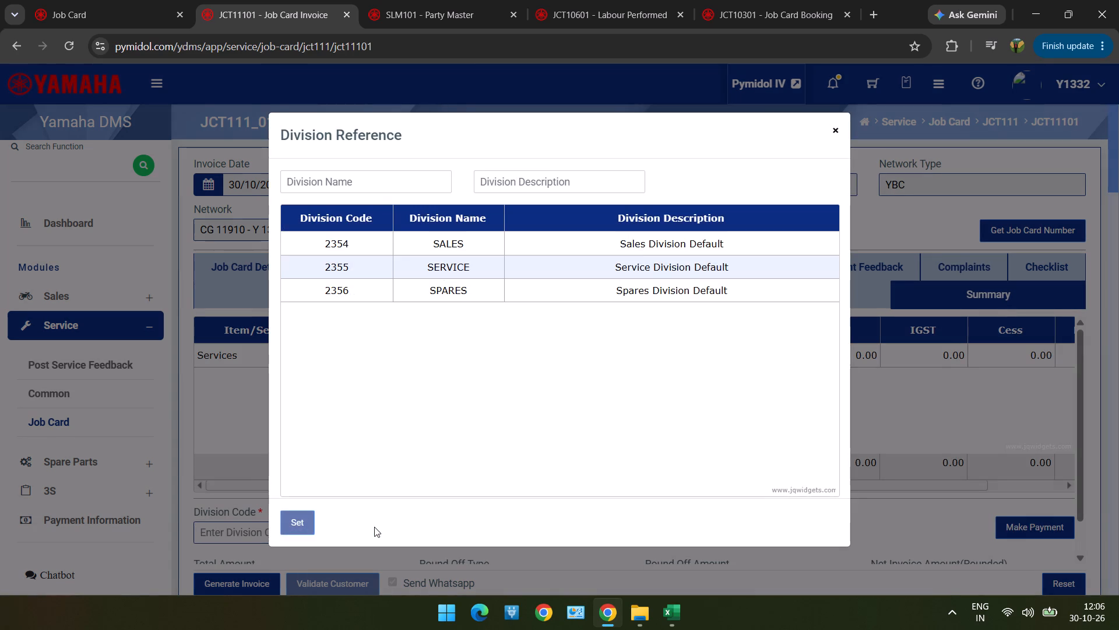
{"action": "scroll", "coordinate": [374, 527], "scroll_direction": "down", "scroll_amount": 1}
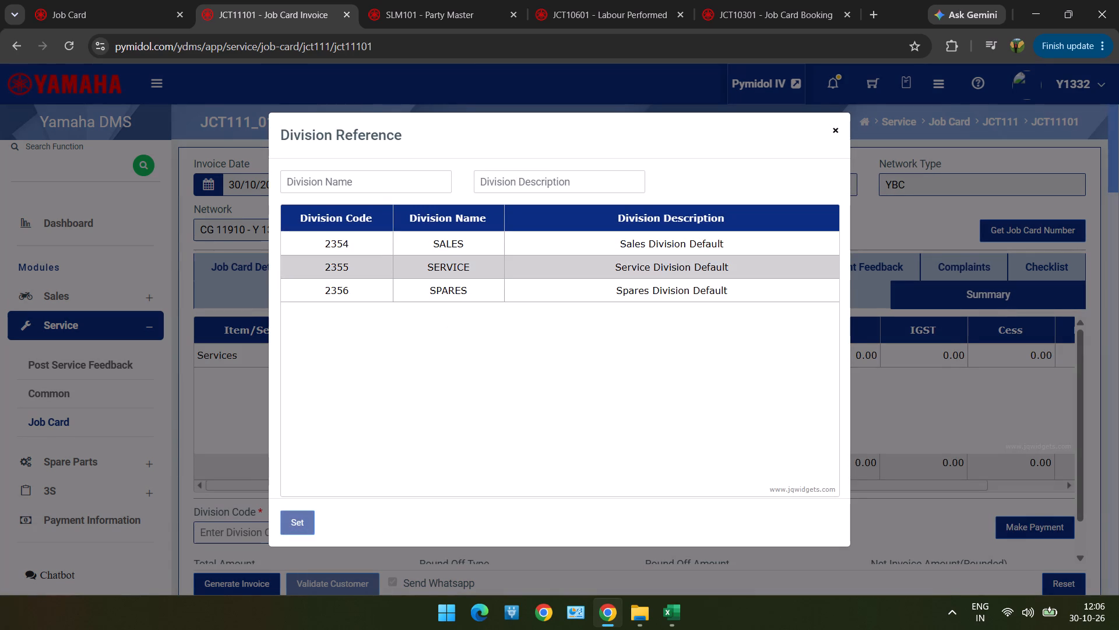
{"action": "left_click", "coordinate": [458, 267]}
{"action": "double_click", "coordinate": [458, 267]}
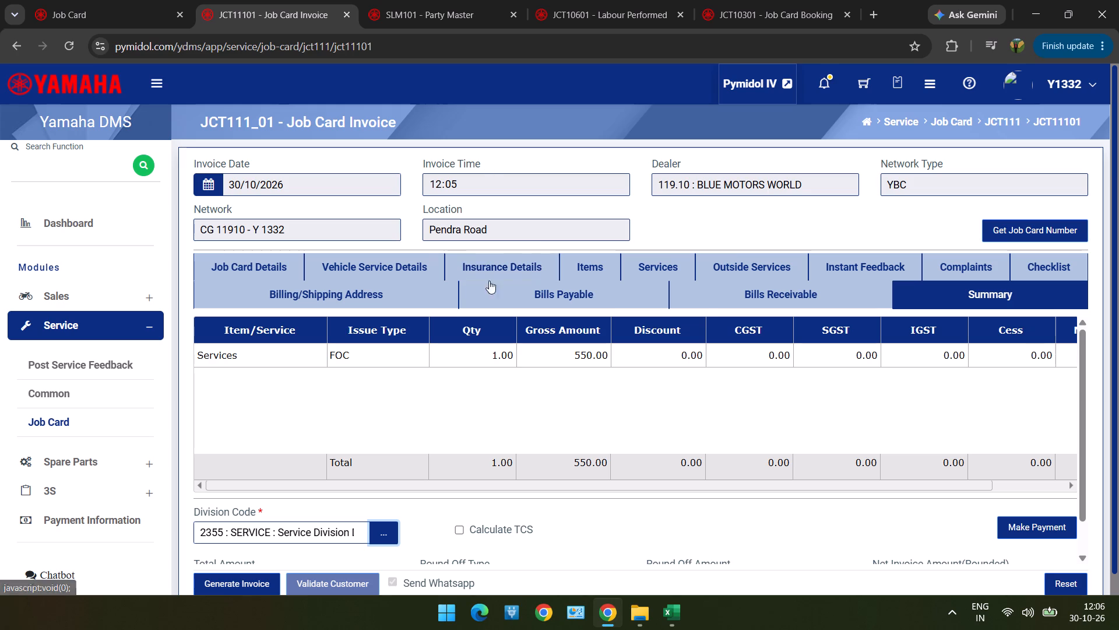
Generate the job card invoice, approve proceeding with it, and return to a blank Job Card Invoice form.
{"action": "scroll", "coordinate": [509, 379], "scroll_direction": "down", "scroll_amount": 7}
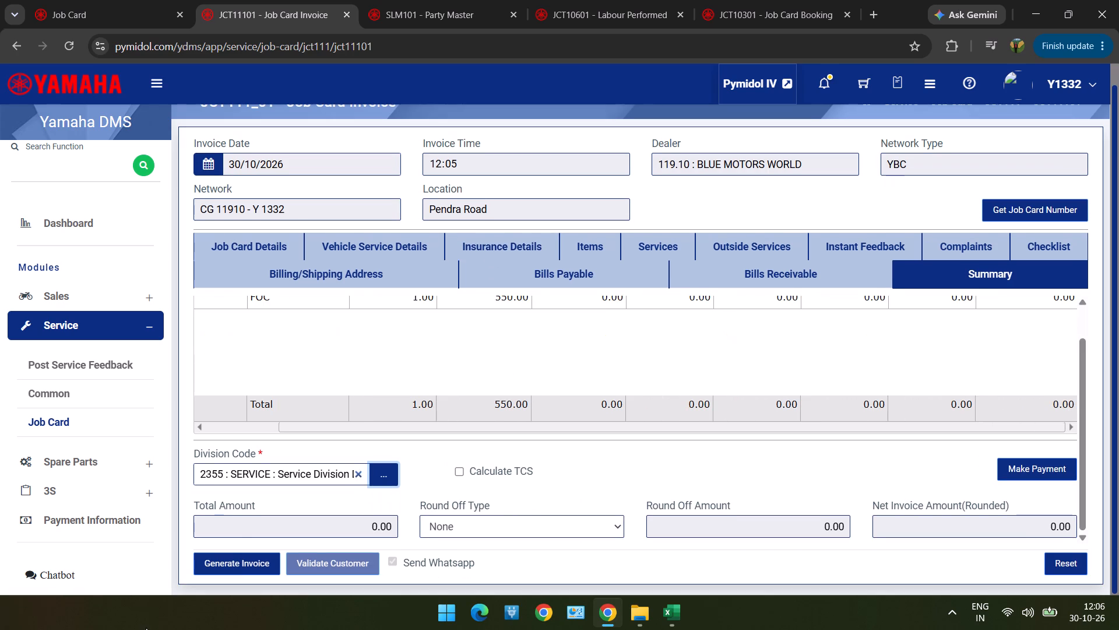
{"action": "left_click", "coordinate": [237, 568]}
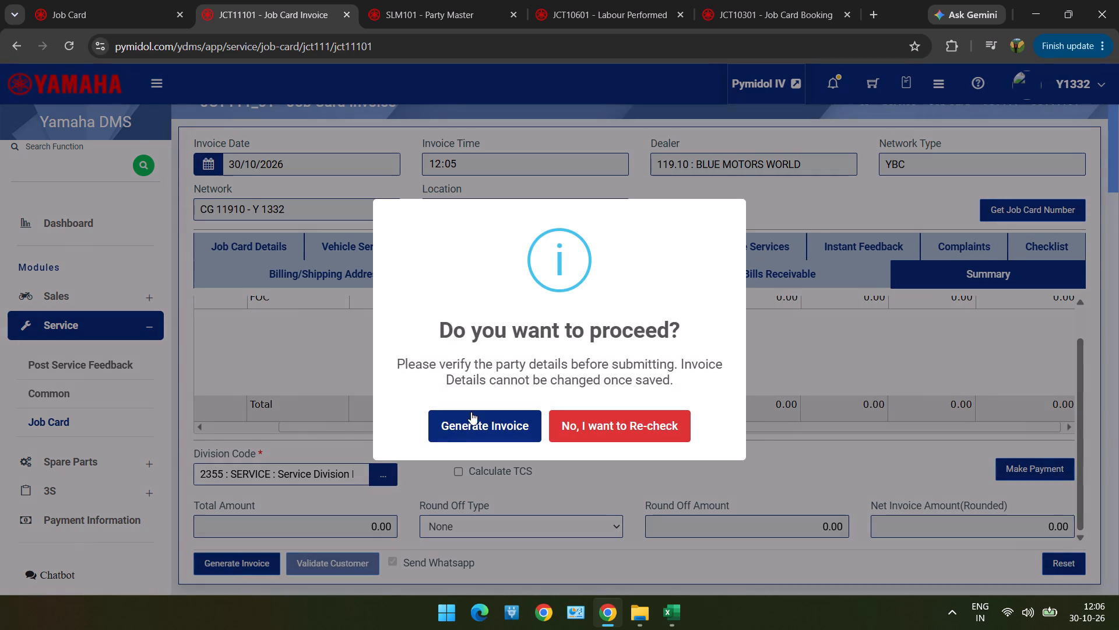
{"action": "left_click", "coordinate": [473, 413]}
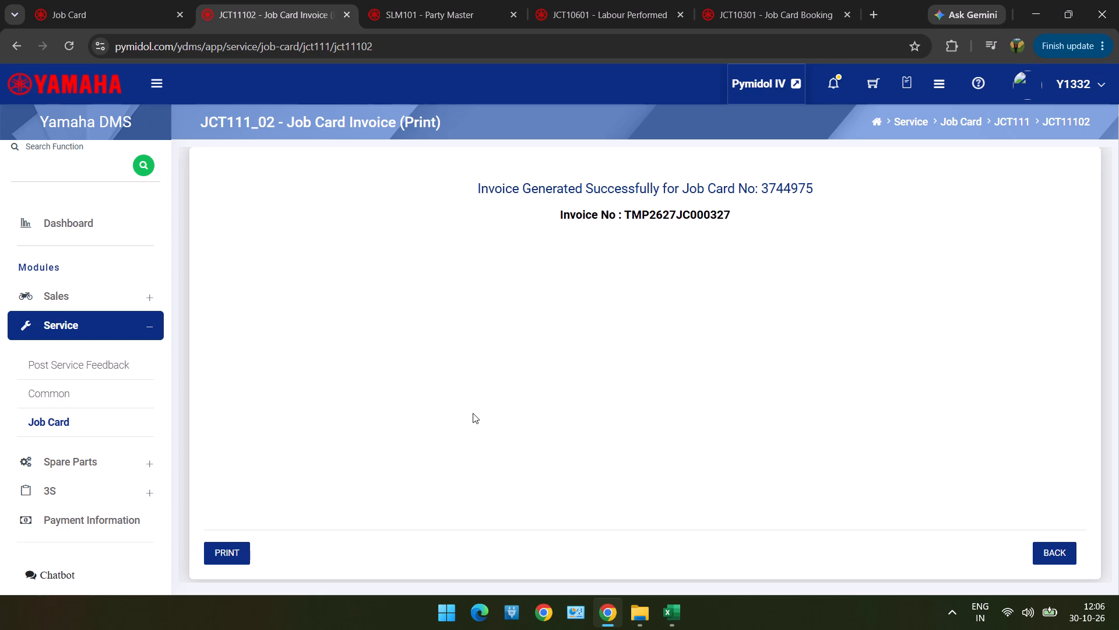
{"action": "left_click", "coordinate": [1058, 552]}
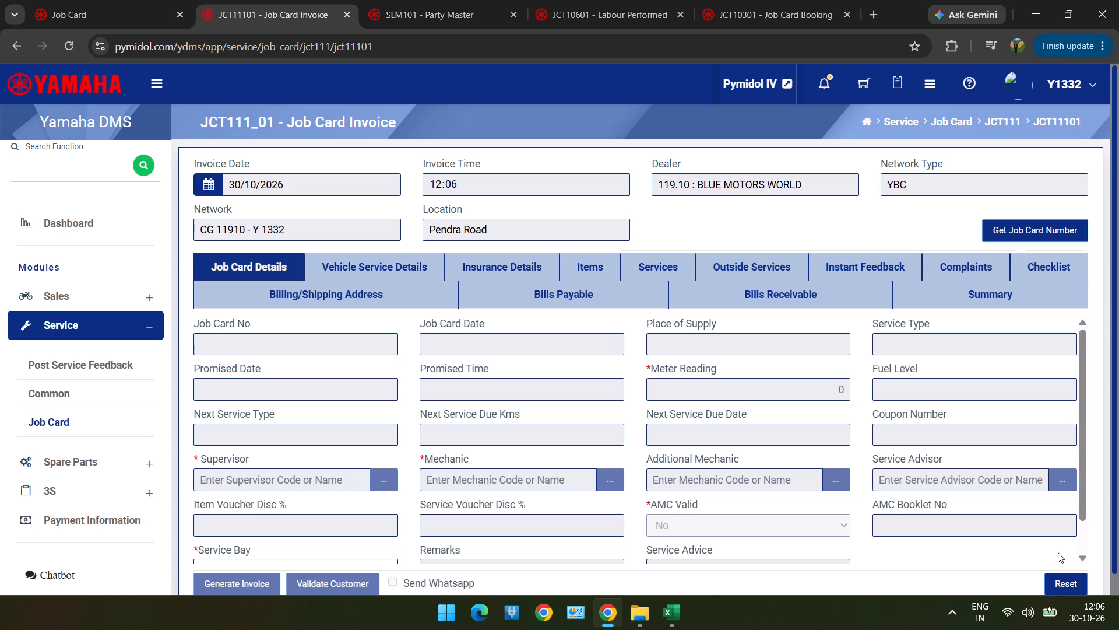
Switch to the blank Job Card Booking form for the next vehicle.
{"action": "left_click", "coordinate": [800, 9]}
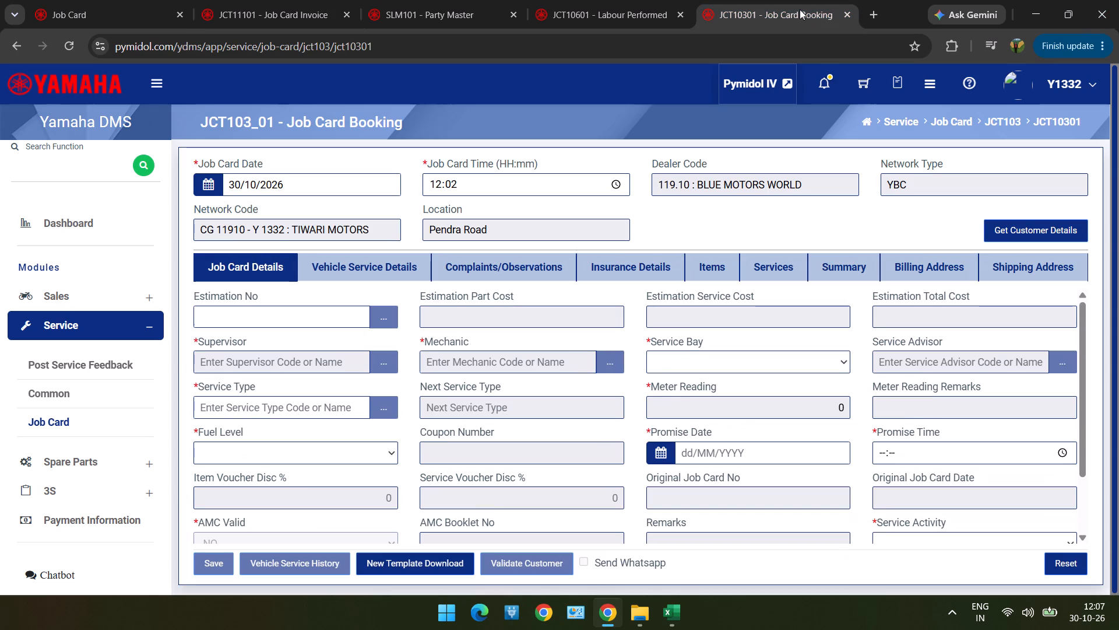